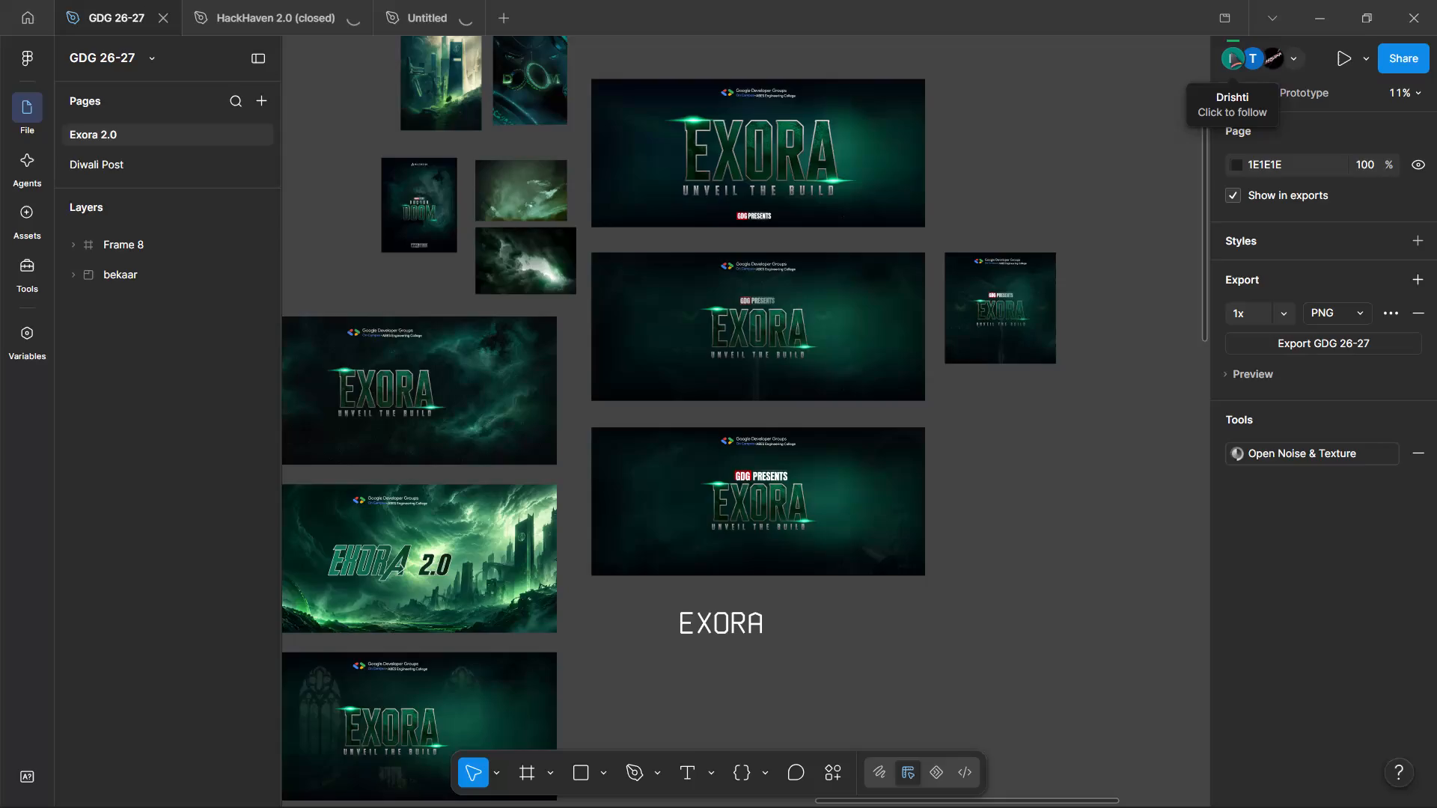
Stop following the collaborator's view and return to the Exora 2.0 page.
{"action": "left_click", "coordinate": [763, 52]}
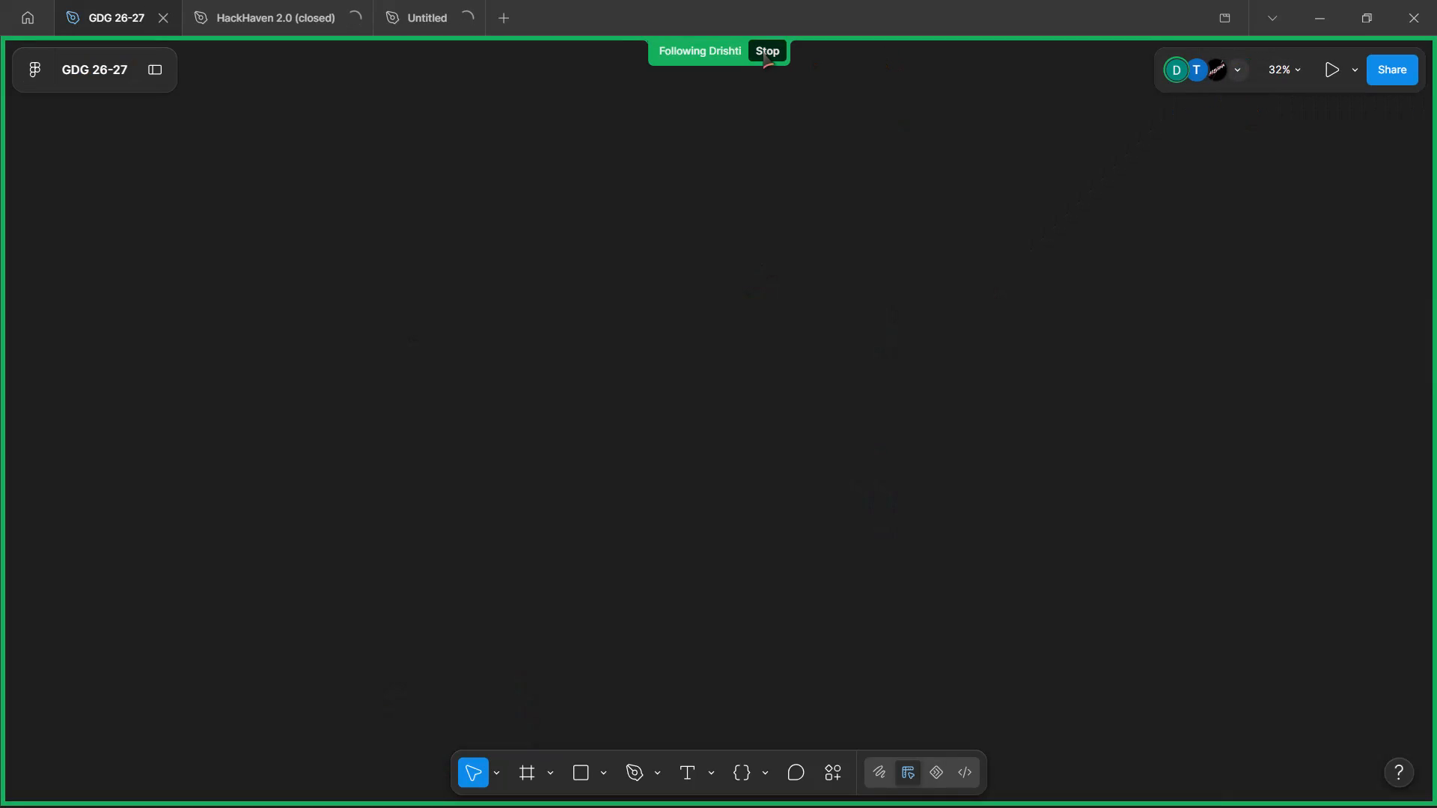
{"action": "left_click", "coordinate": [757, 51]}
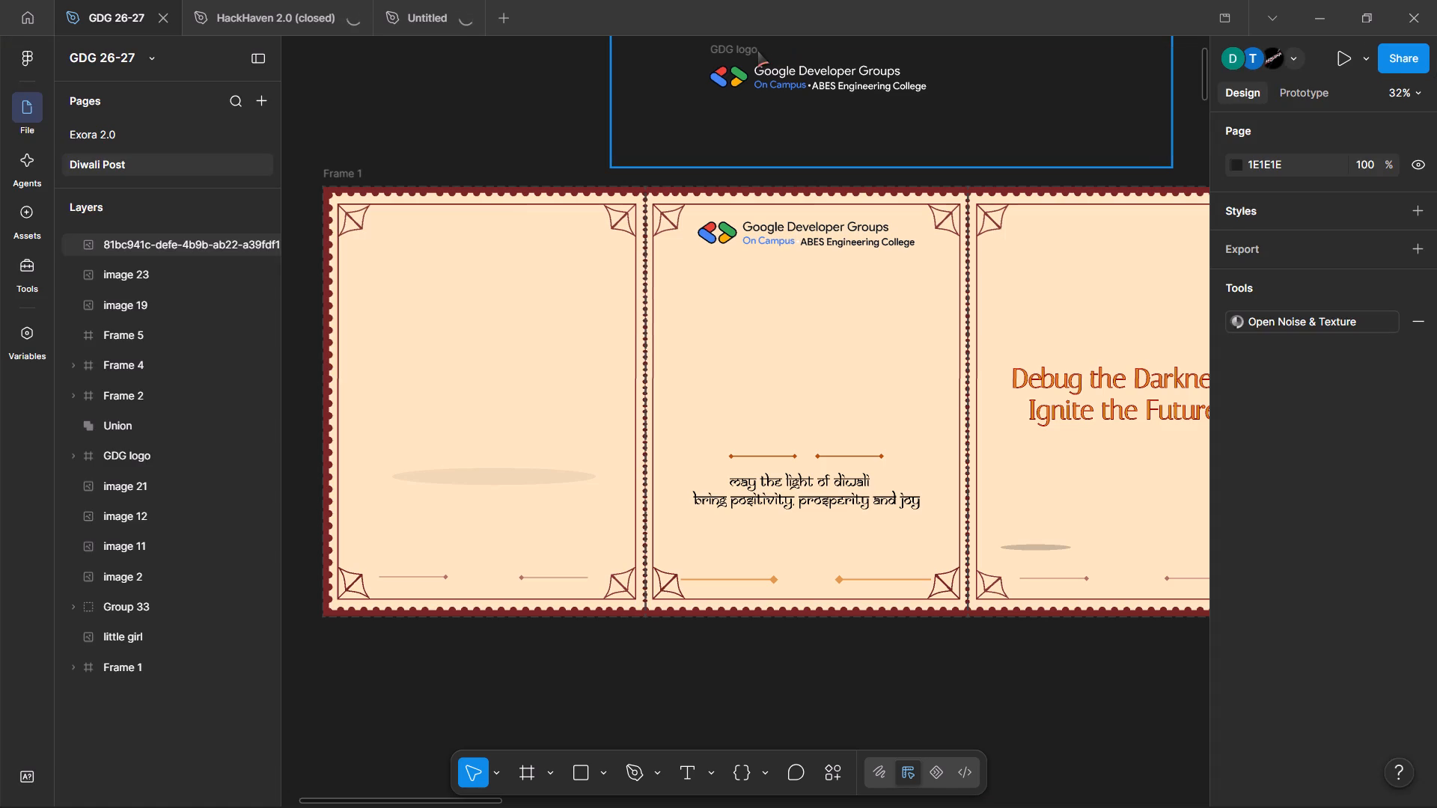
{"action": "left_click", "coordinate": [138, 128]}
{"action": "left_click", "coordinate": [128, 132]}
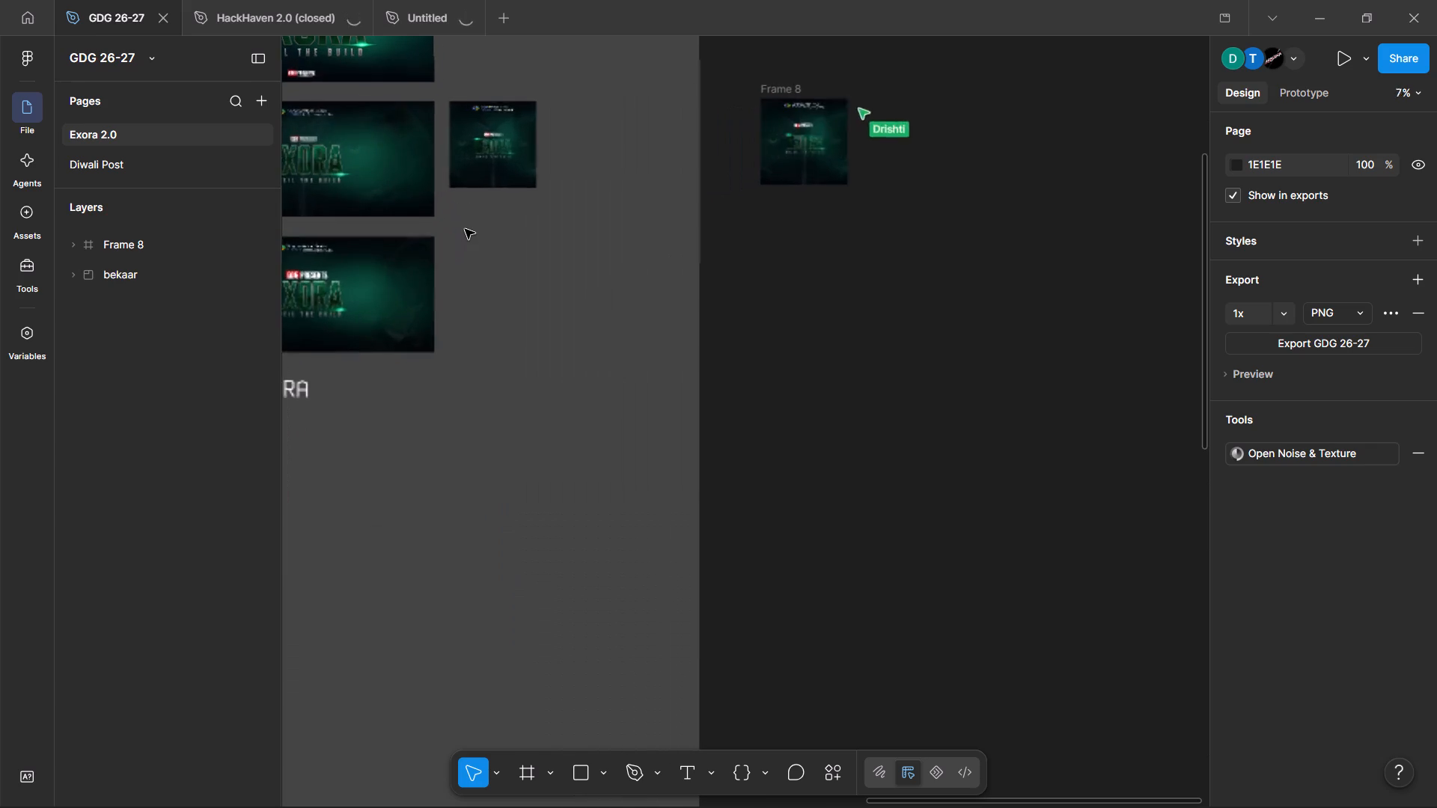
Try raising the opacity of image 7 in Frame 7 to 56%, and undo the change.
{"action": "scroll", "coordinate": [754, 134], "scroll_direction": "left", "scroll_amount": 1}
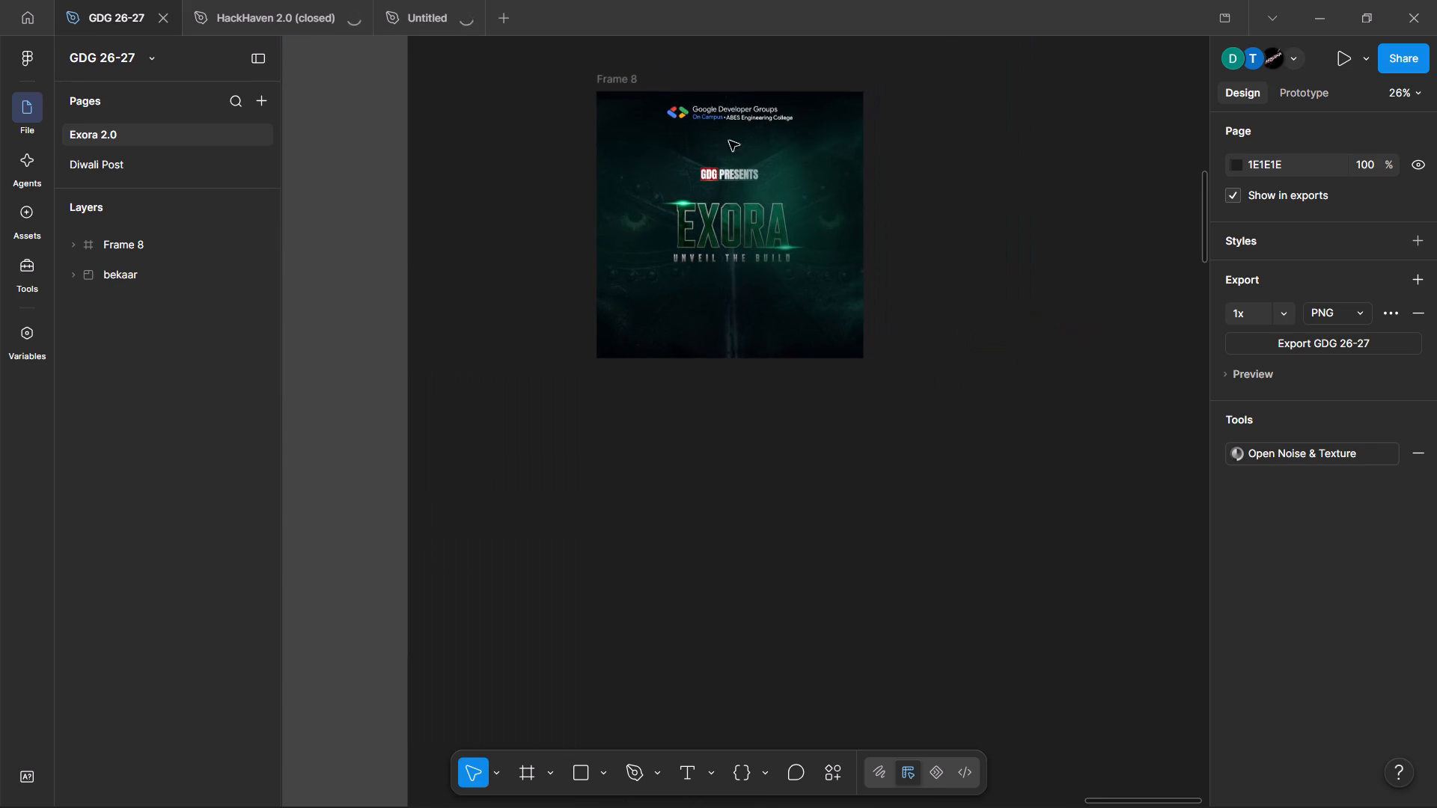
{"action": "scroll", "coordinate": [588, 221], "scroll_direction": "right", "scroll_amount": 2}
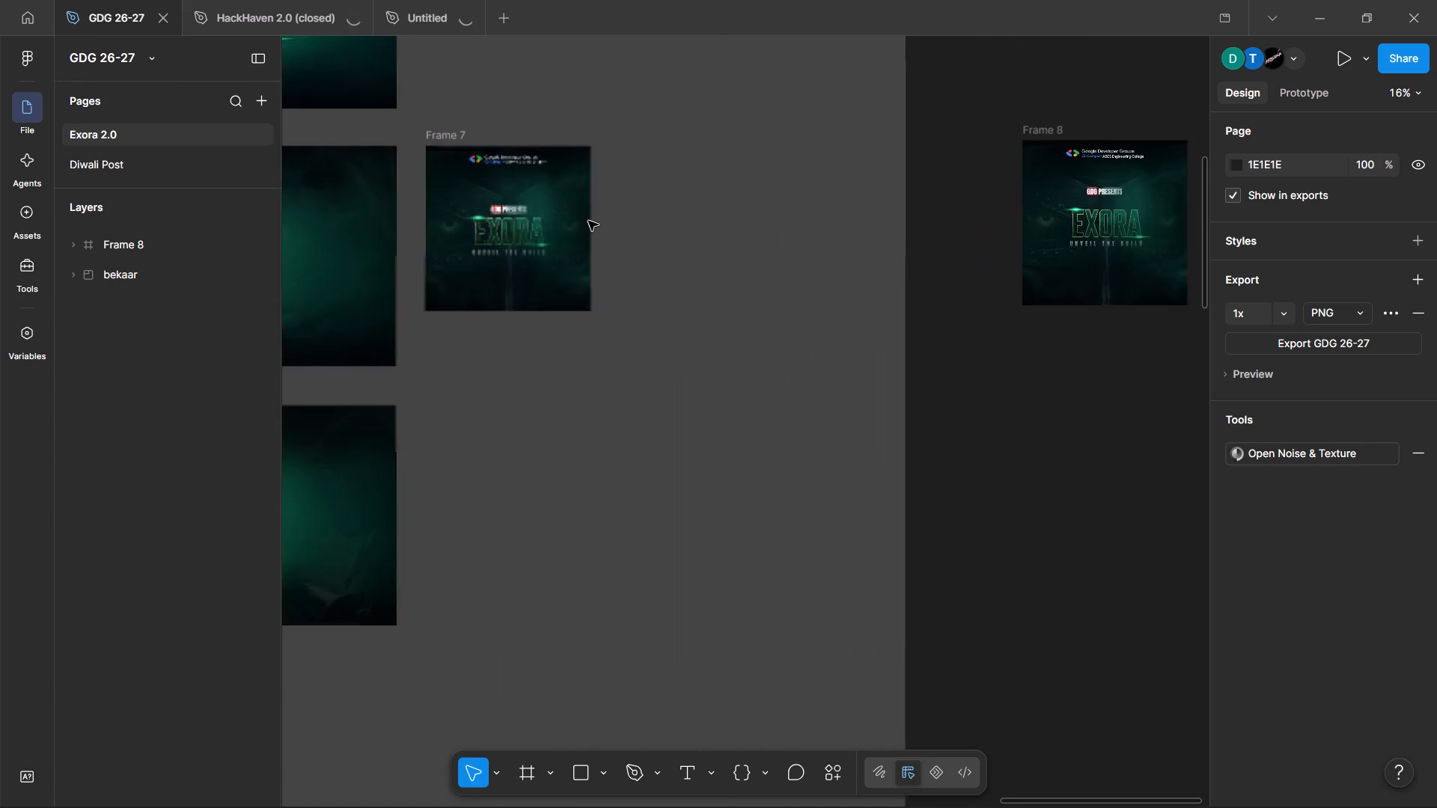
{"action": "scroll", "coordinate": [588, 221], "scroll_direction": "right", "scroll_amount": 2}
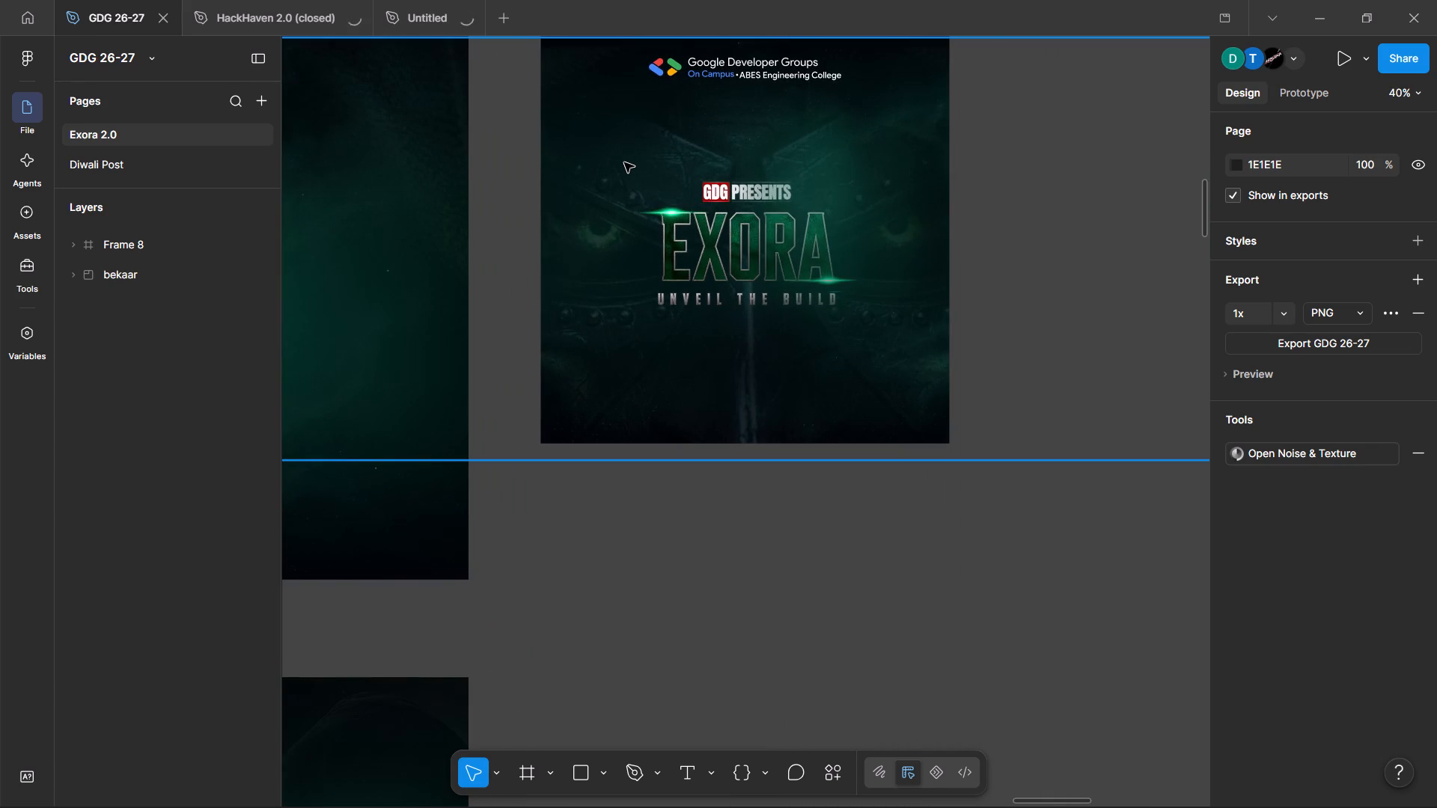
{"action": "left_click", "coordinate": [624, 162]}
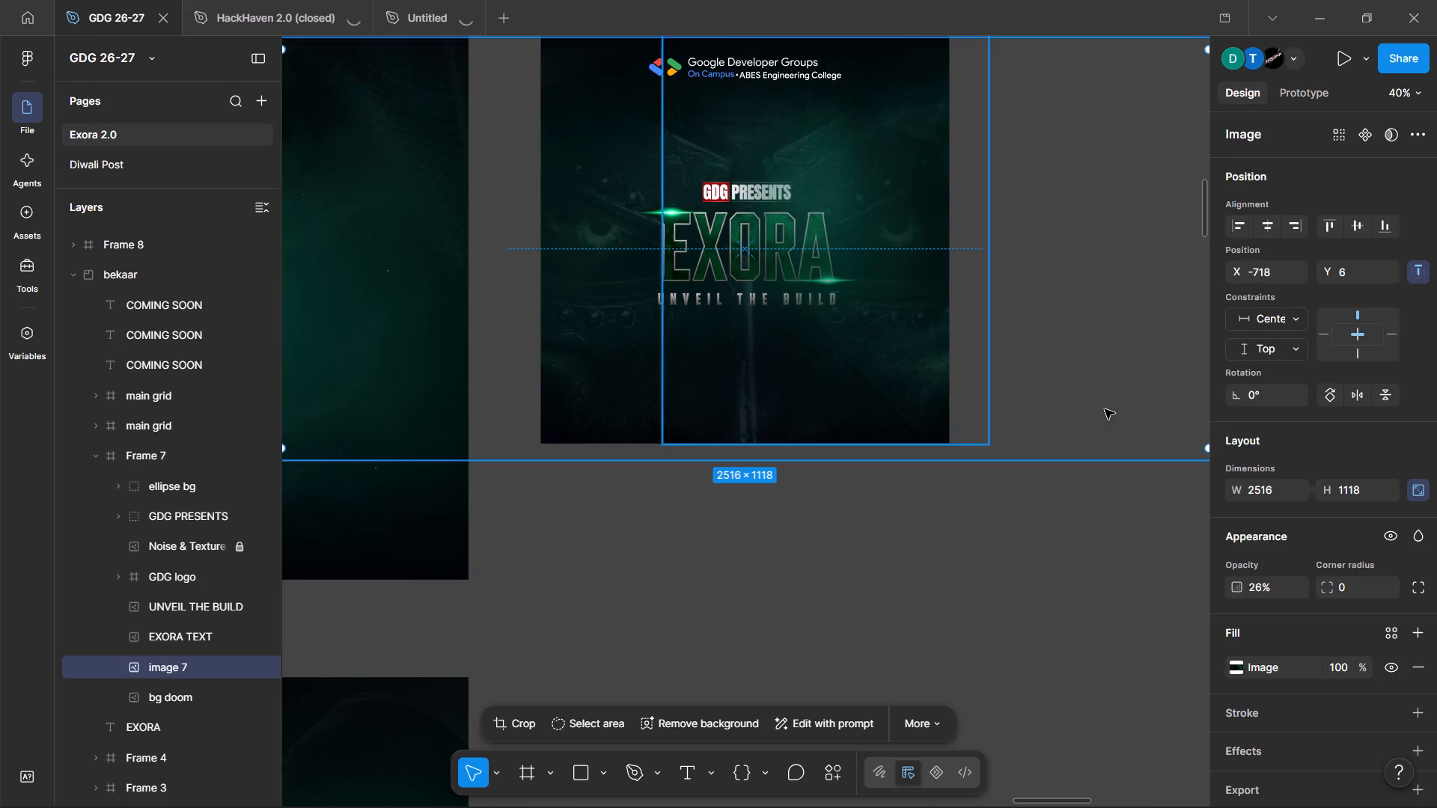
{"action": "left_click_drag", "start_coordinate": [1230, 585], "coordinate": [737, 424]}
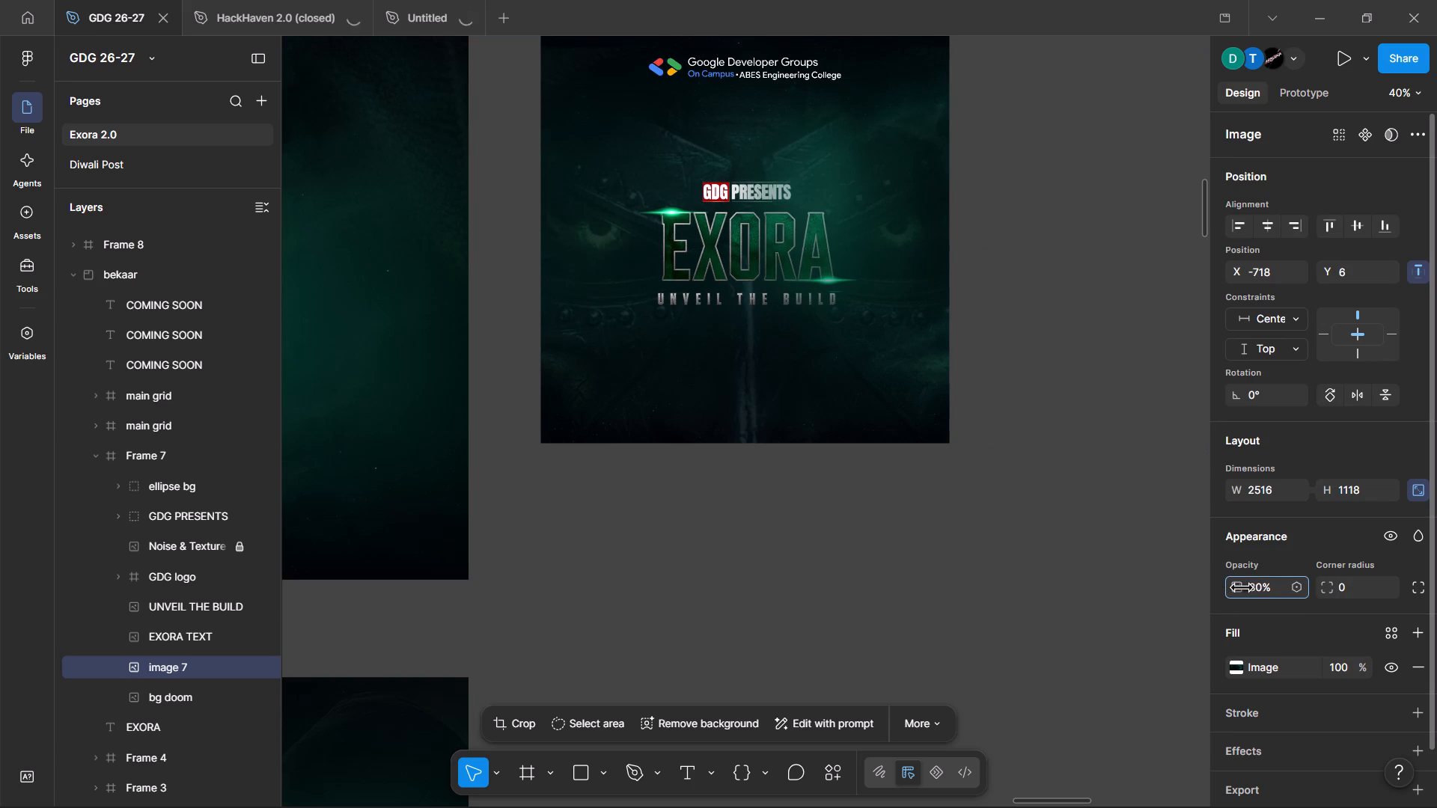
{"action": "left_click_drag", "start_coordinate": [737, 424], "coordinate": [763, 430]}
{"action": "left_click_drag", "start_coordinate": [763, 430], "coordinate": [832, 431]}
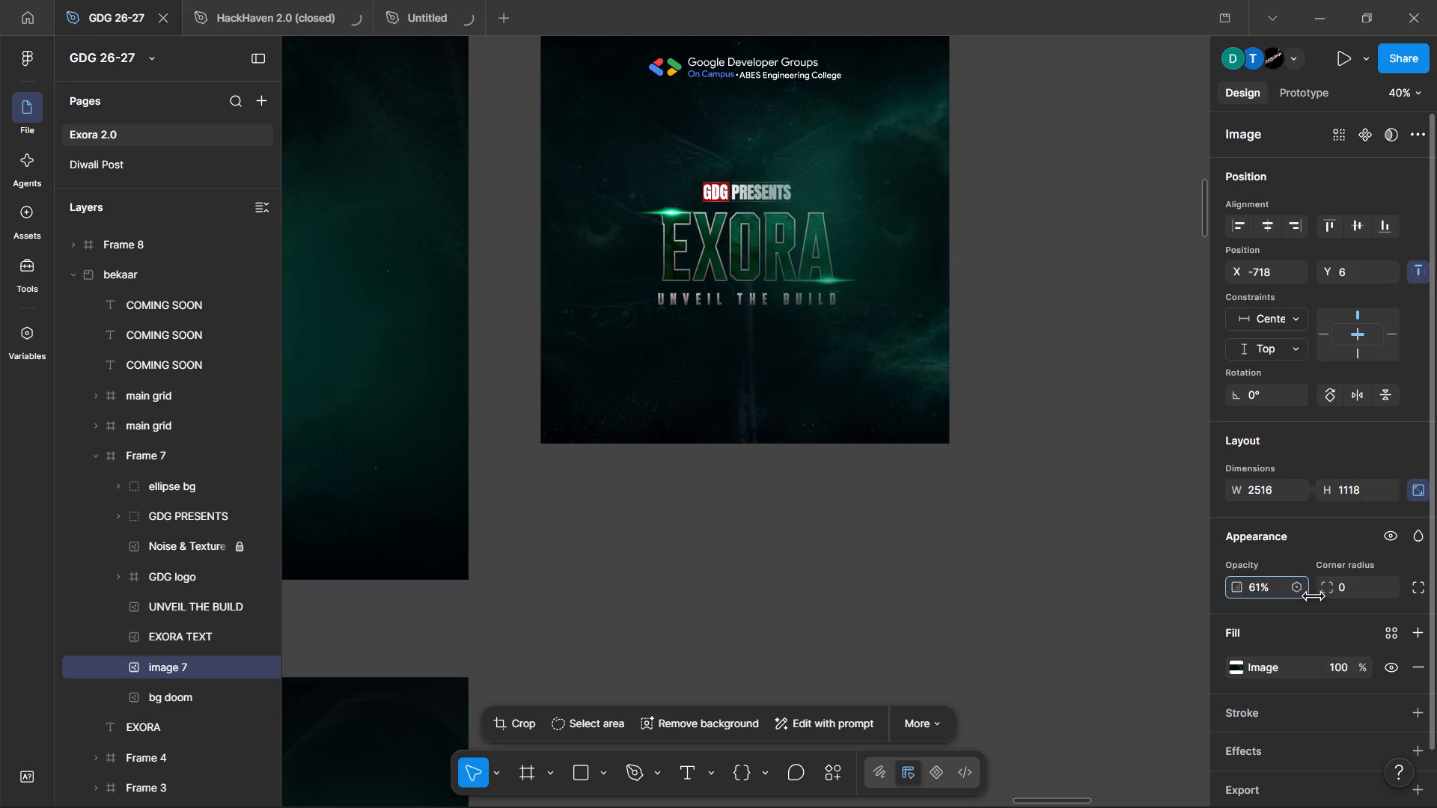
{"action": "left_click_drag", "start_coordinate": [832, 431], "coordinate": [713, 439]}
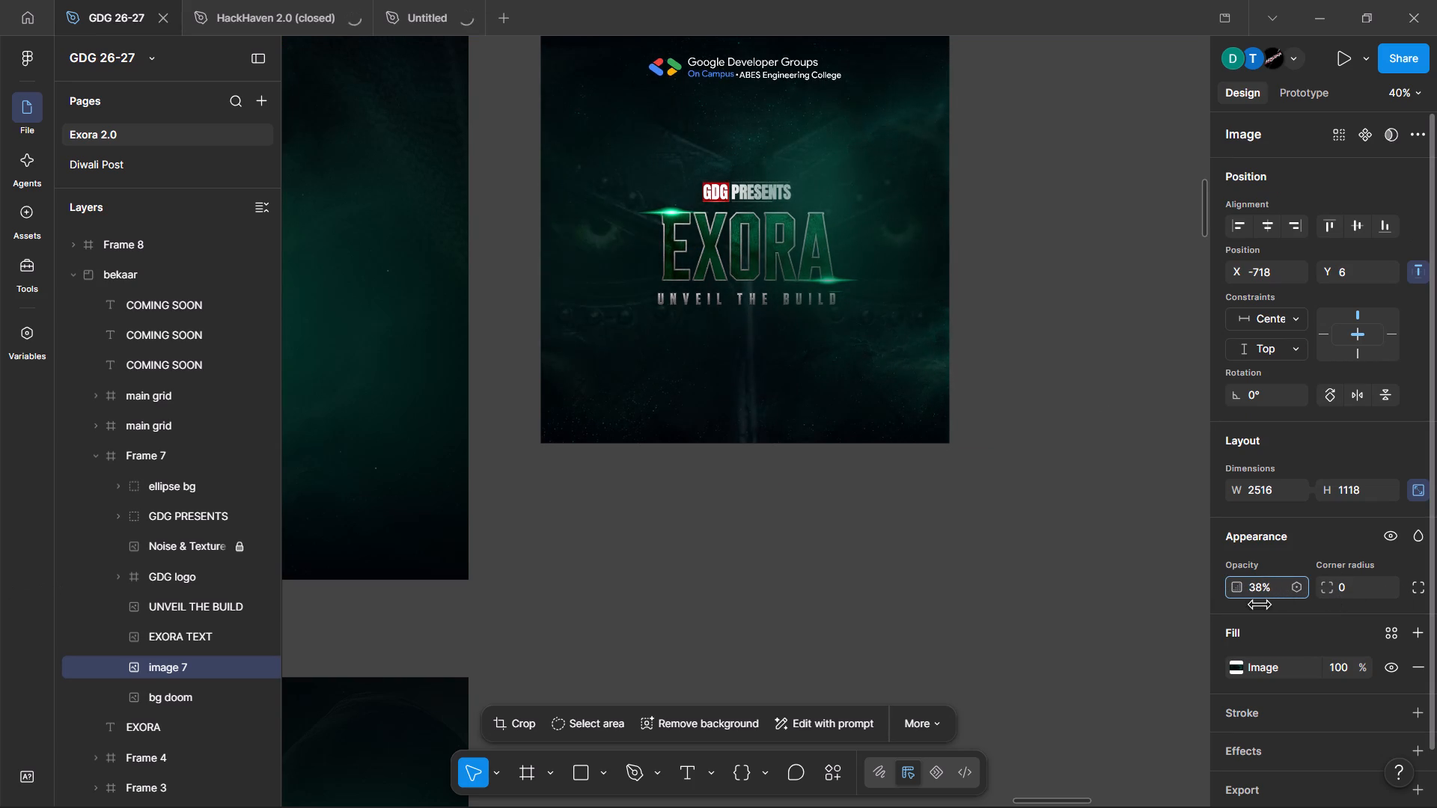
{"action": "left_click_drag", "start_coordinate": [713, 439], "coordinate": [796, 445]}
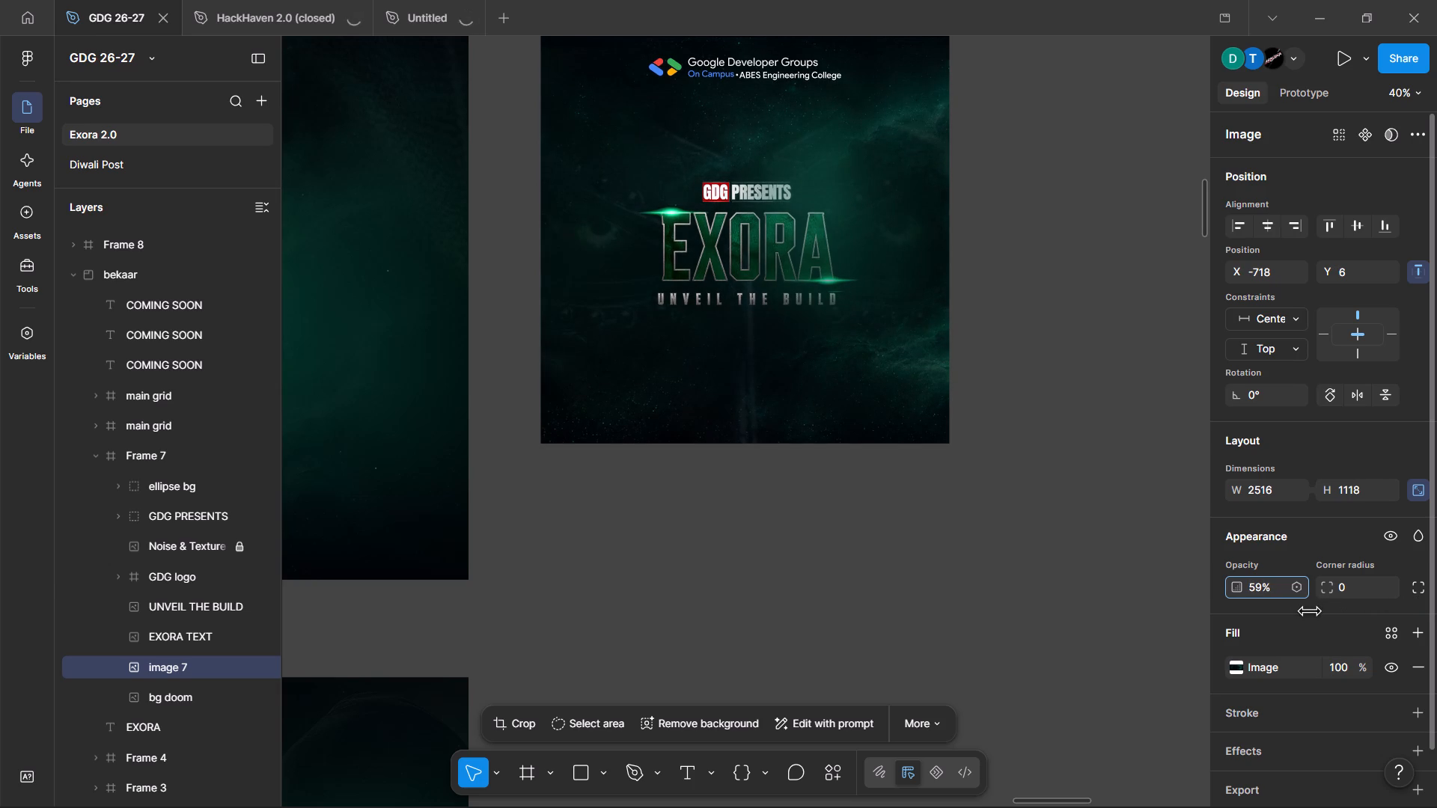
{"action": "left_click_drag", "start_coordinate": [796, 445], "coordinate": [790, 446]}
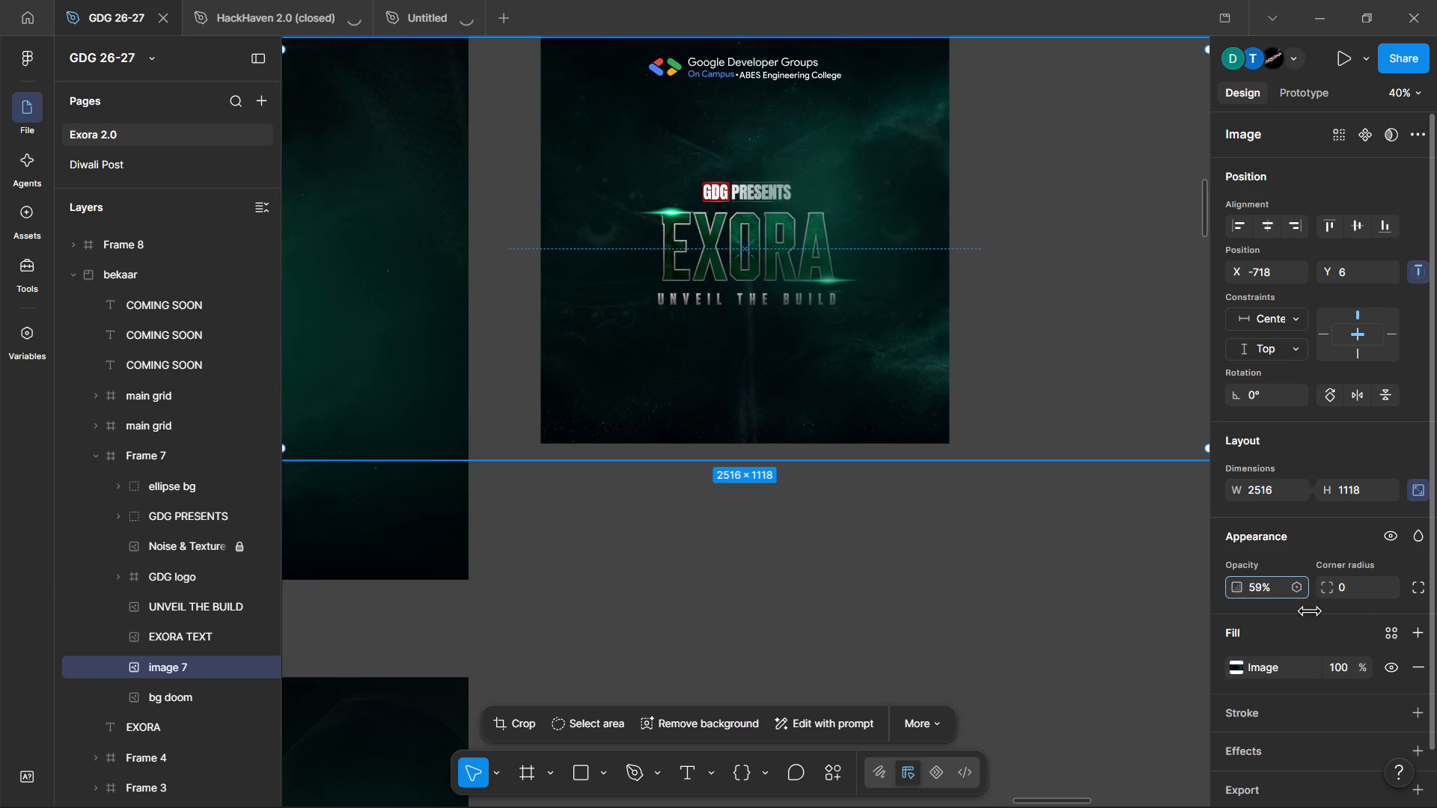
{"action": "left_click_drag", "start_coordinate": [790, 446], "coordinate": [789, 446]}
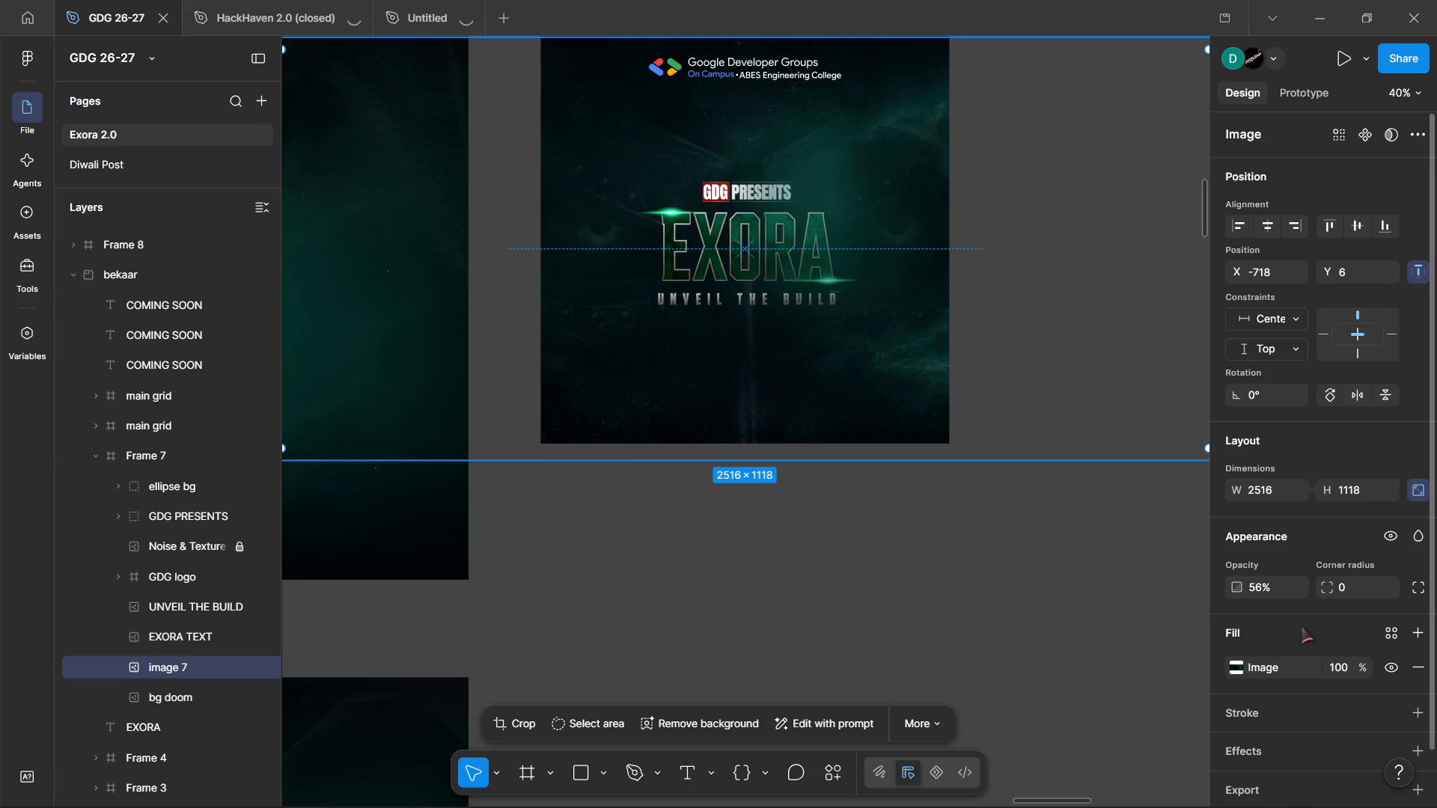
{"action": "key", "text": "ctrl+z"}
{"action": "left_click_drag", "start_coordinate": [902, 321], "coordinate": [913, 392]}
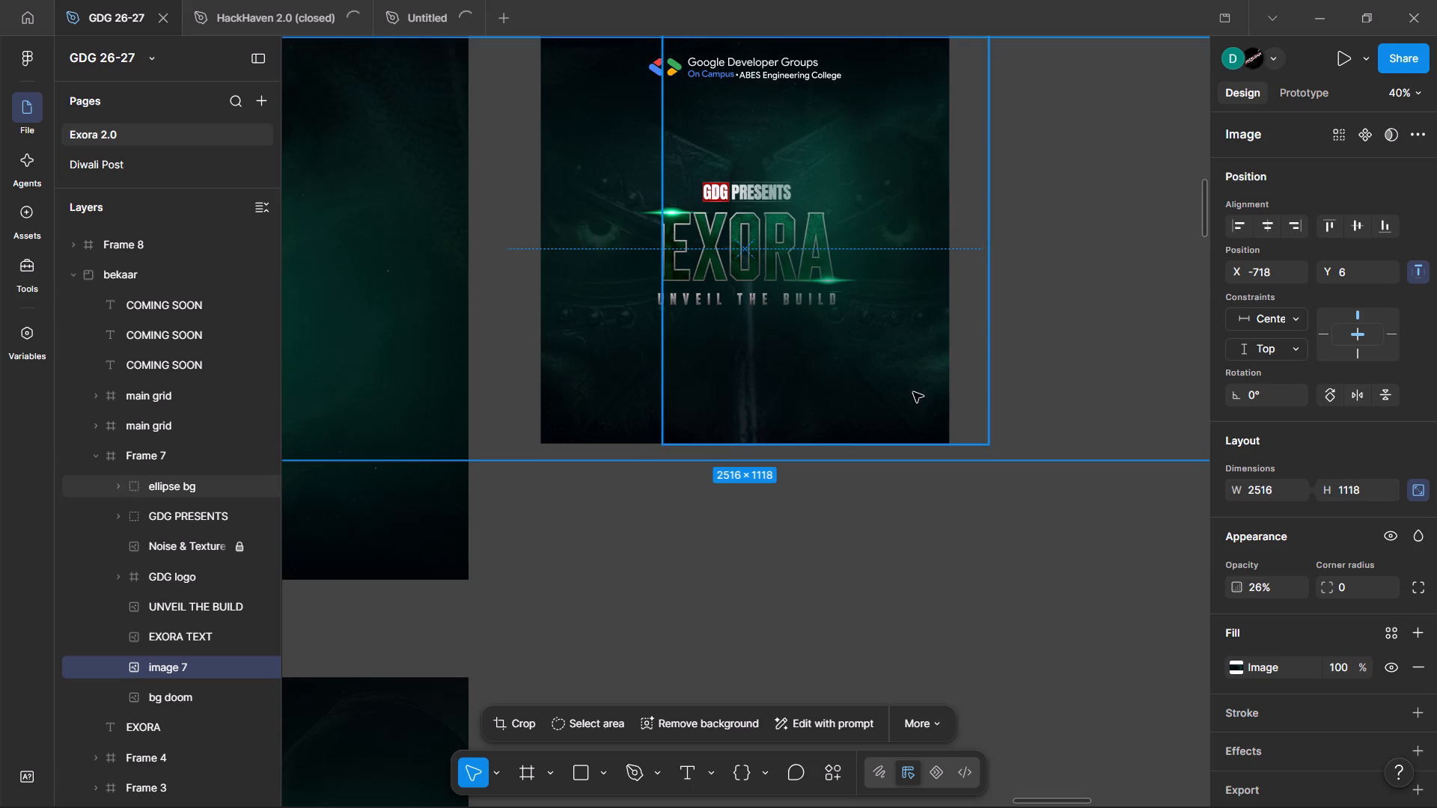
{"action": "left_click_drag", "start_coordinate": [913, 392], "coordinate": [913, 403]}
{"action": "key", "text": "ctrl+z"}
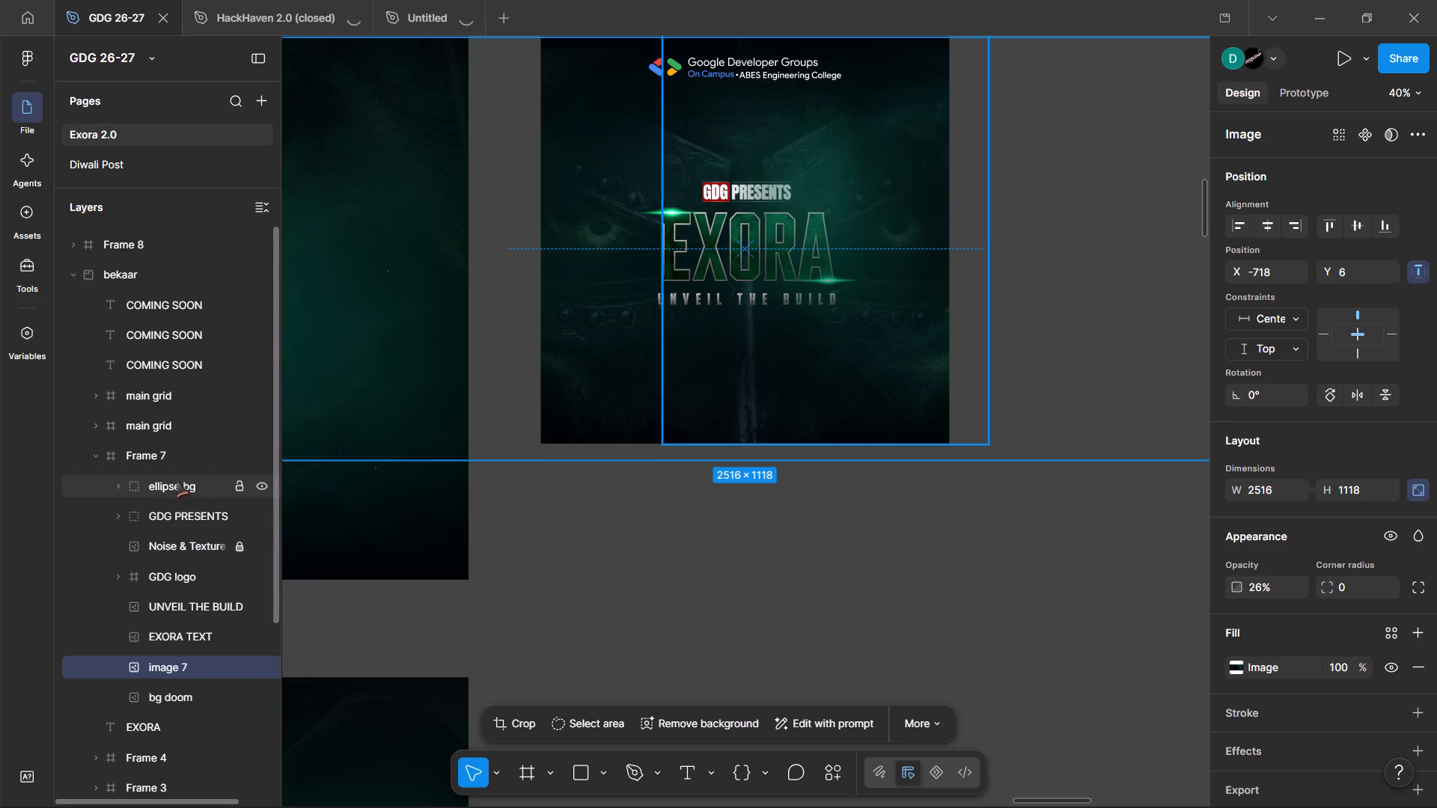
Set the opacity of the bg doom background image in Frame 7 to 24%.
{"action": "left_click", "coordinate": [181, 685]}
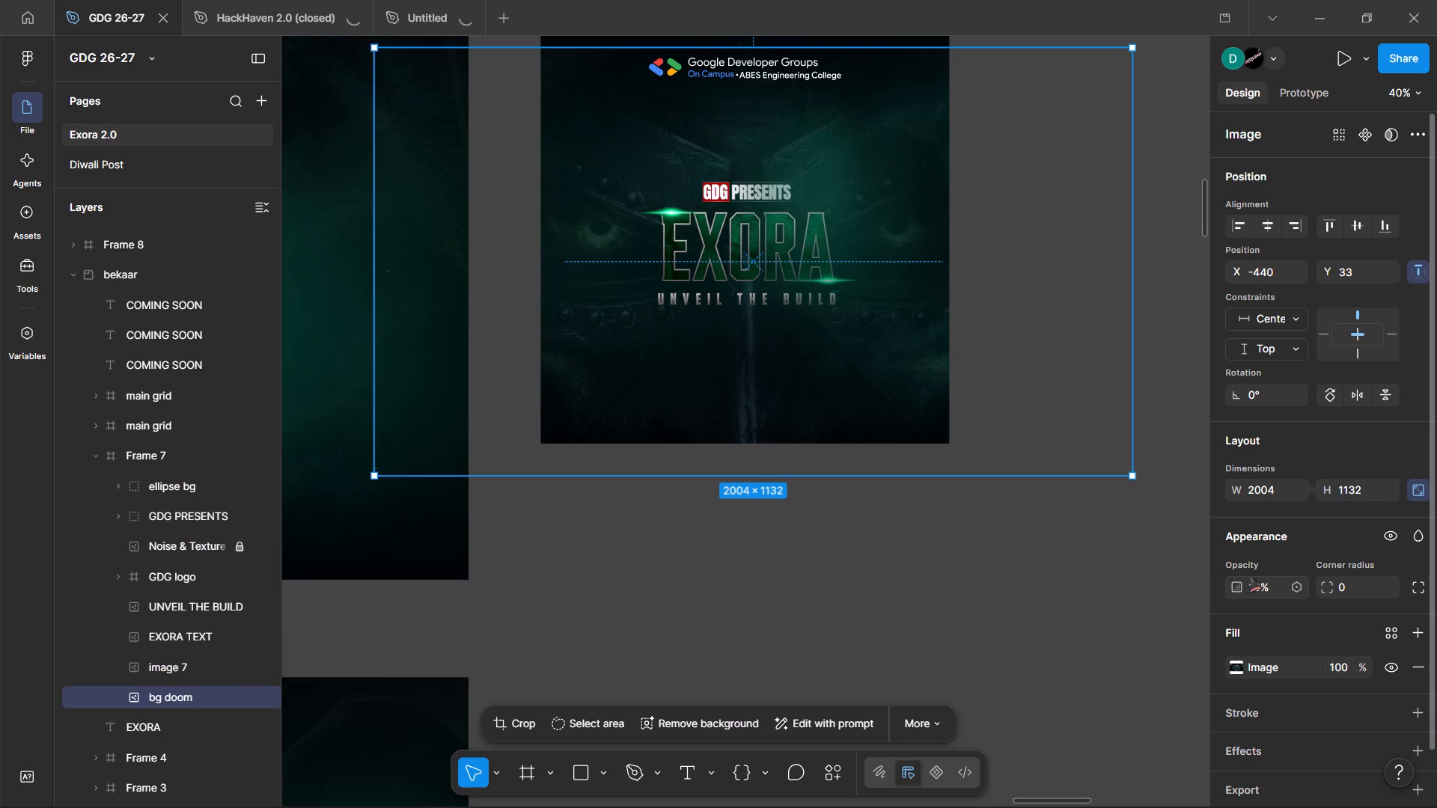
{"action": "type", "text": "20"}
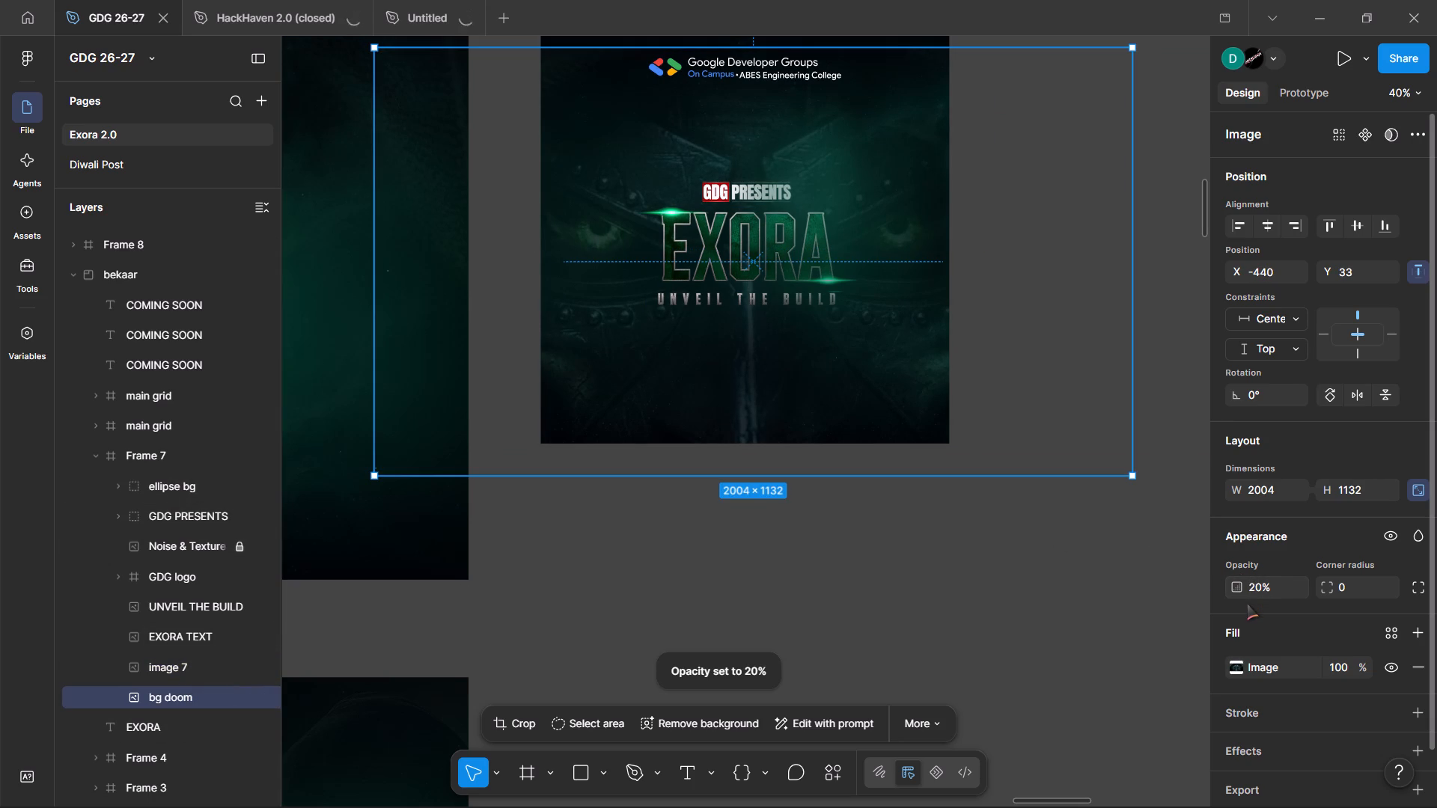
{"action": "type", "text": "24"}
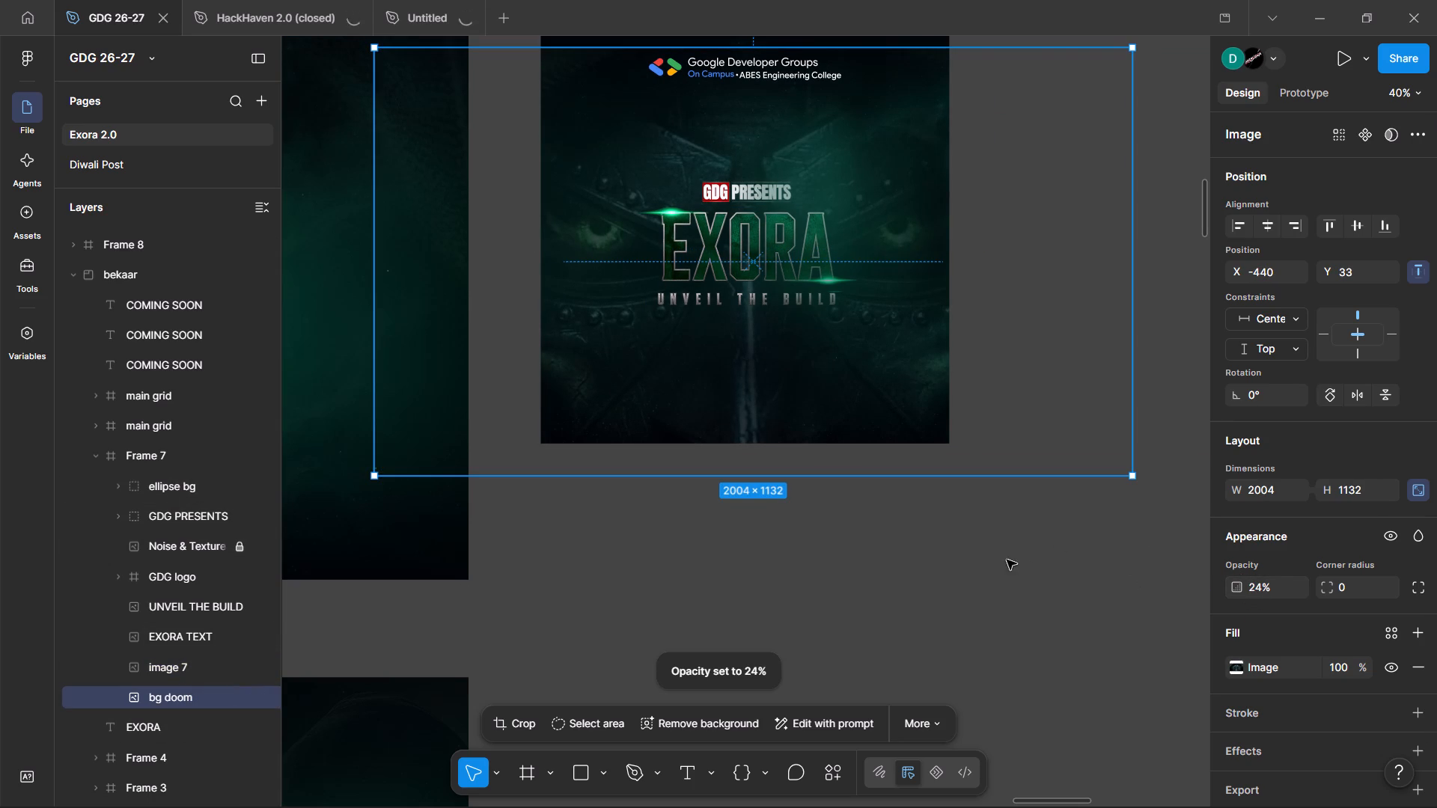
{"action": "left_click", "coordinate": [989, 556]}
Examine the Frame 7 poster up close, including the GDG PRESENTS group and the text properties of its GDG layer.
{"action": "scroll", "coordinate": [820, 395], "scroll_direction": "up", "scroll_amount": 1}
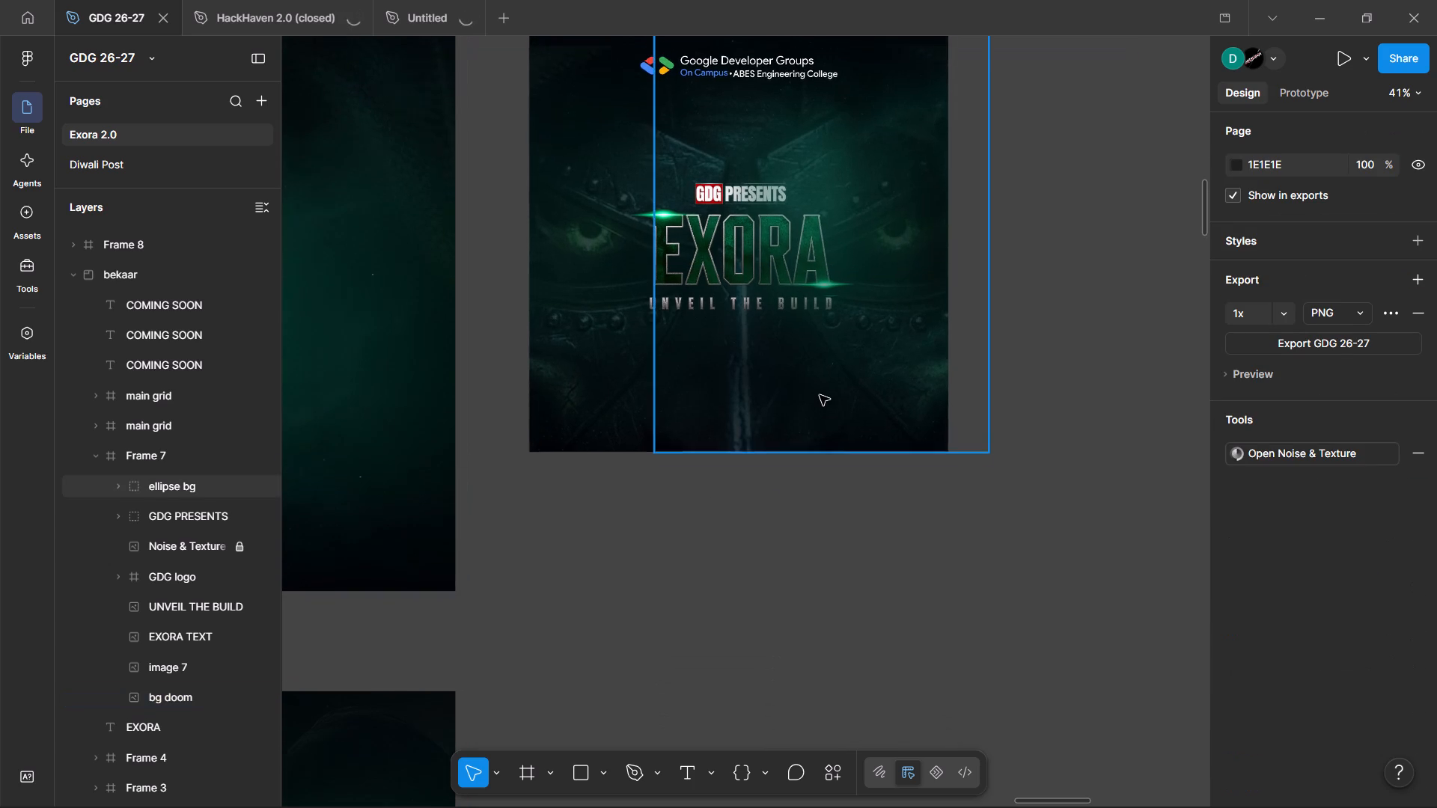
{"action": "scroll", "coordinate": [820, 395], "scroll_direction": "up", "scroll_amount": 1}
{"action": "scroll", "coordinate": [820, 395], "scroll_direction": "right", "scroll_amount": 2}
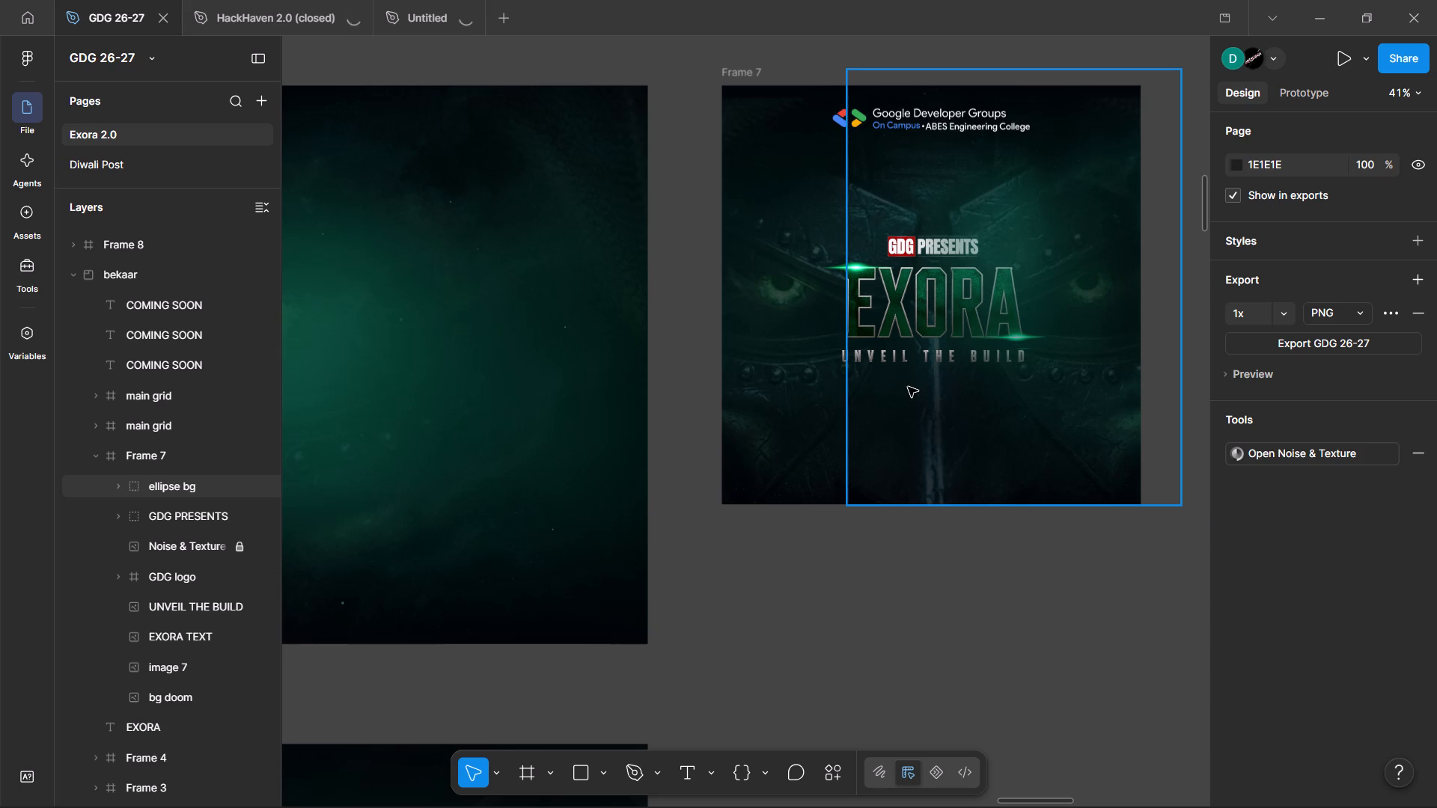
{"action": "scroll", "coordinate": [915, 387], "scroll_direction": "left", "scroll_amount": 1}
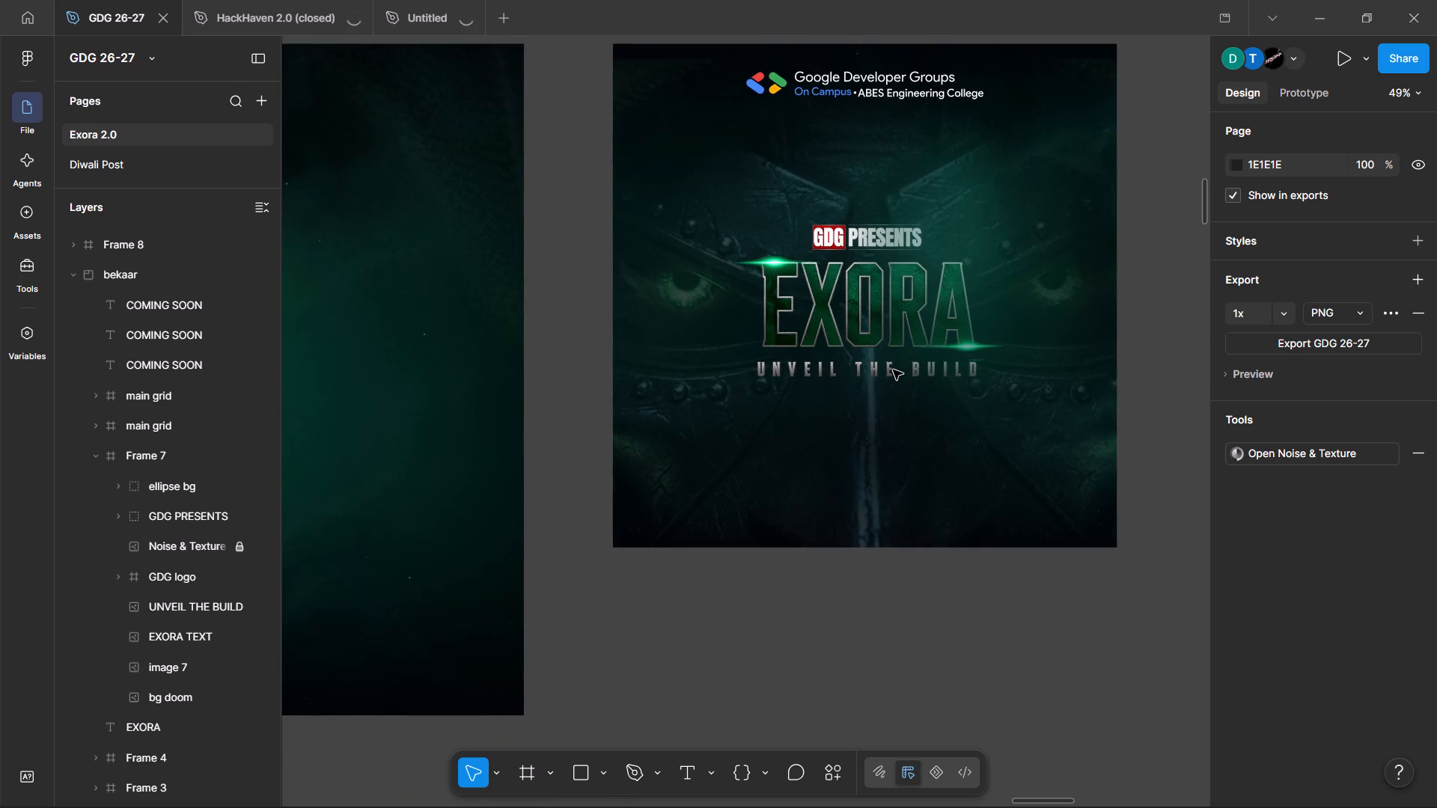
{"action": "scroll", "coordinate": [893, 370], "scroll_direction": "up", "scroll_amount": 1}
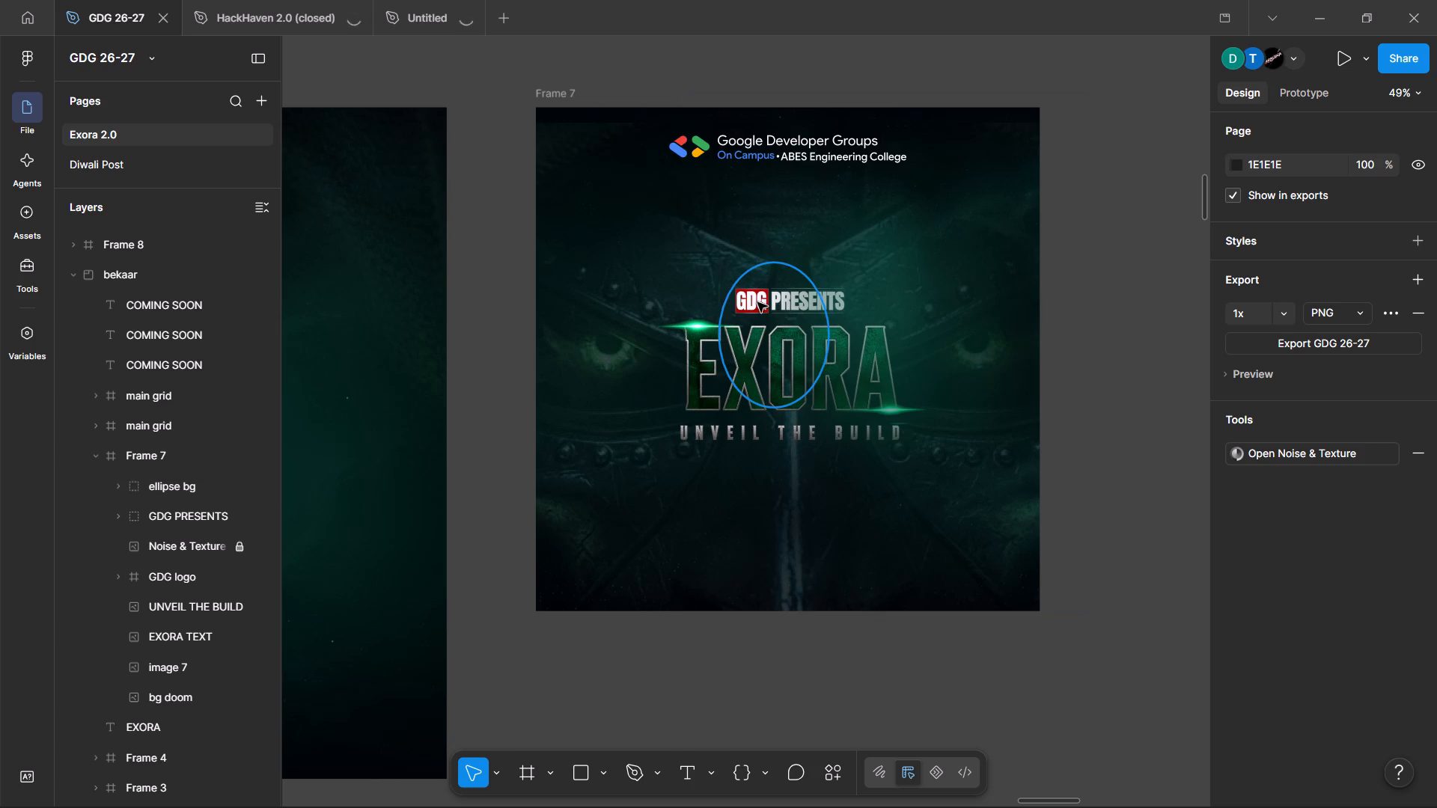
{"action": "left_click", "coordinate": [180, 515]}
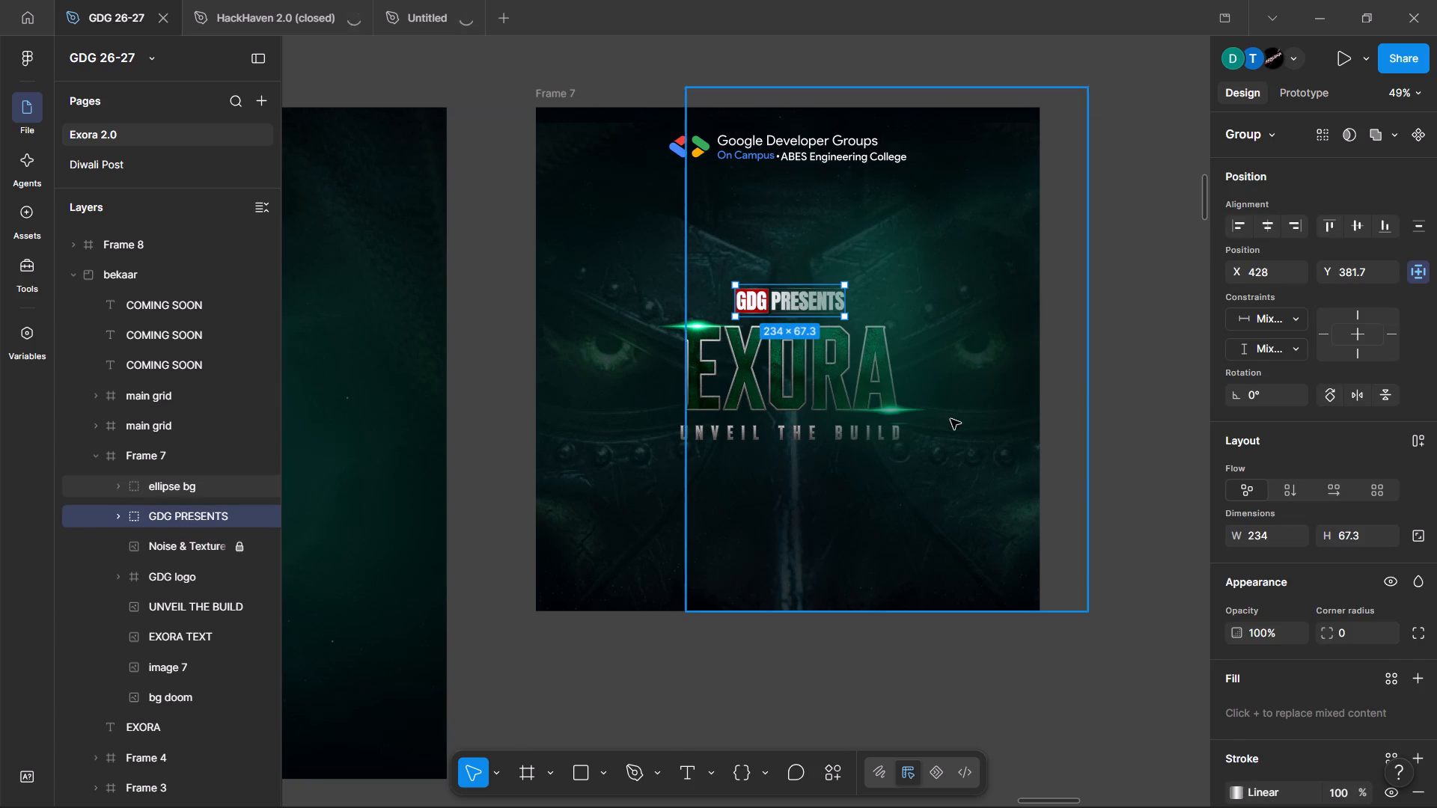
{"action": "scroll", "coordinate": [1334, 599], "scroll_direction": "down", "scroll_amount": 2}
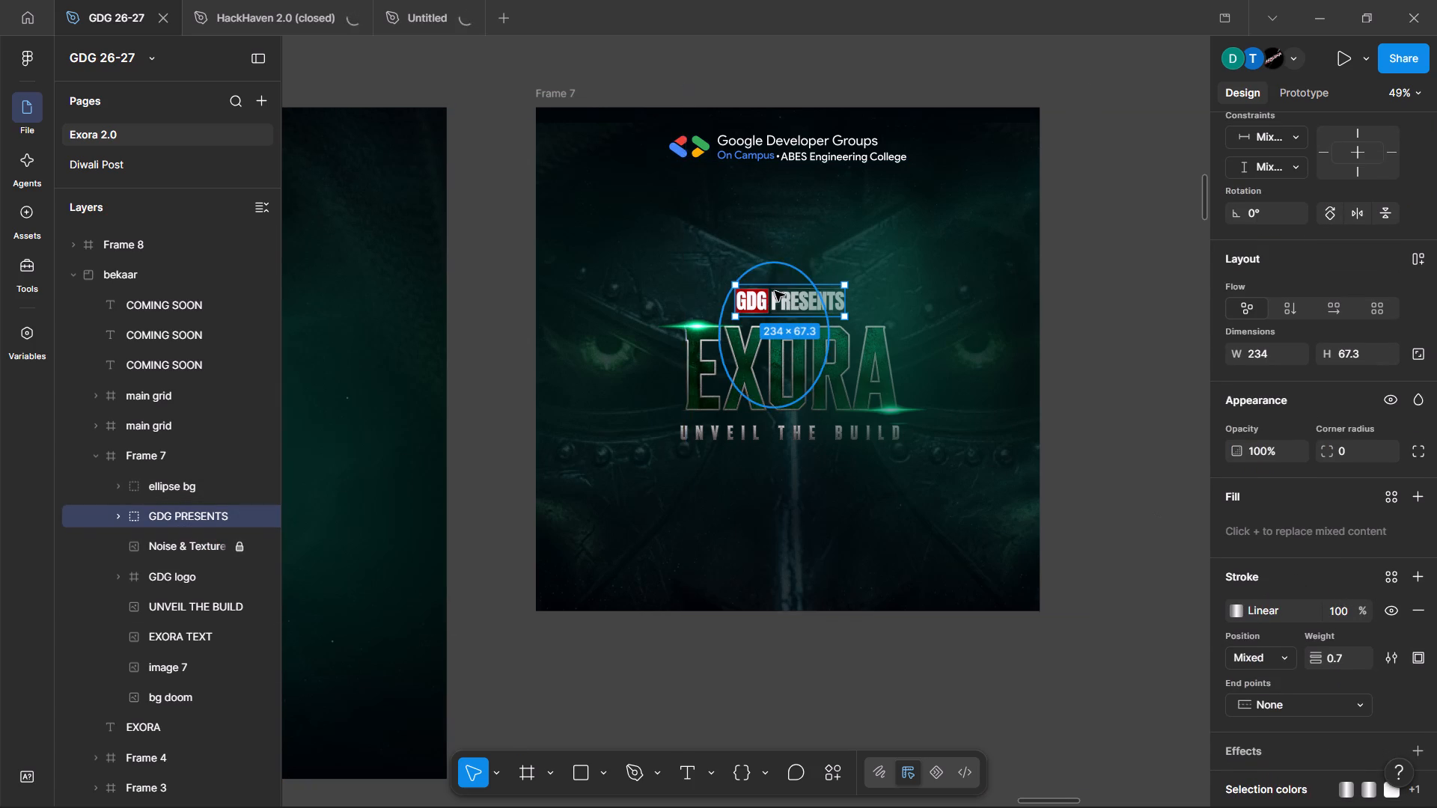
{"action": "scroll", "coordinate": [775, 291], "scroll_direction": "up", "scroll_amount": 3, "text": "ctrl"}
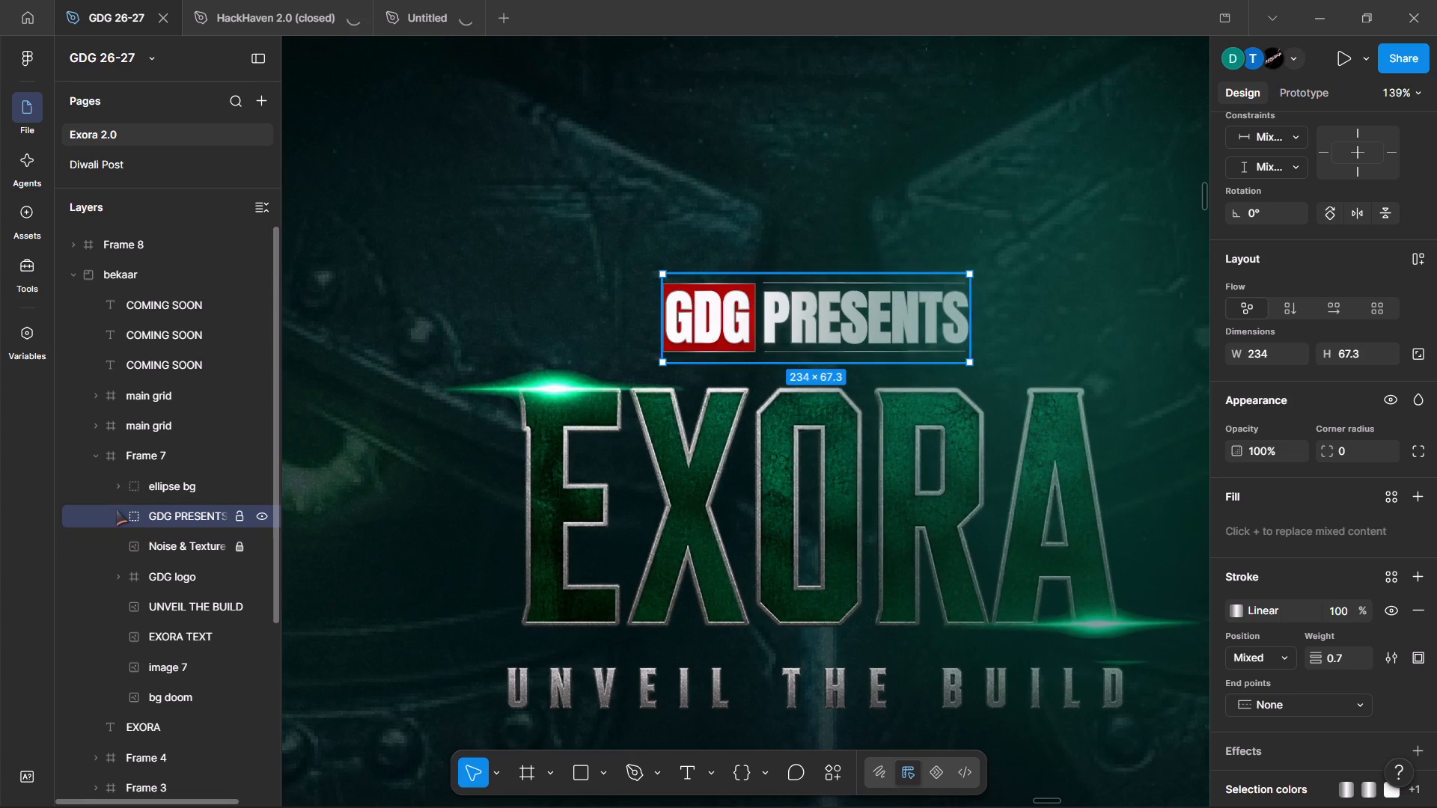
{"action": "left_click", "coordinate": [114, 509]}
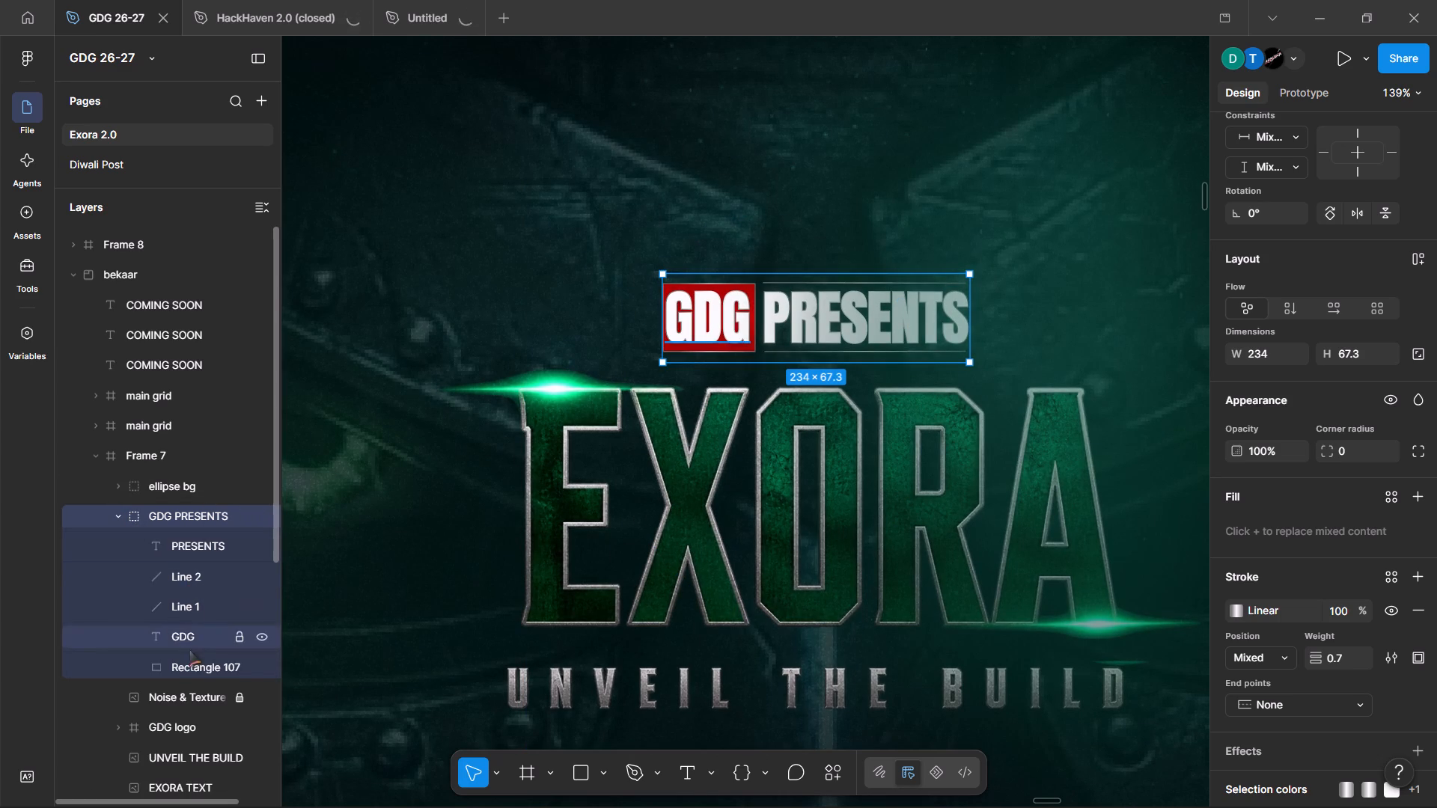
{"action": "left_click", "coordinate": [189, 636]}
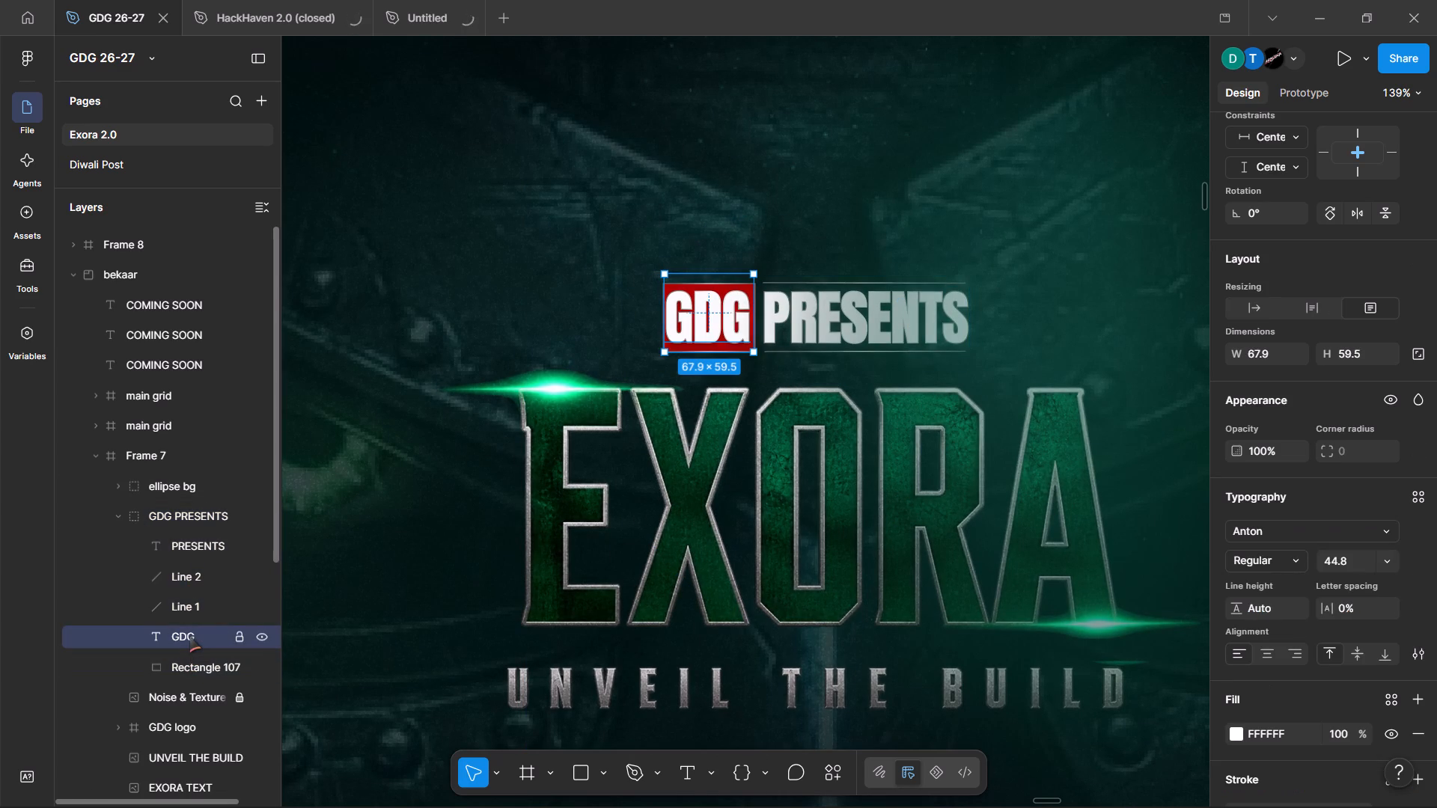
{"action": "scroll", "coordinate": [415, 539], "scroll_direction": "down", "scroll_amount": 3, "text": "ctrl"}
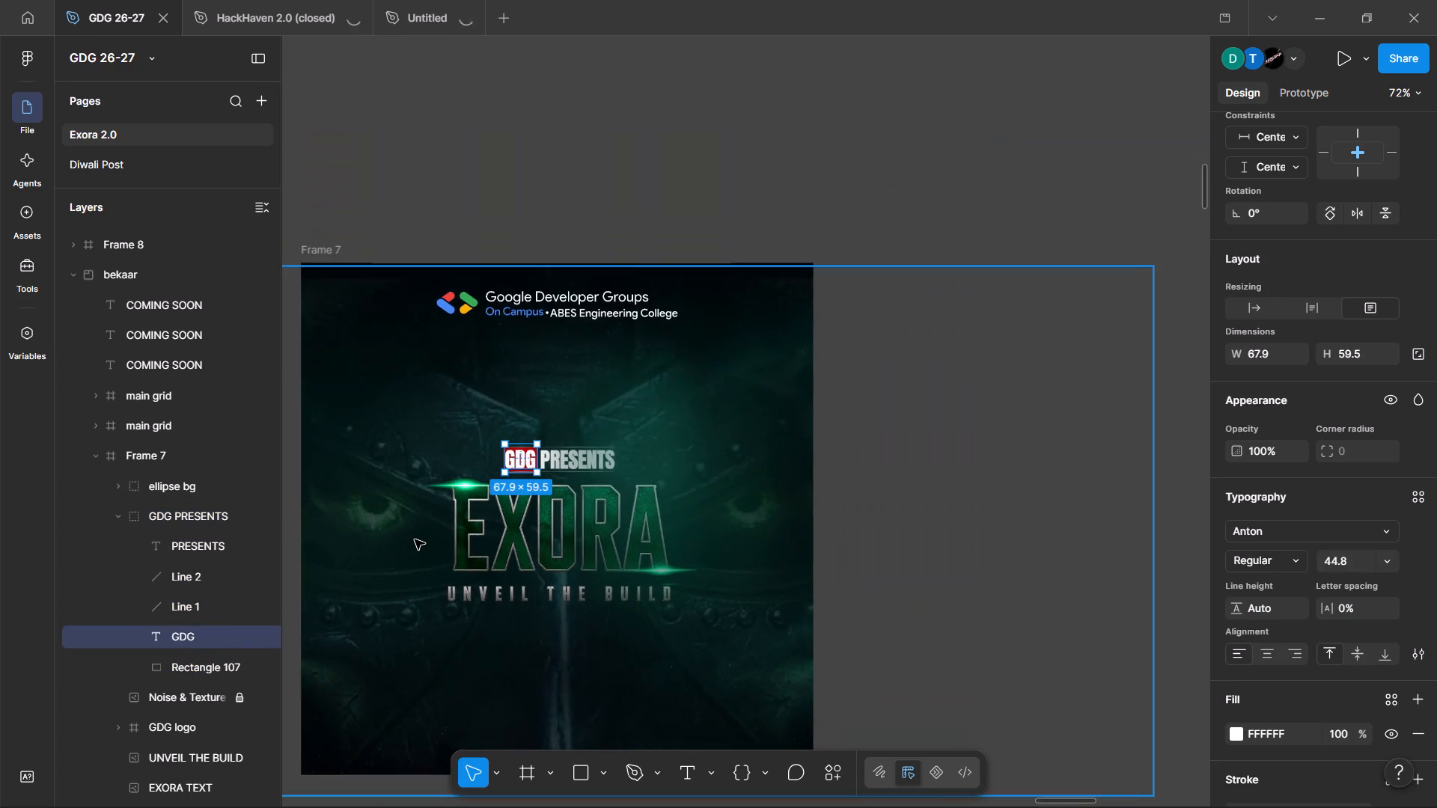
{"action": "scroll", "coordinate": [558, 489], "scroll_direction": "right", "scroll_amount": 2}
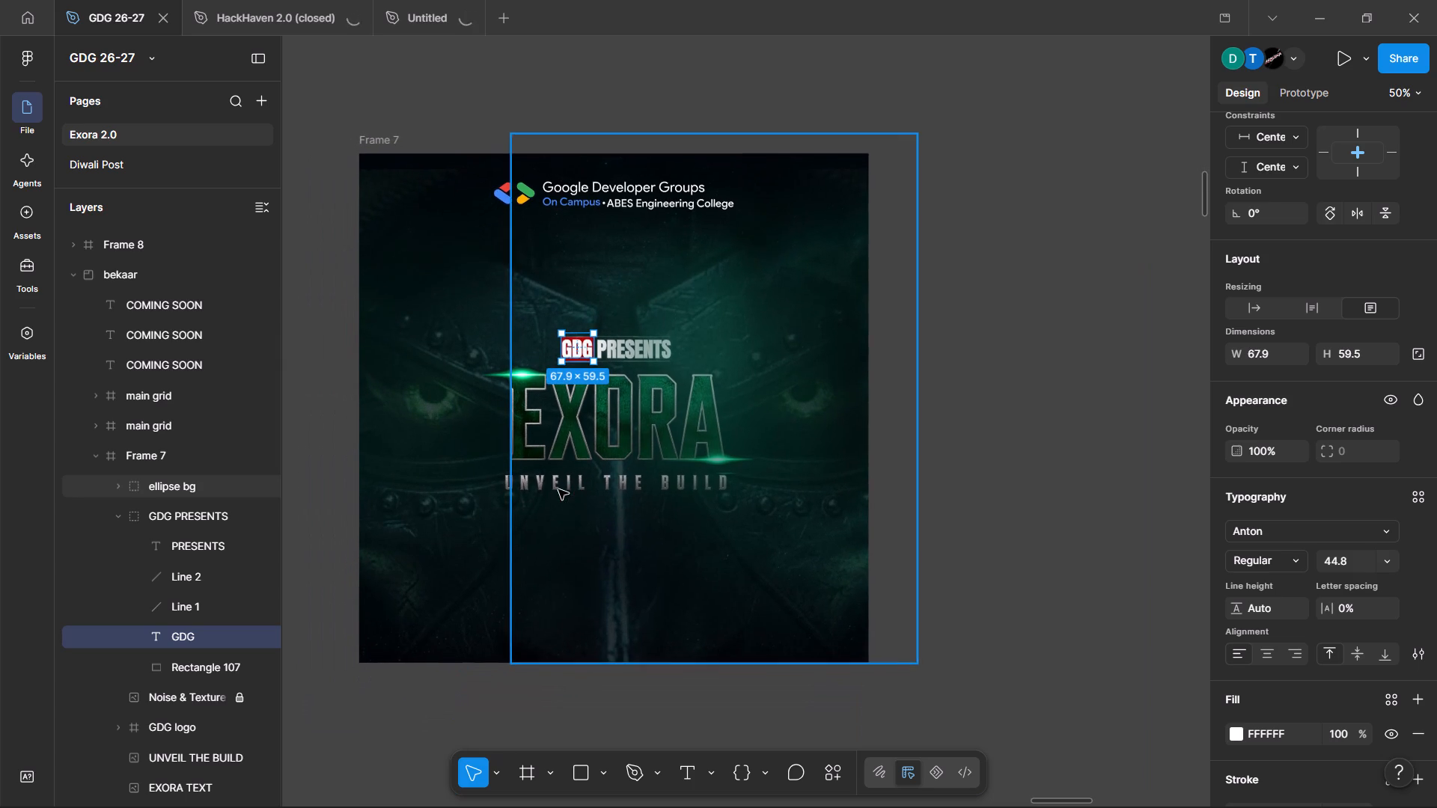
{"action": "scroll", "coordinate": [558, 489], "scroll_direction": "right", "scroll_amount": 1}
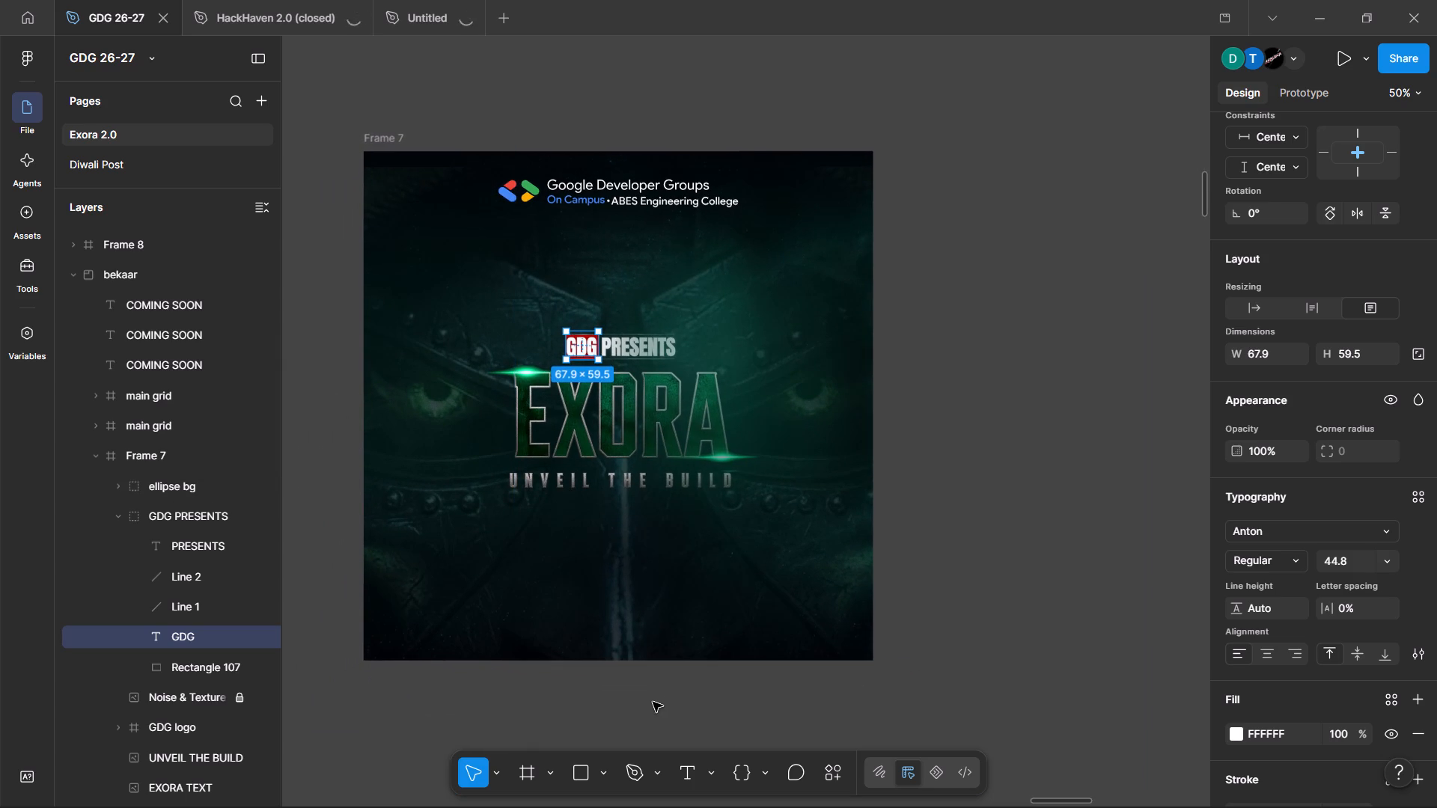
{"action": "left_click", "coordinate": [653, 702]}
{"action": "scroll", "coordinate": [653, 702], "scroll_direction": "down", "scroll_amount": 1, "text": "ctrl"}
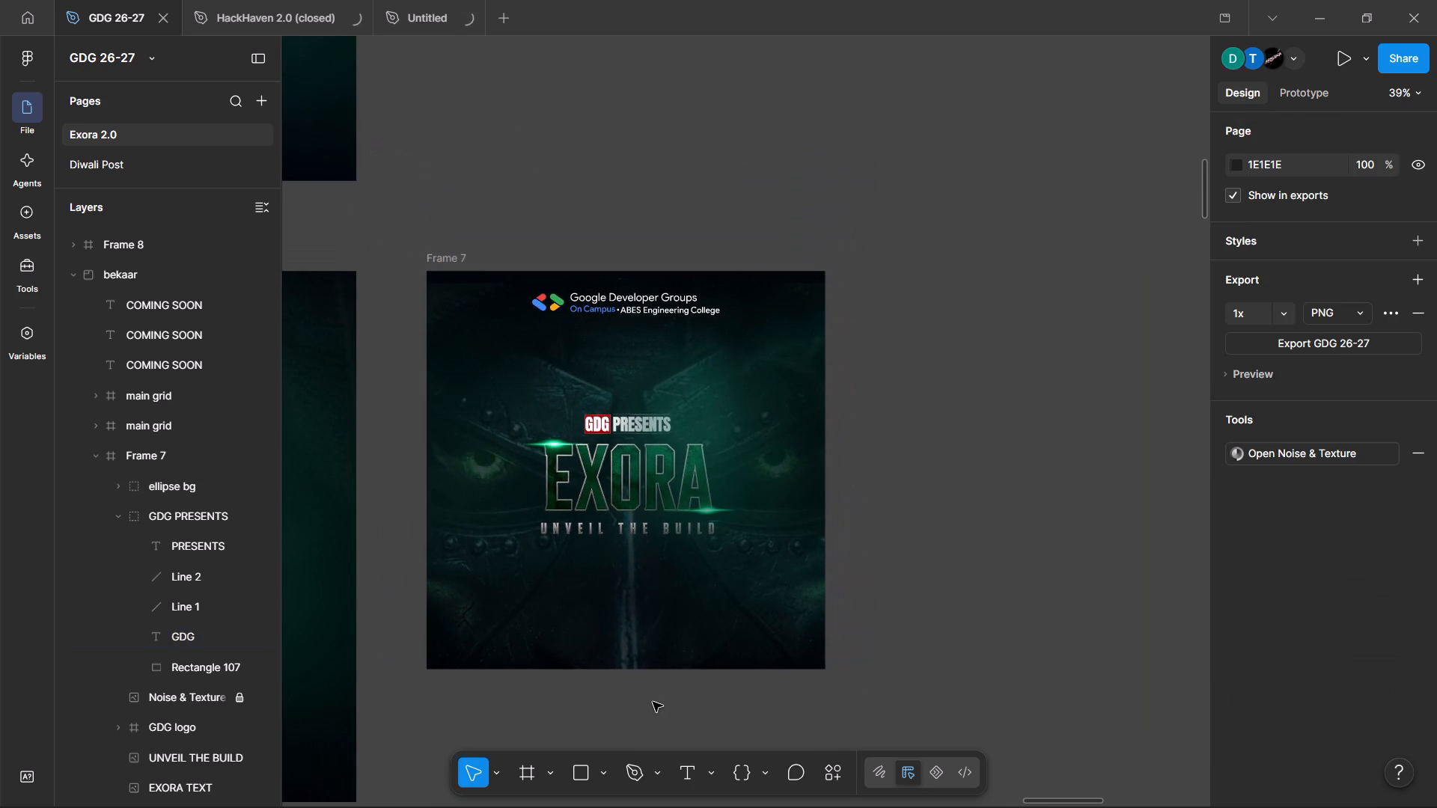
{"action": "scroll", "coordinate": [653, 702], "scroll_direction": "down", "scroll_amount": 1, "text": "ctrl"}
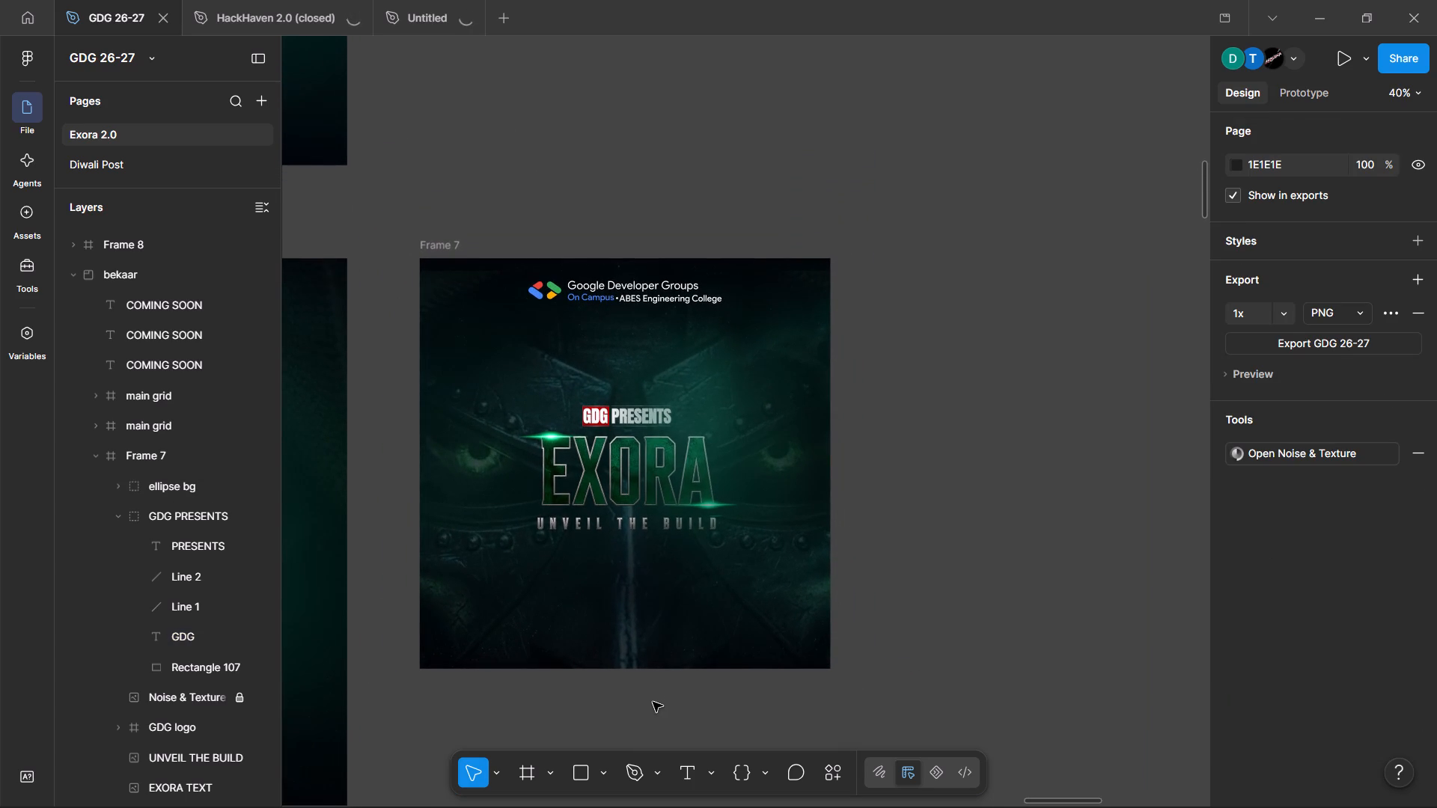
{"action": "scroll", "coordinate": [653, 702], "scroll_direction": "down", "scroll_amount": 1}
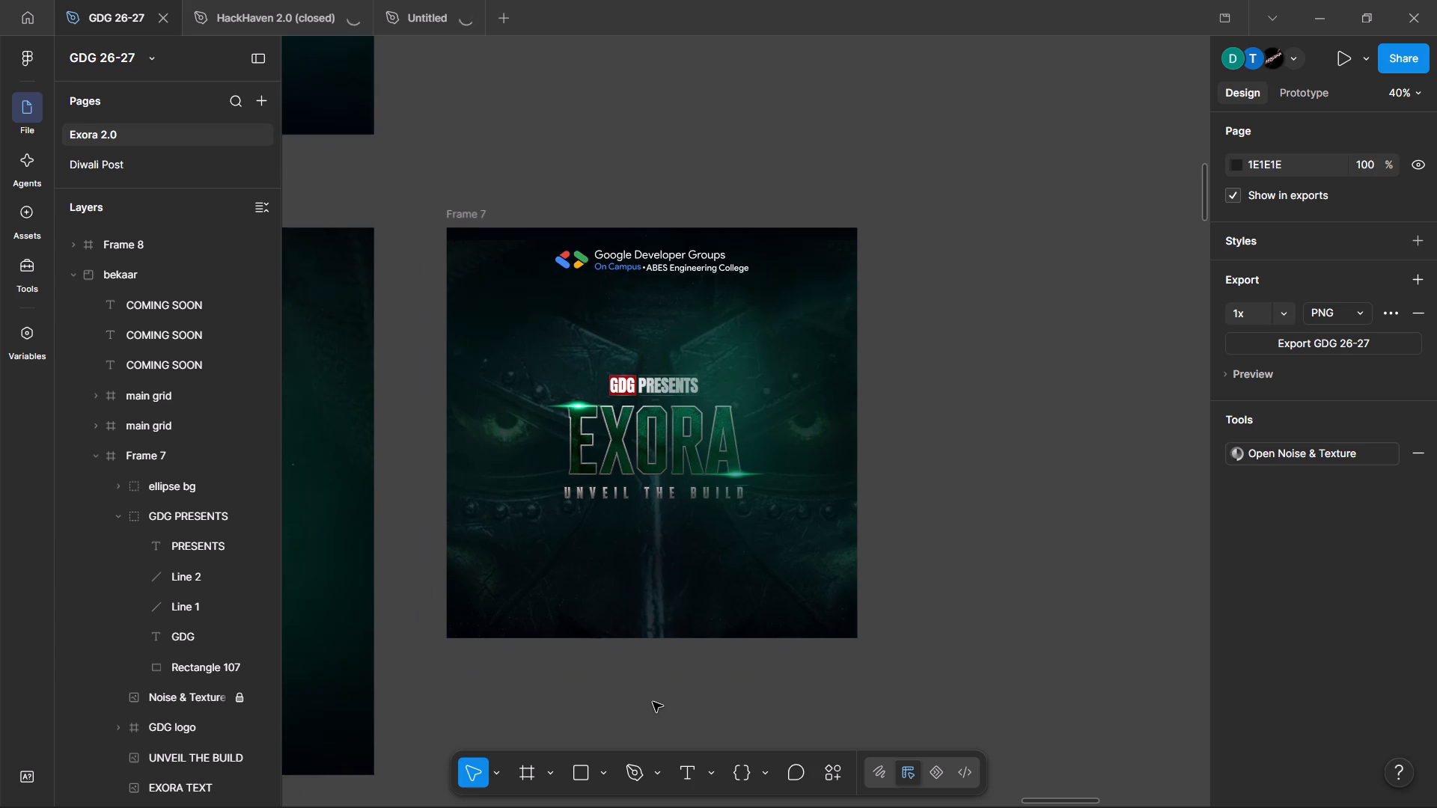
Add a text layer reading "ThoughWorks Technologies Gurugram" in the lower part of Frame 7, below the UNVEIL THE BUILD tagline.
{"action": "scroll", "coordinate": [653, 702], "scroll_direction": "down", "scroll_amount": 2}
{"action": "scroll", "coordinate": [653, 702], "scroll_direction": "up", "scroll_amount": 1, "text": "ctrl"}
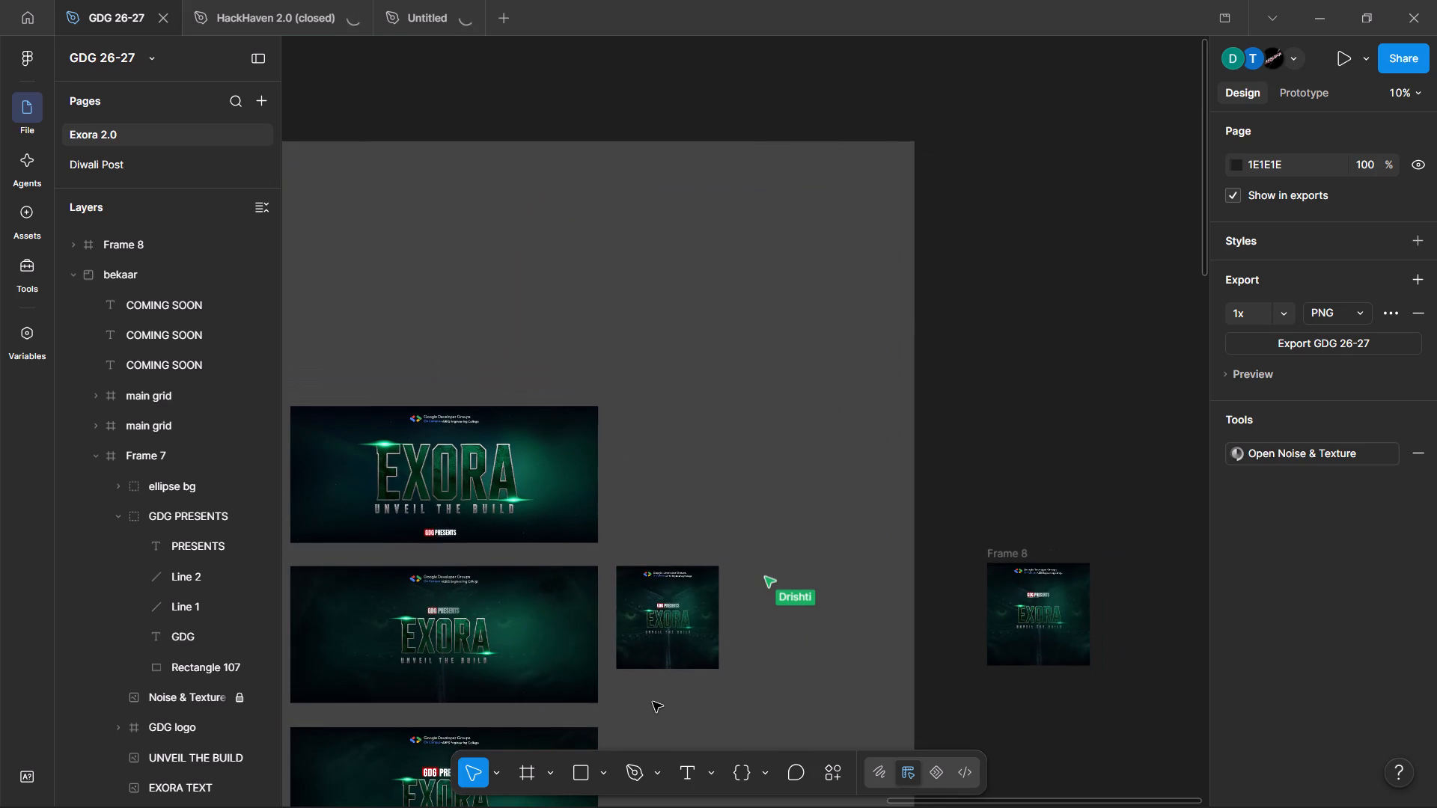
{"action": "scroll", "coordinate": [653, 702], "scroll_direction": "up", "scroll_amount": 1, "text": "ctrl"}
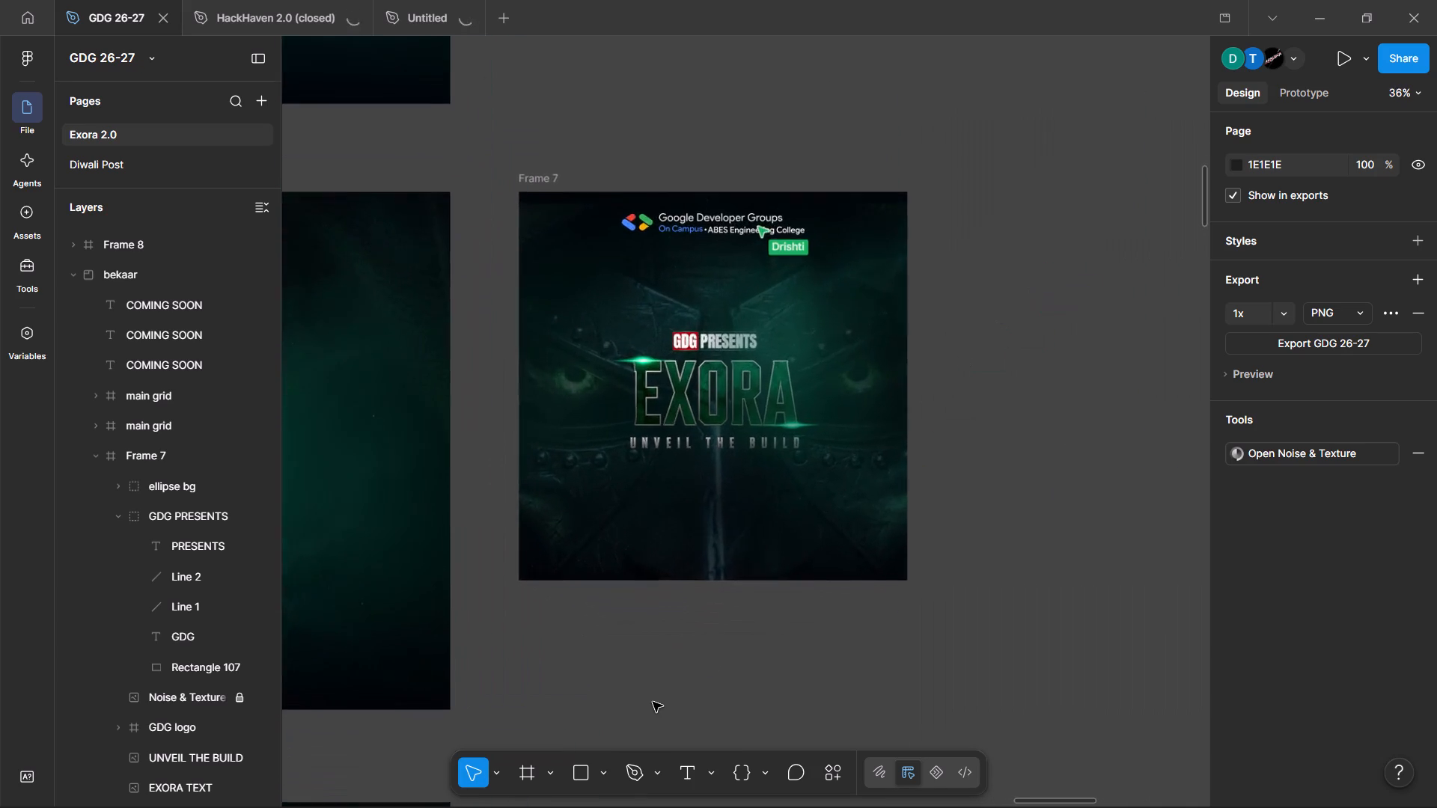
{"action": "scroll", "coordinate": [653, 702], "scroll_direction": "up", "scroll_amount": 1, "text": "ctrl"}
{"action": "scroll", "coordinate": [646, 532], "scroll_direction": "up", "scroll_amount": 2}
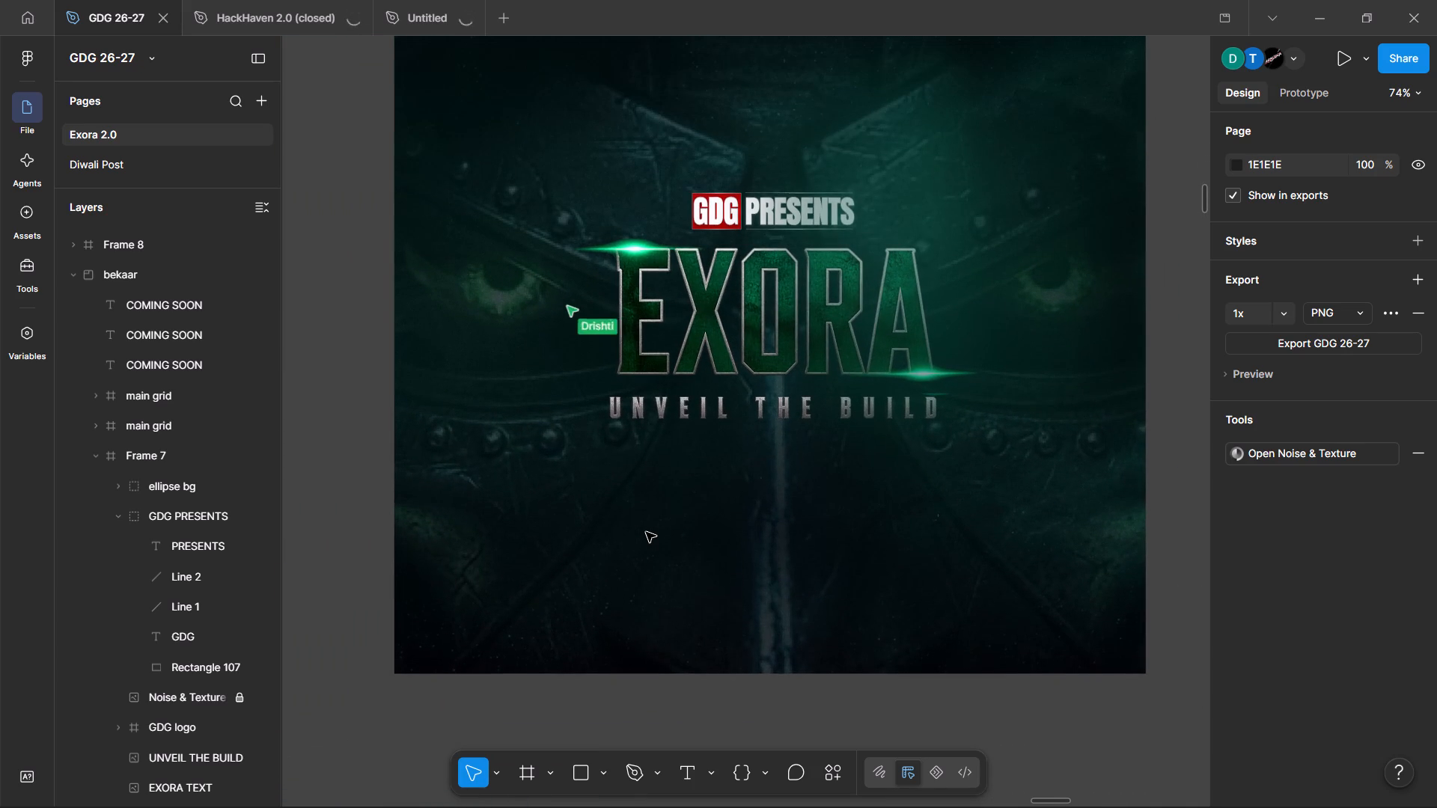
{"action": "key", "text": "t"}
{"action": "left_click", "coordinate": [620, 551]}
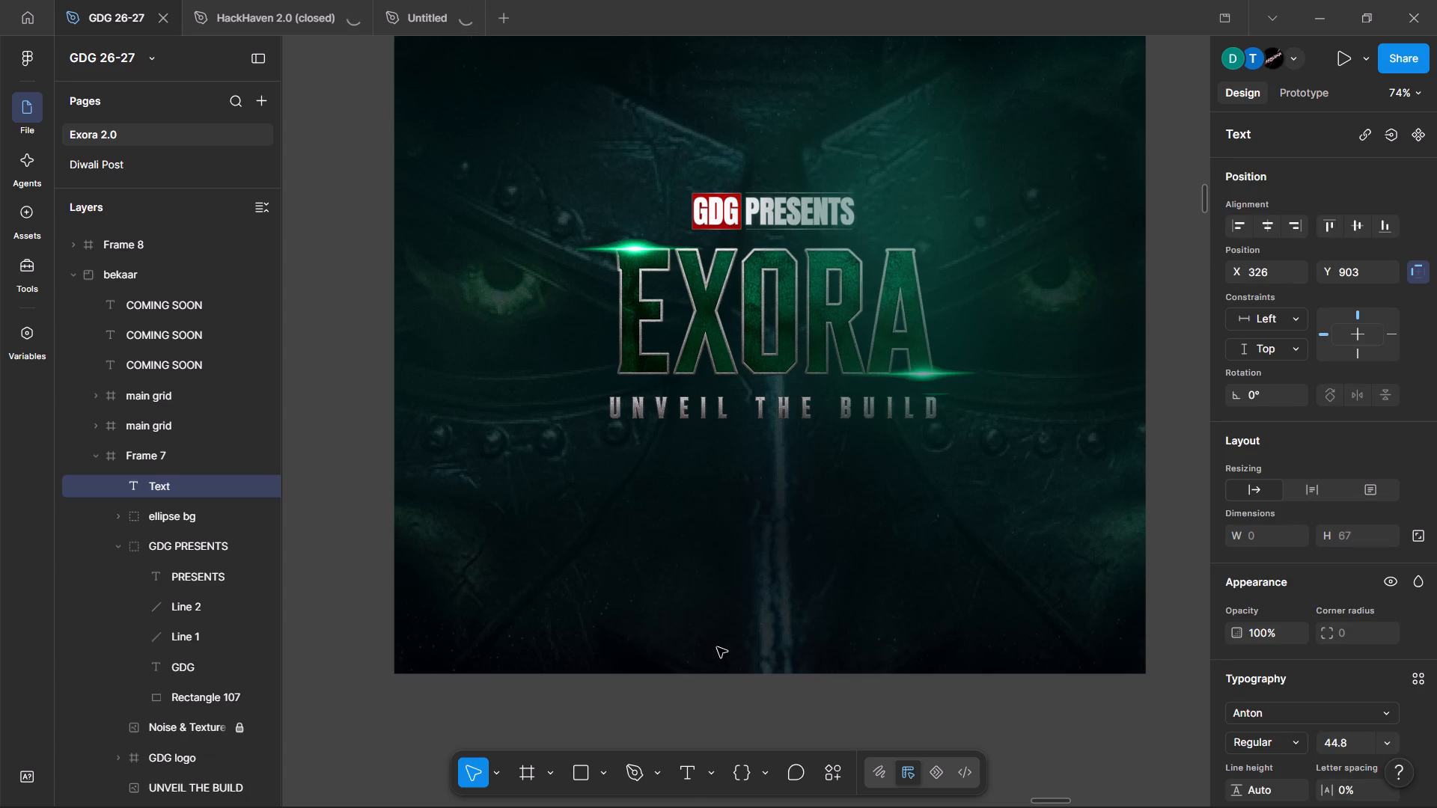
{"action": "type", "text": "Though"}
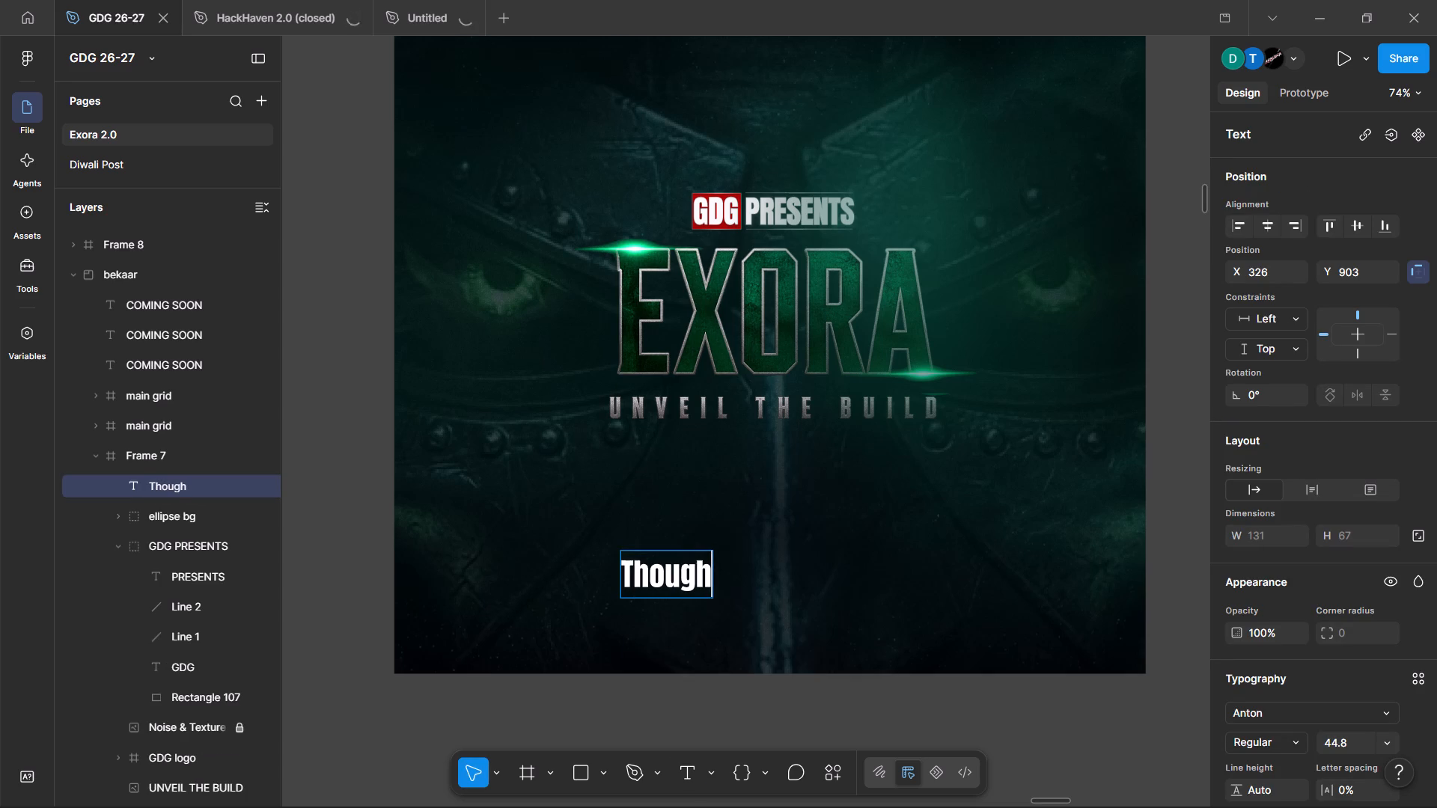
{"action": "type", "text": "wroks"}
{"action": "key", "text": "BackSpace"}
{"action": "key", "text": "BackSpace"}
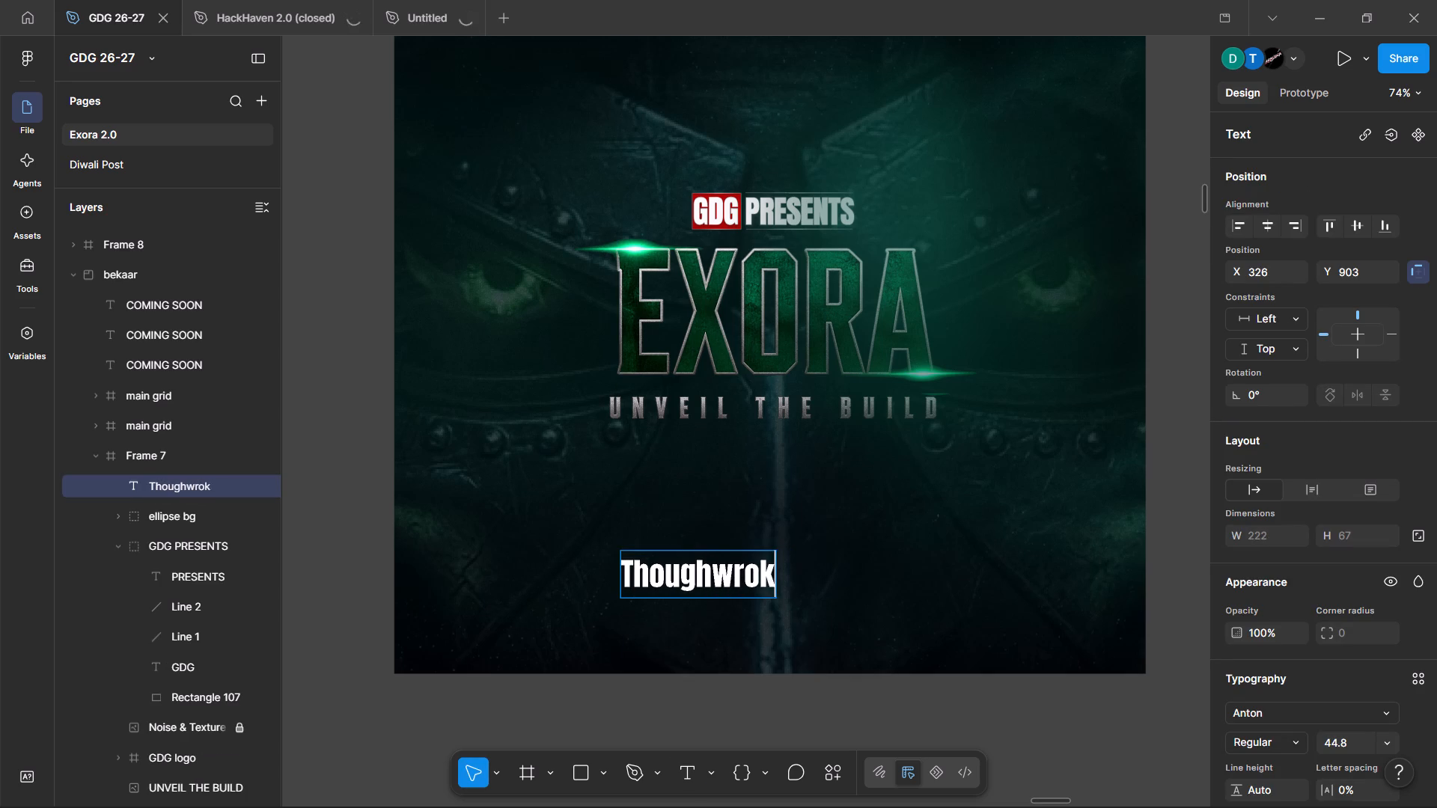
{"action": "key", "text": "BackSpace"}
{"action": "key", "text": "BackSpace"}
{"action": "key", "text": "BackSpace"}
{"action": "type", "text": "Works"}
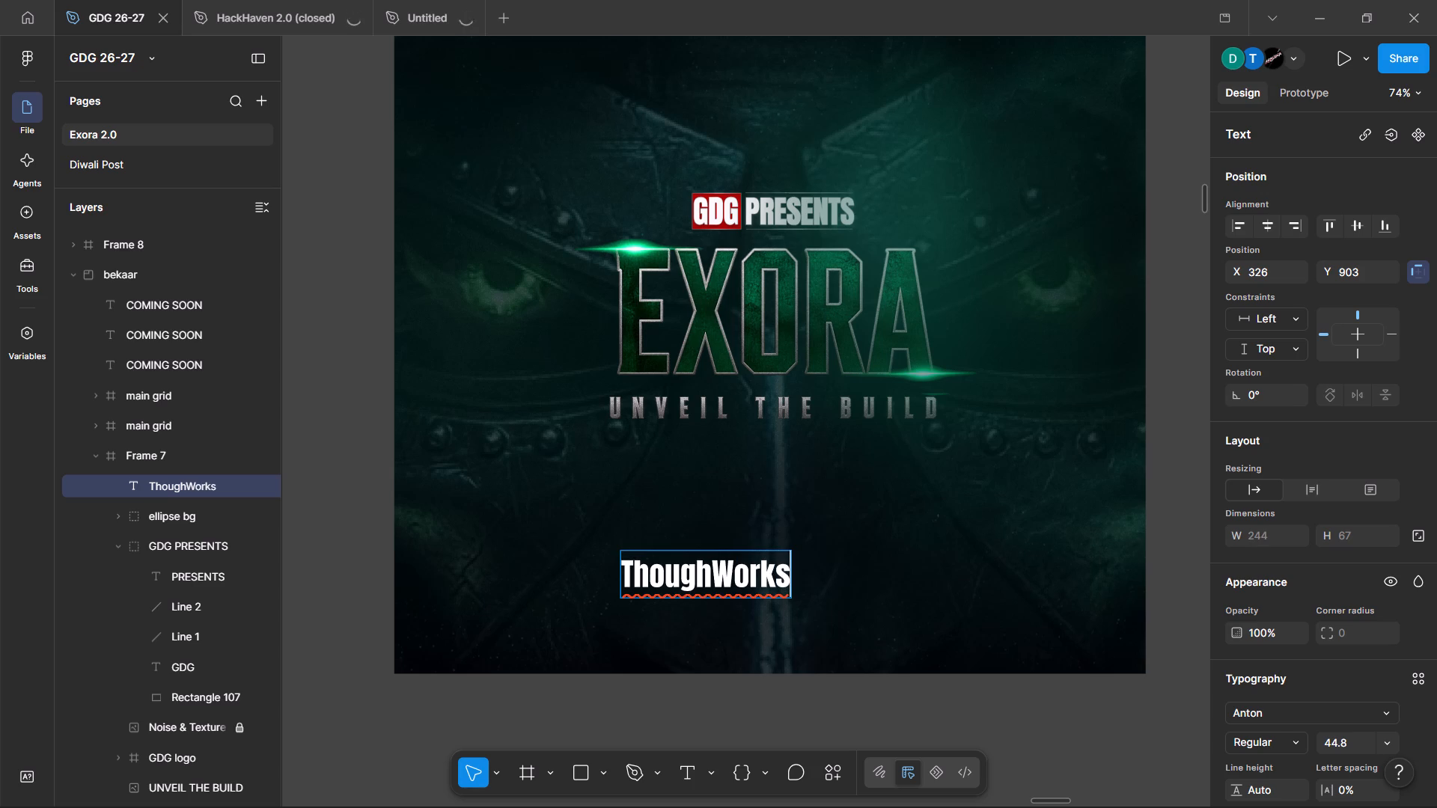
{"action": "key", "text": "space"}
{"action": "type", "text": "Techn"}
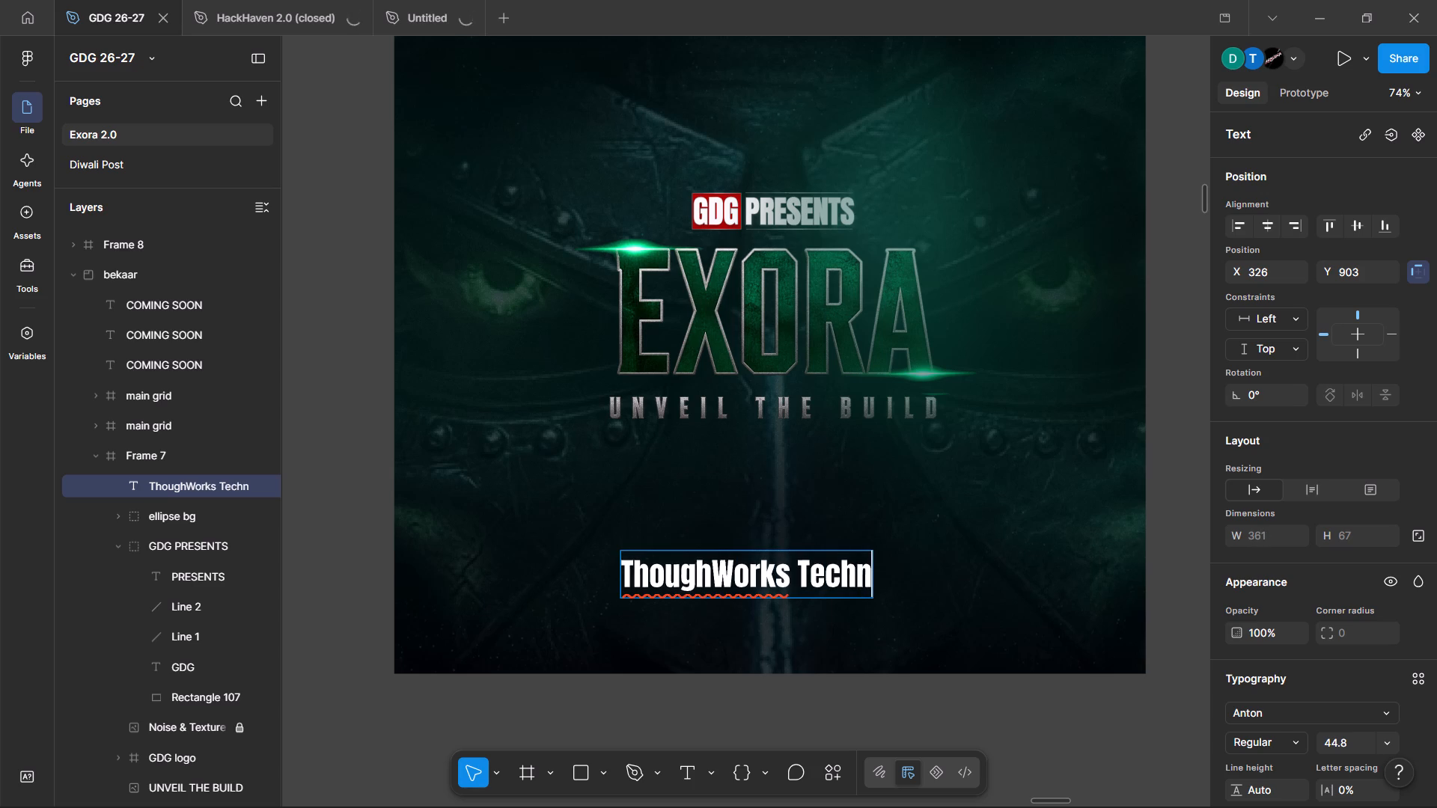
{"action": "type", "text": "olo"}
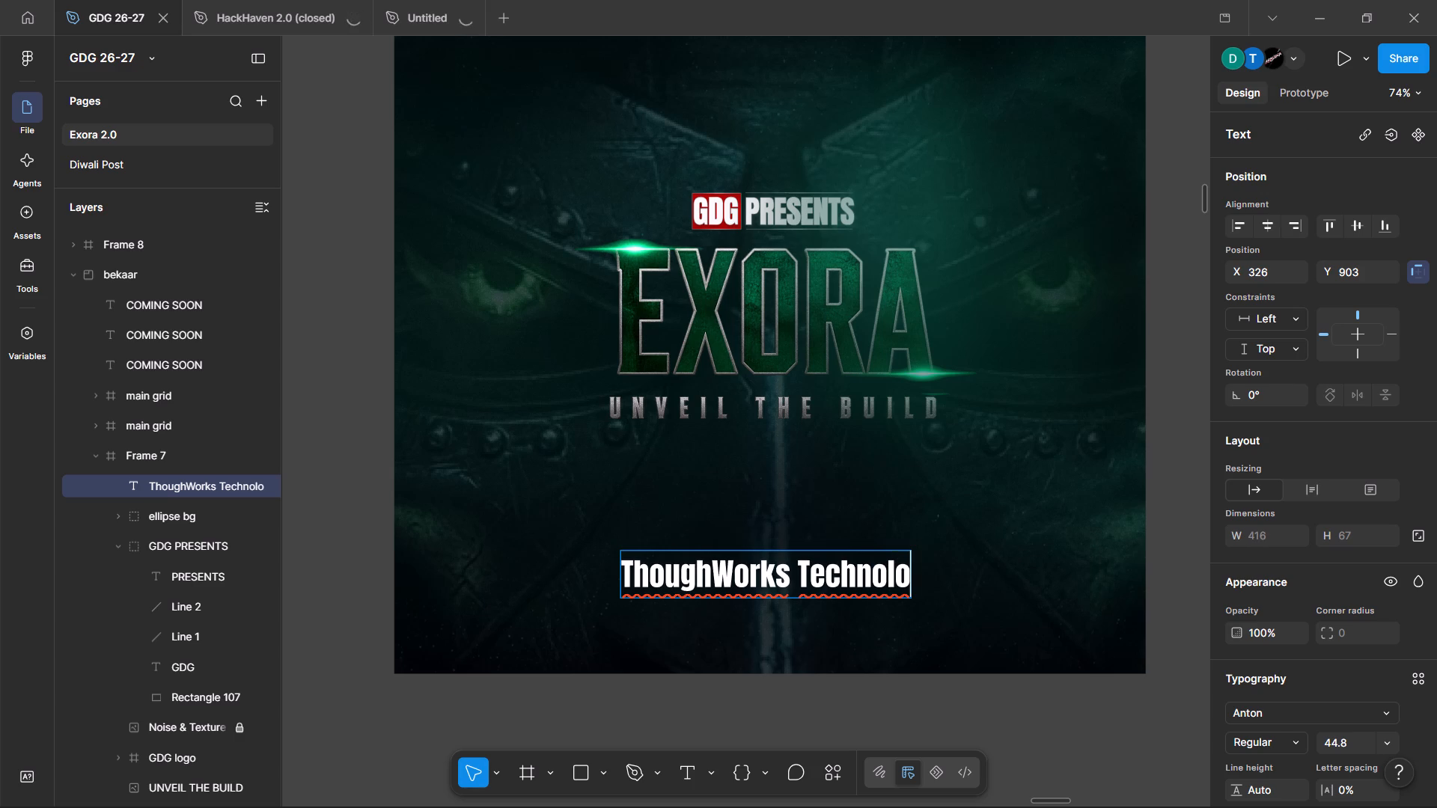
{"action": "type", "text": "gies"}
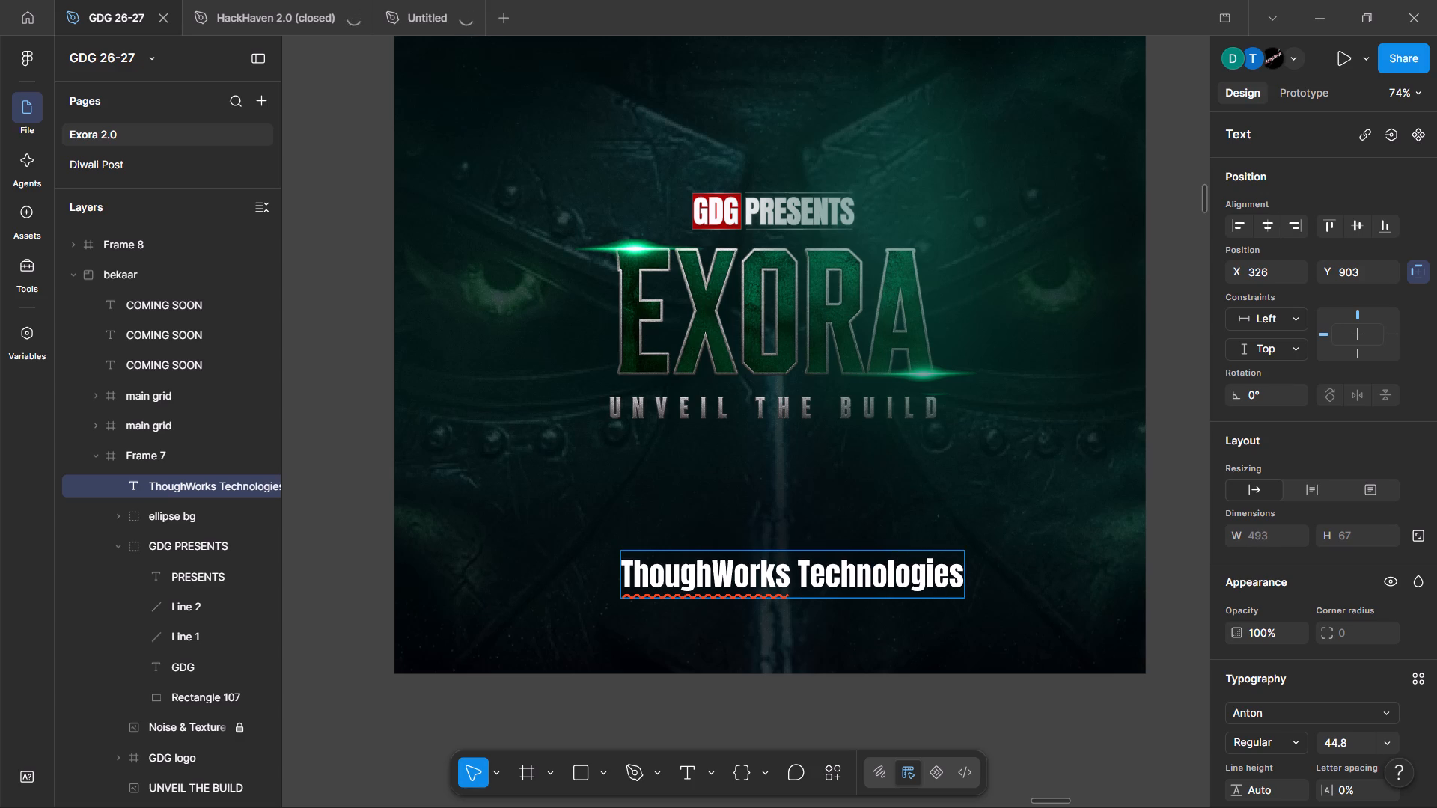
{"action": "key", "text": "space"}
{"action": "type", "text": "Gu"}
{"action": "type", "text": "rugram"}
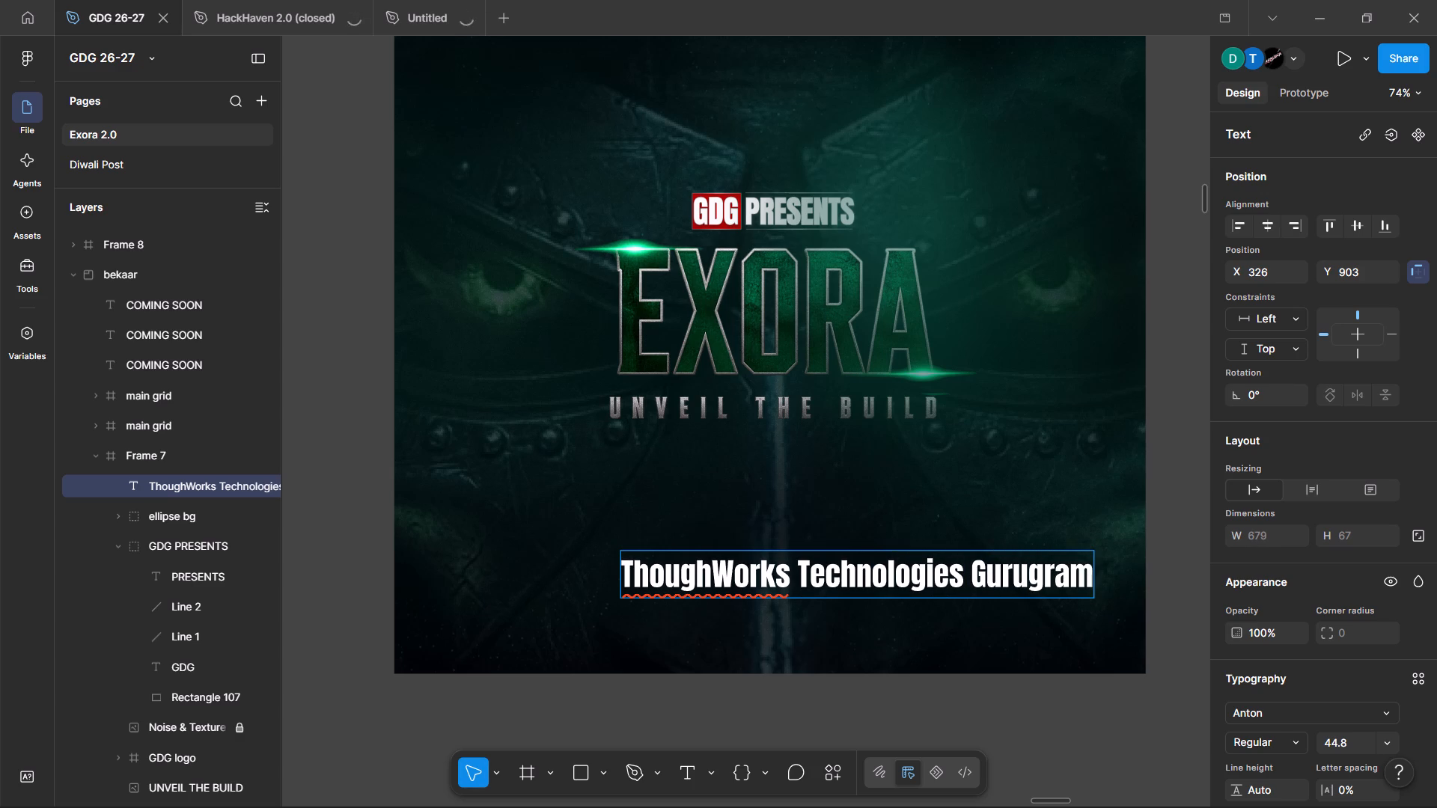
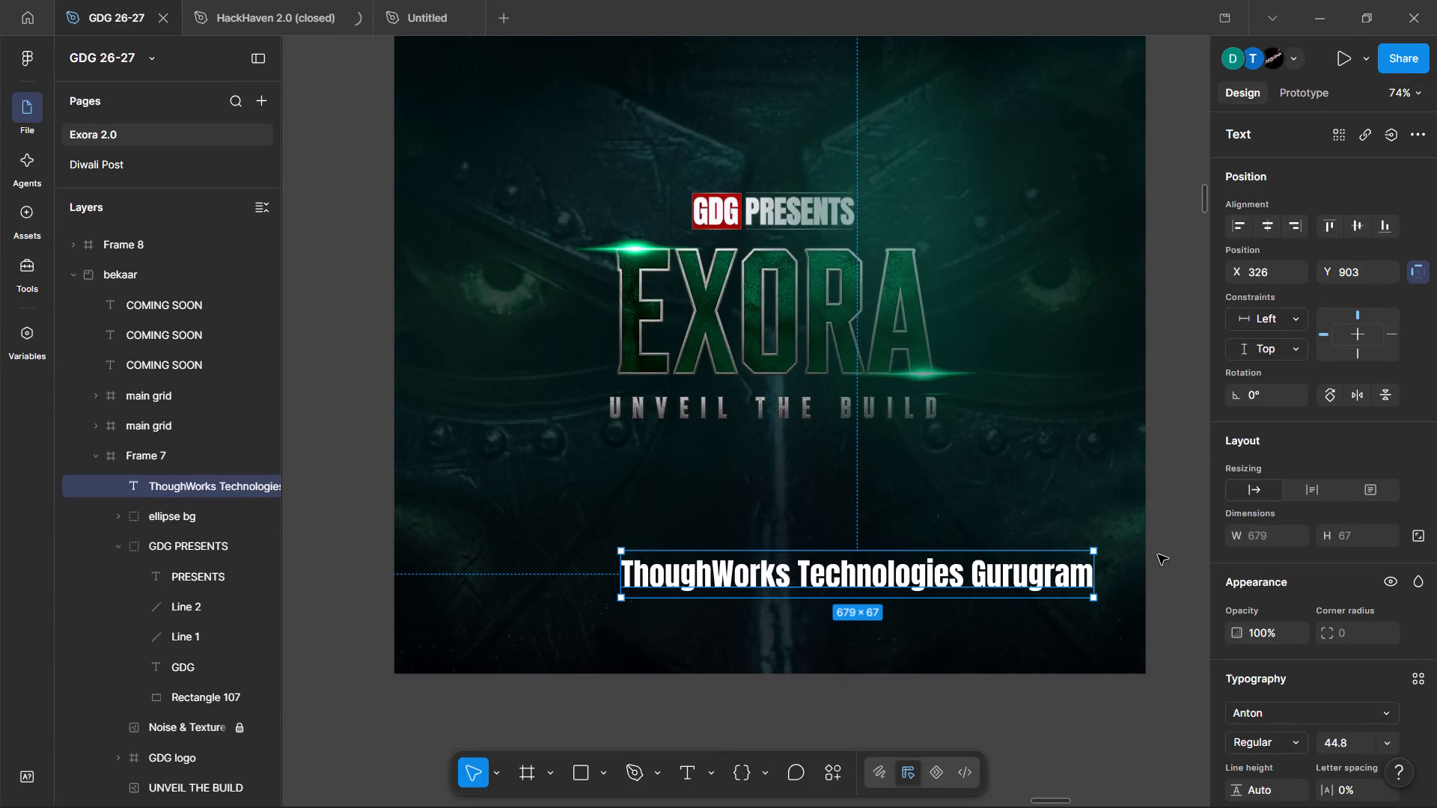
Set the font size of the "ThoughWorks Technologies Gurugram" text in Frame 7 to 24.
{"action": "left_click", "coordinate": [1331, 743]}
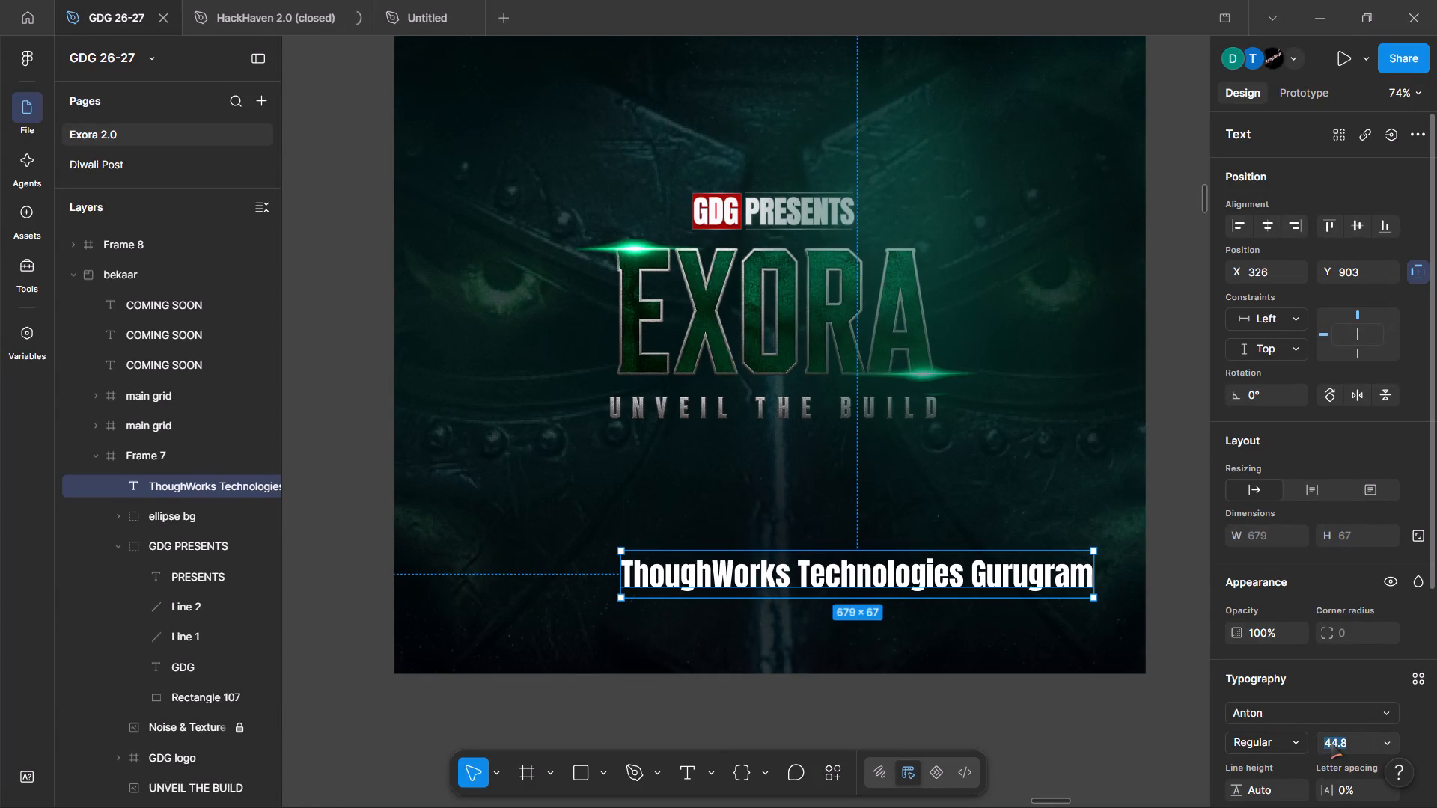
{"action": "type", "text": "24"}
{"action": "key", "text": "Return"}
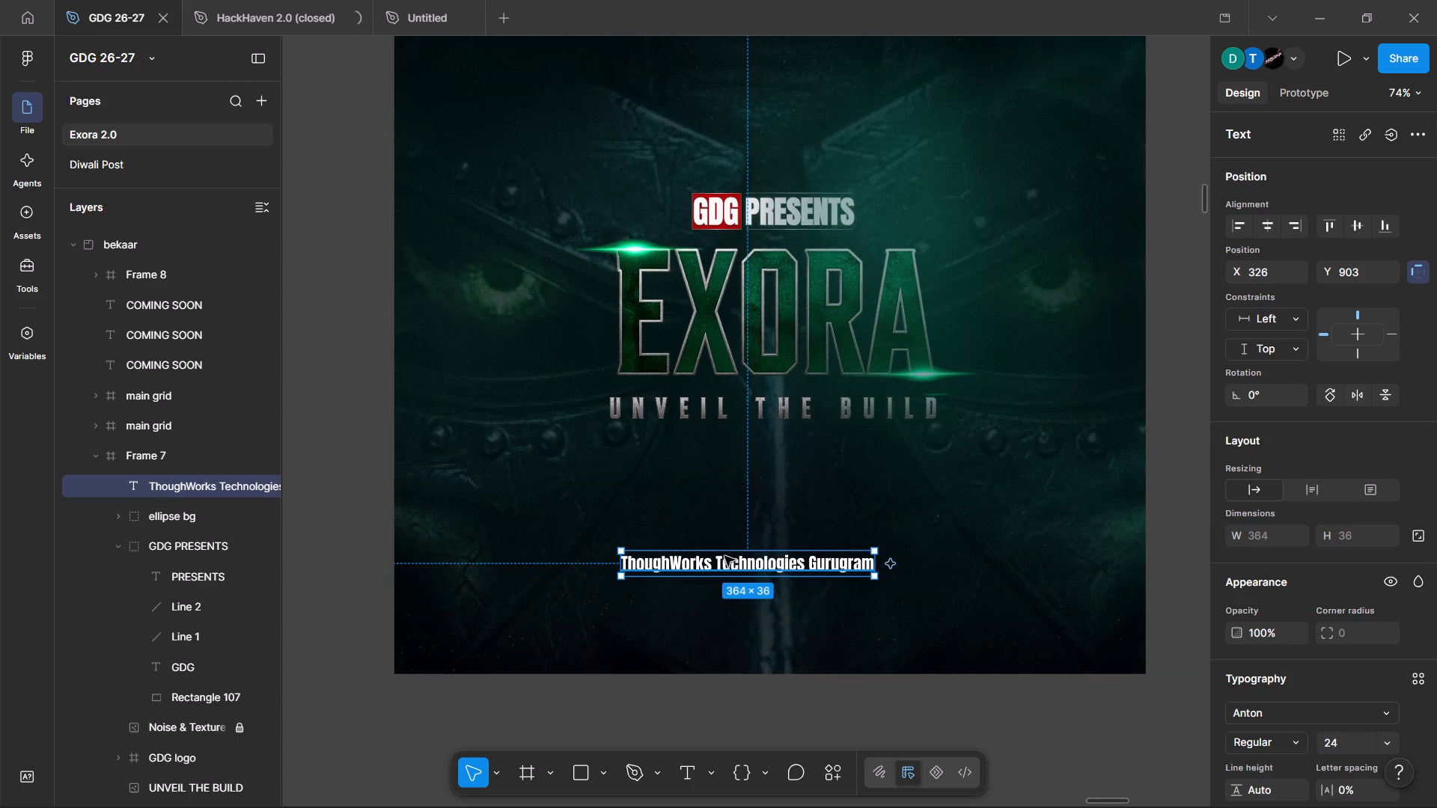
Move the venue text to the lower-left corner of Frame 7, at about X 57, Y 994.
{"action": "left_click_drag", "start_coordinate": [697, 569], "coordinate": [485, 637]}
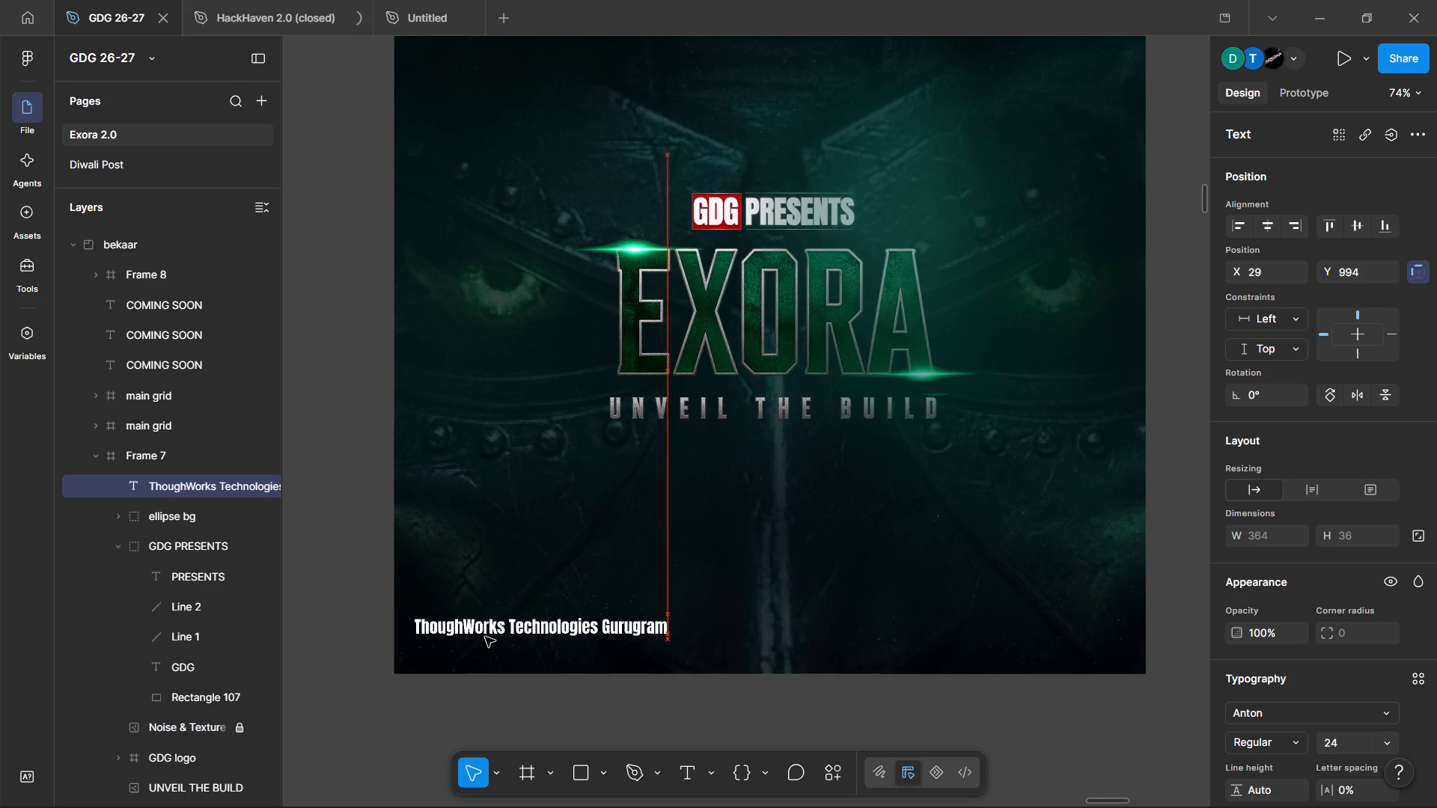
{"action": "left_click_drag", "start_coordinate": [485, 637], "coordinate": [513, 633]}
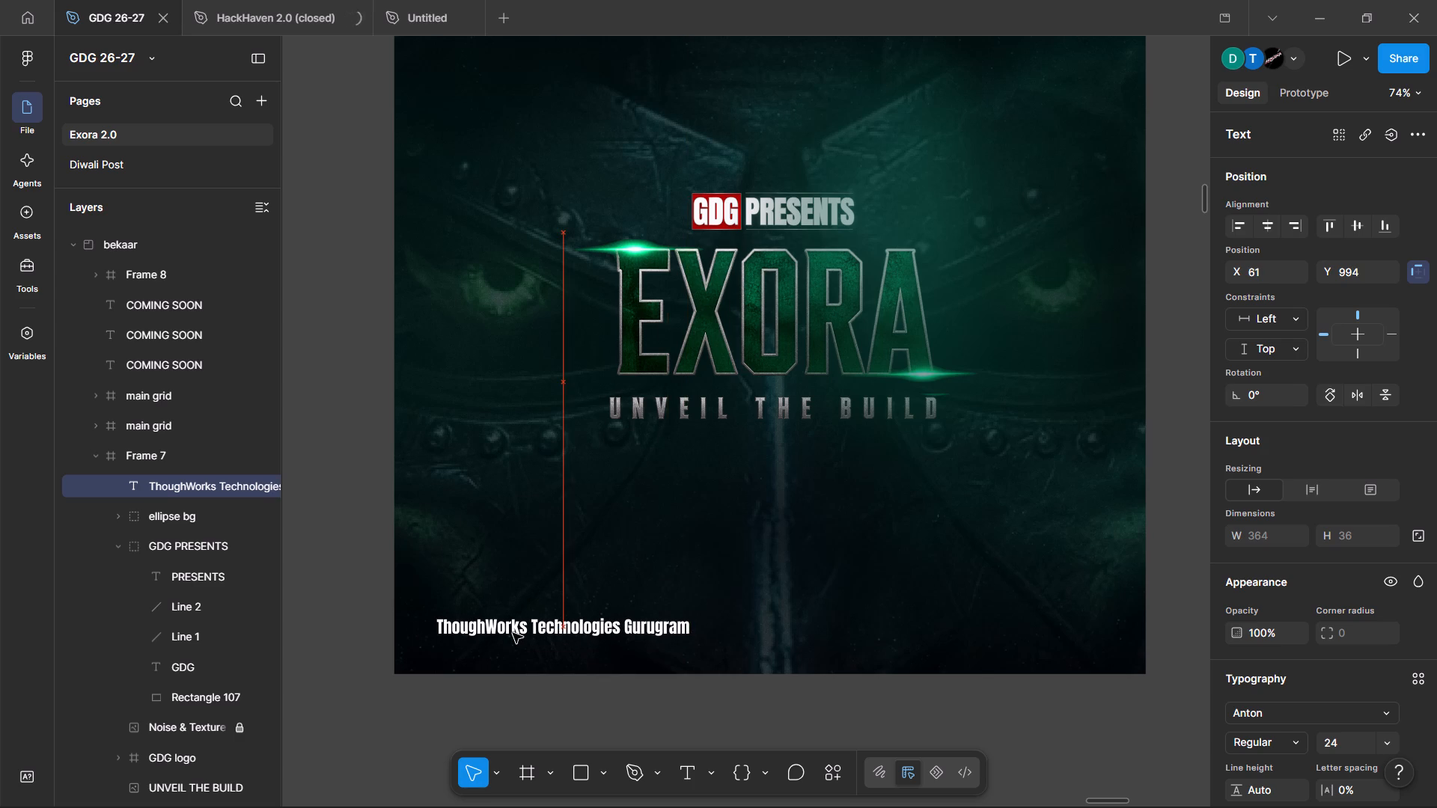
{"action": "left_click_drag", "start_coordinate": [513, 633], "coordinate": [505, 637]}
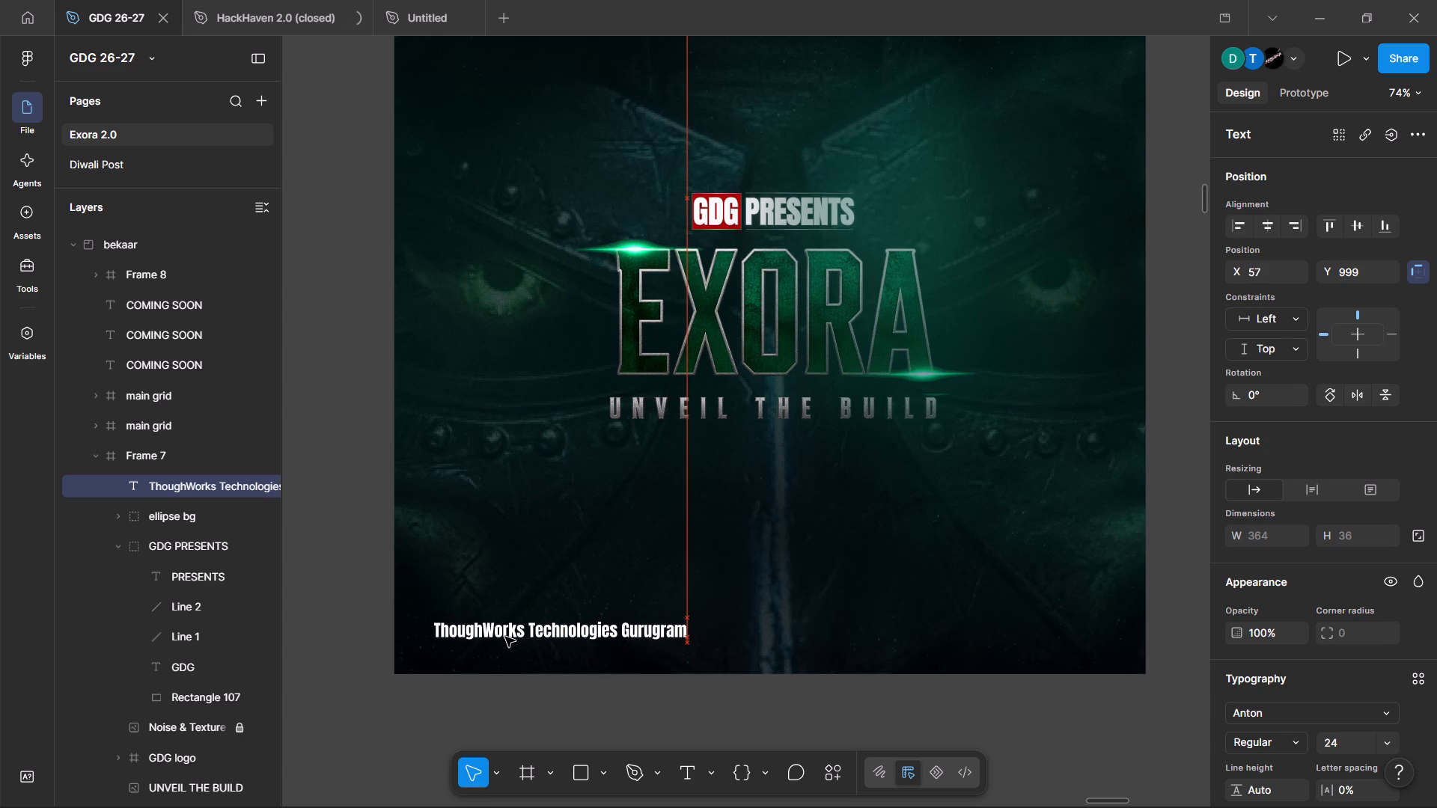
{"action": "left_click_drag", "start_coordinate": [505, 637], "coordinate": [506, 633]}
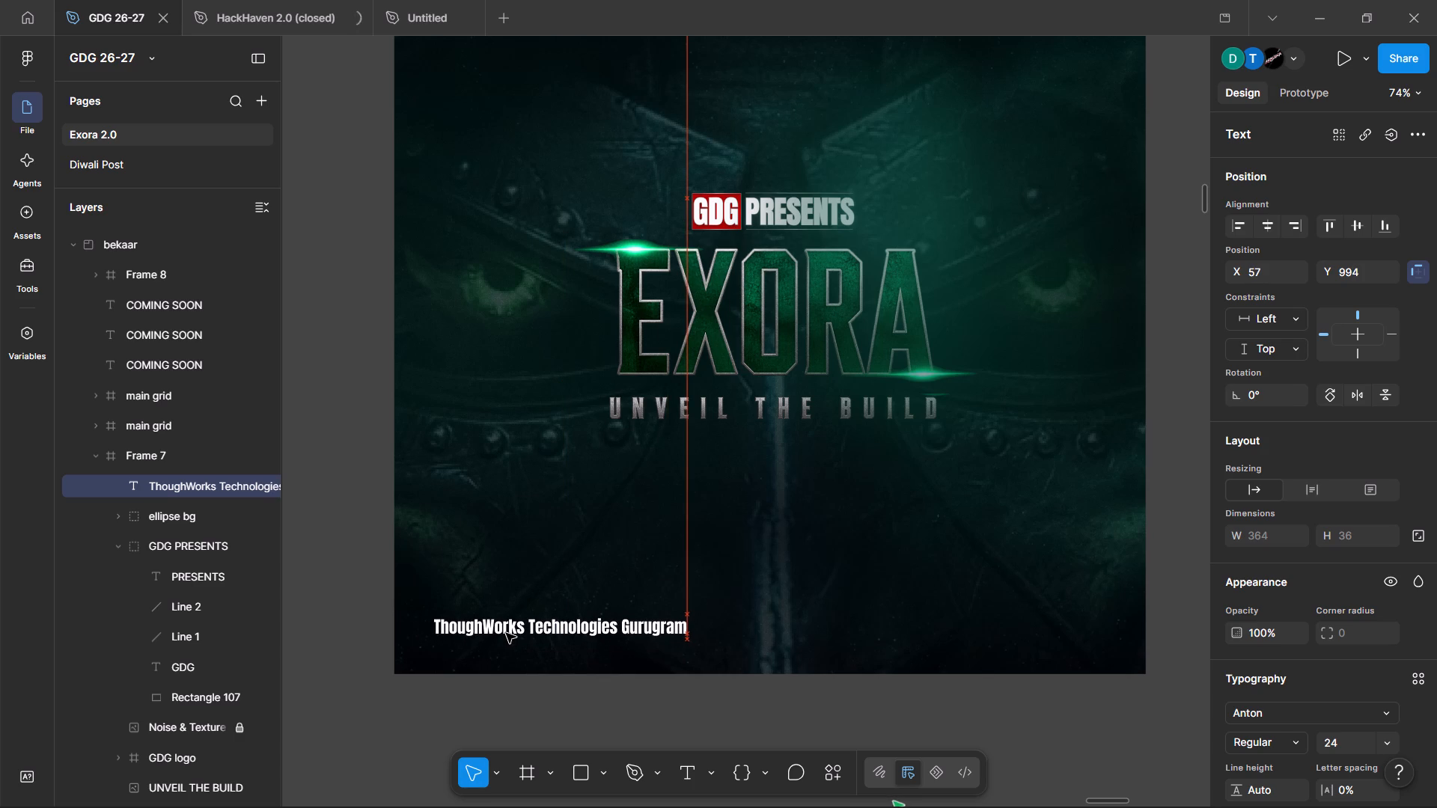
Duplicate the venue text to the lower-right area of Frame 7, level with the original at about X 684, Y 994.
{"action": "left_click_drag", "start_coordinate": [544, 626], "coordinate": [1022, 622], "text": "alt"}
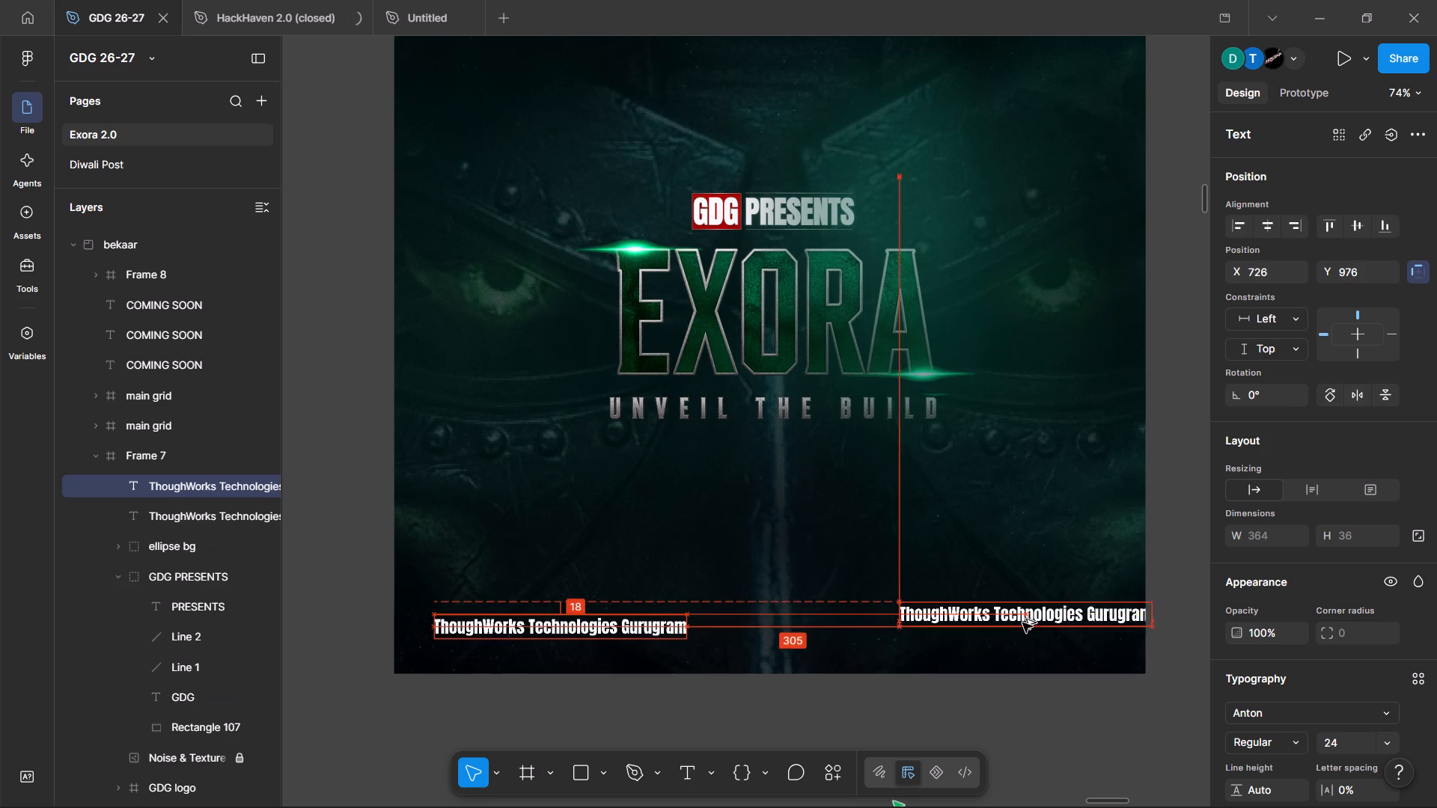
{"action": "left_click_drag", "start_coordinate": [1022, 622], "coordinate": [981, 631], "text": "alt"}
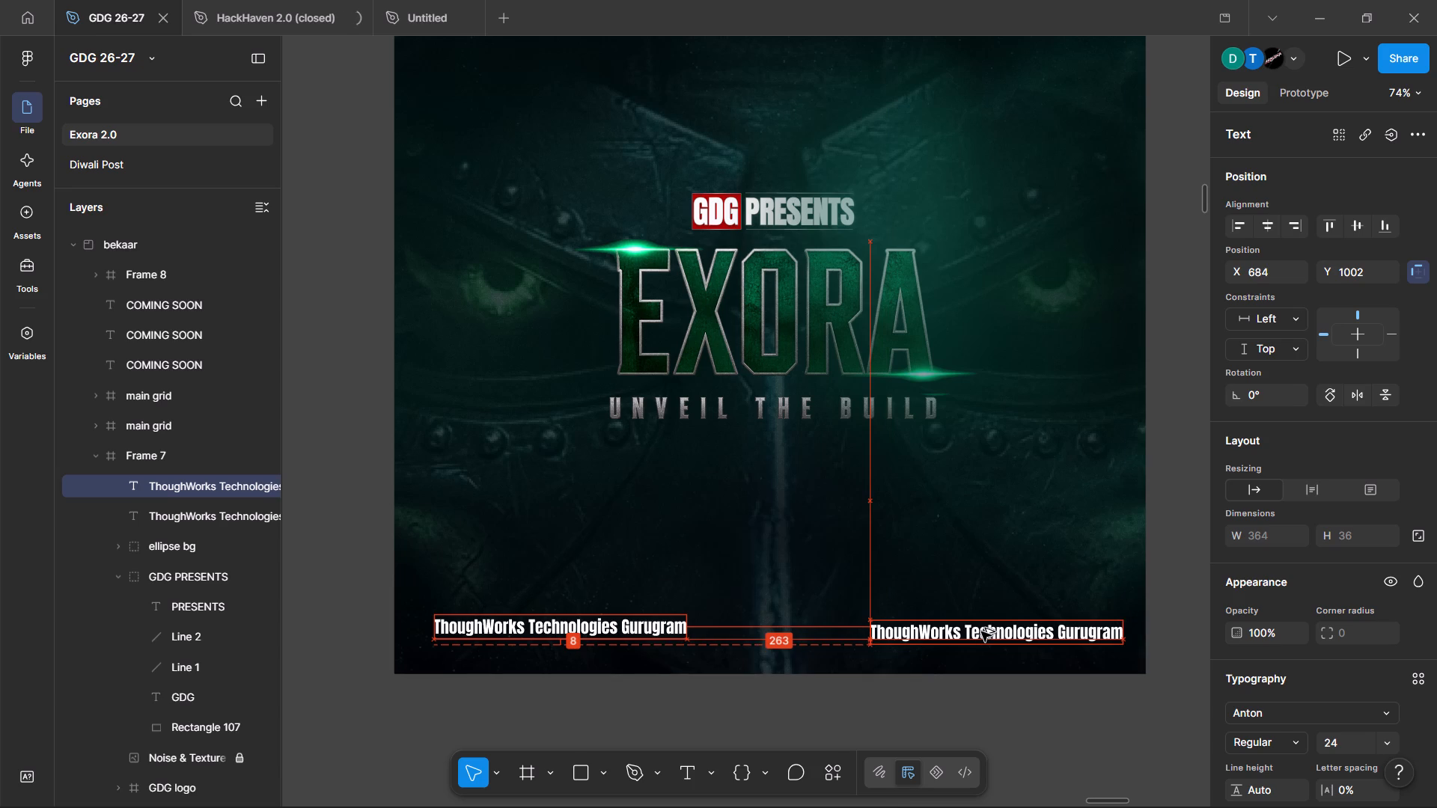
{"action": "left_click_drag", "start_coordinate": [981, 631], "coordinate": [981, 625], "text": "alt"}
Replace the text of the duplicated venue layer with "27-28 November".
{"action": "double_click", "coordinate": [981, 625]}
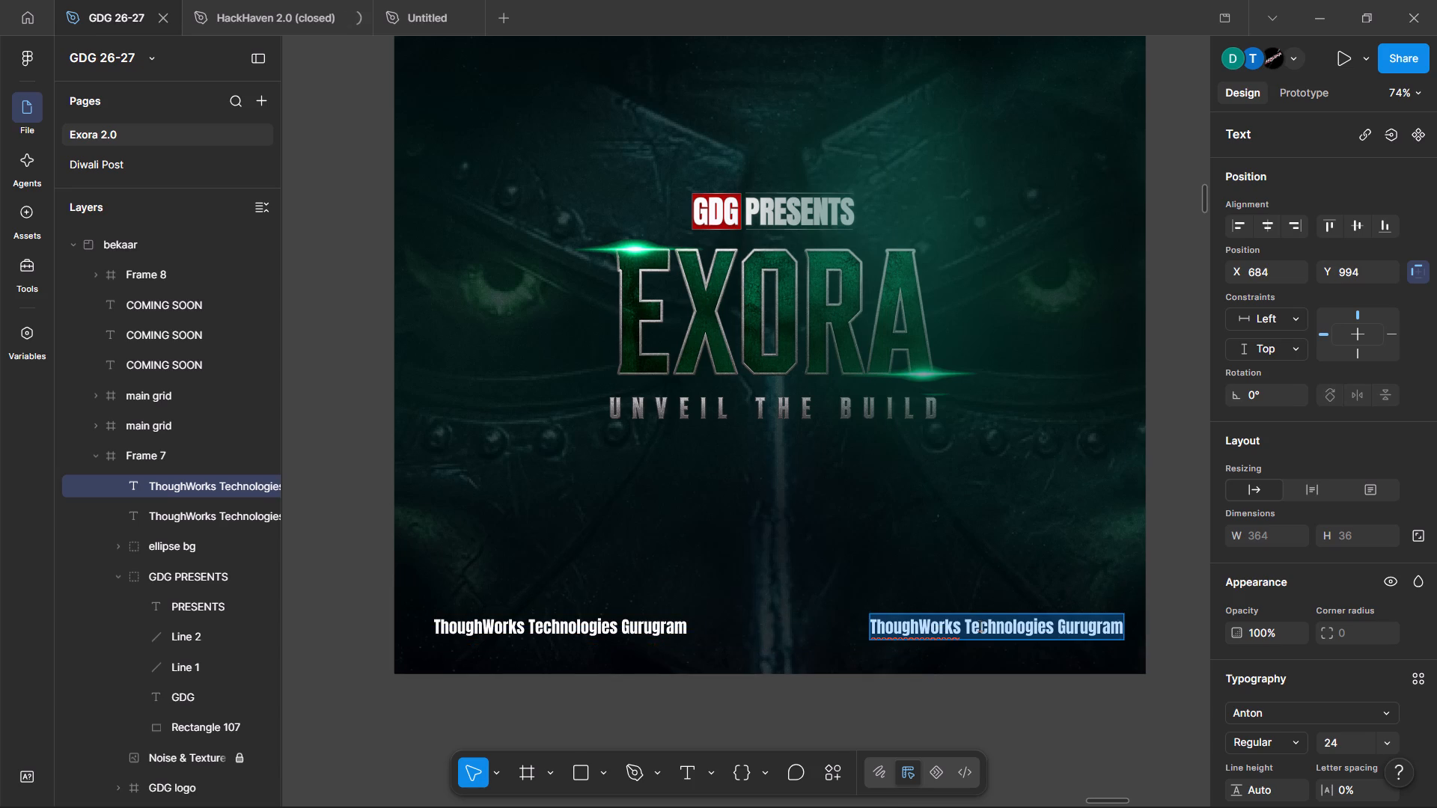
{"action": "type", "text": "27"}
{"action": "type", "text": "-28"}
{"action": "key", "text": "space"}
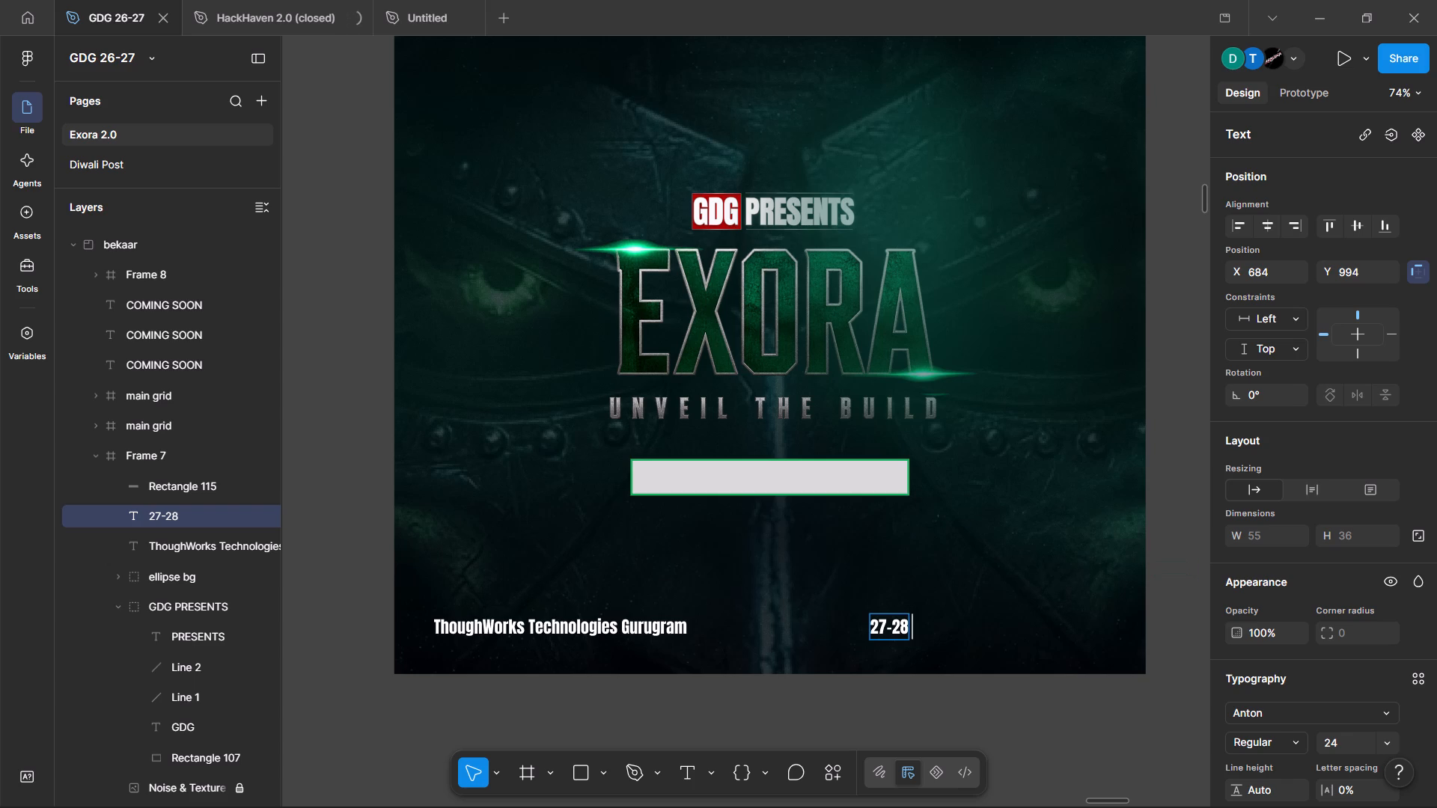
{"action": "type", "text": "Mo"}
{"action": "key", "text": "BackSpace"}
{"action": "key", "text": "BackSpace"}
{"action": "type", "text": "Noveme"}
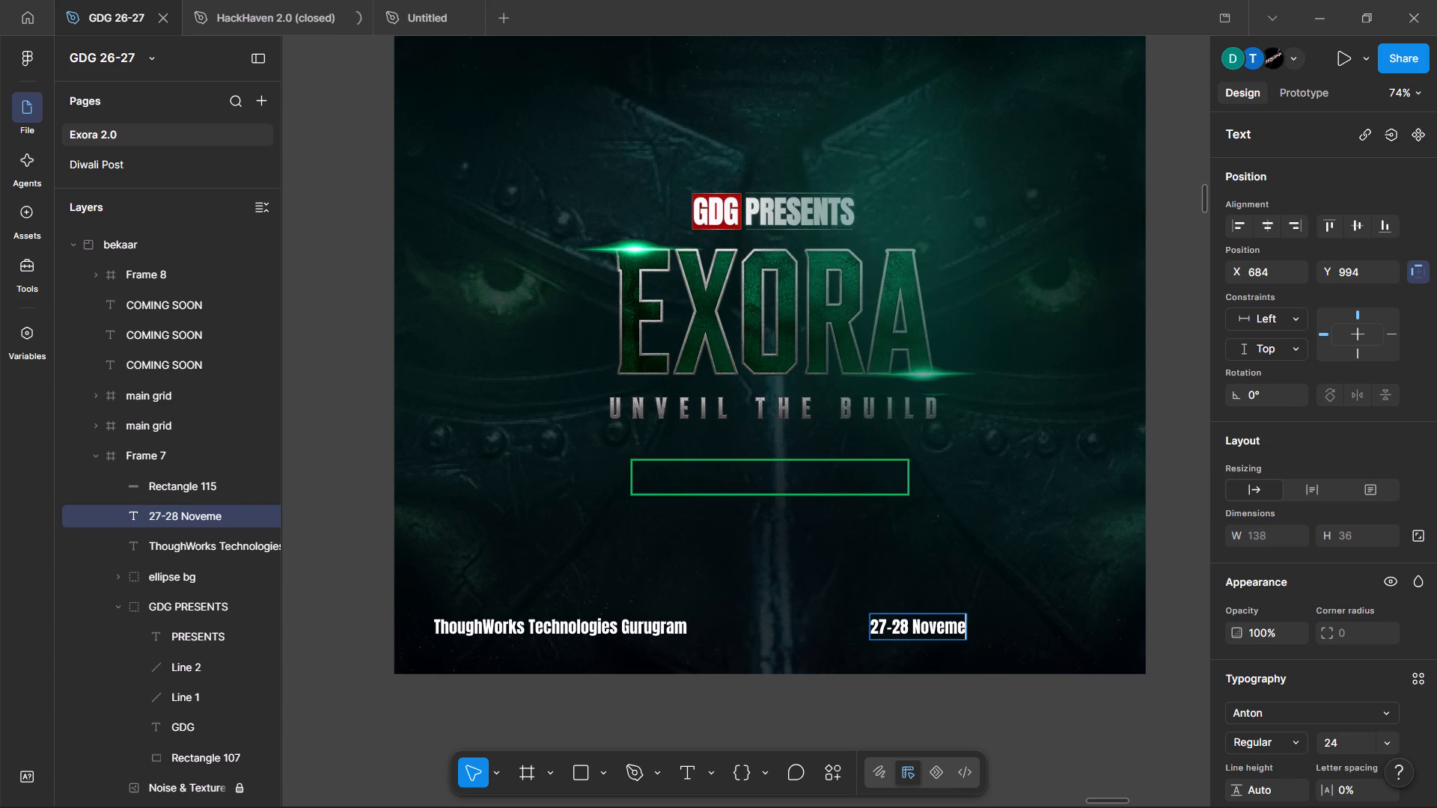
{"action": "key", "text": "BackSpace"}
{"action": "type", "text": "ber"}
{"action": "left_click", "coordinate": [1057, 711]}
Move the "27-28 November" text horizontally toward Frame 7's right edge, to about X 838, keeping it level with the venue text.
{"action": "scroll", "coordinate": [829, 499], "scroll_direction": "down", "scroll_amount": 1, "text": "ctrl"}
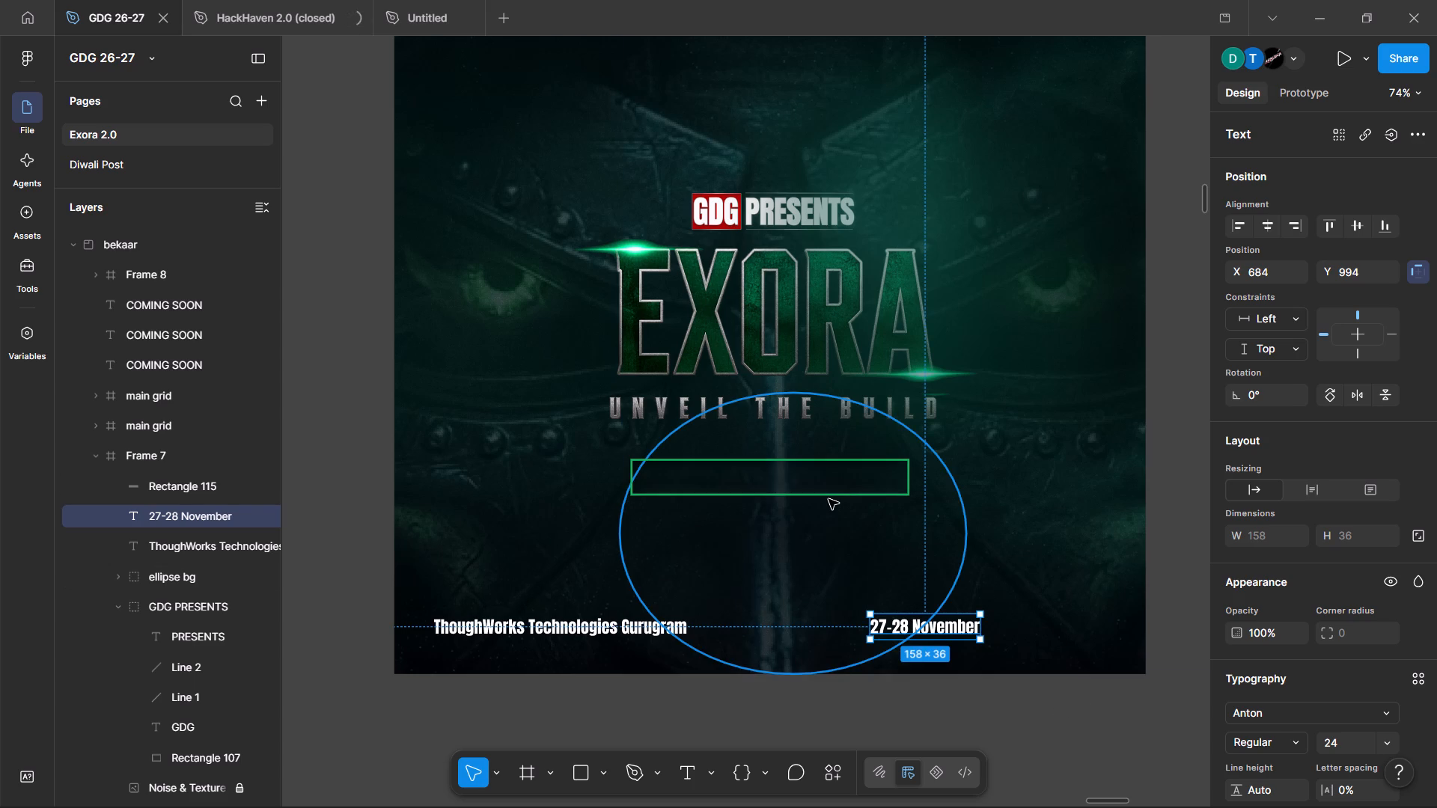
{"action": "scroll", "coordinate": [829, 499], "scroll_direction": "down", "scroll_amount": 4, "text": "ctrl"}
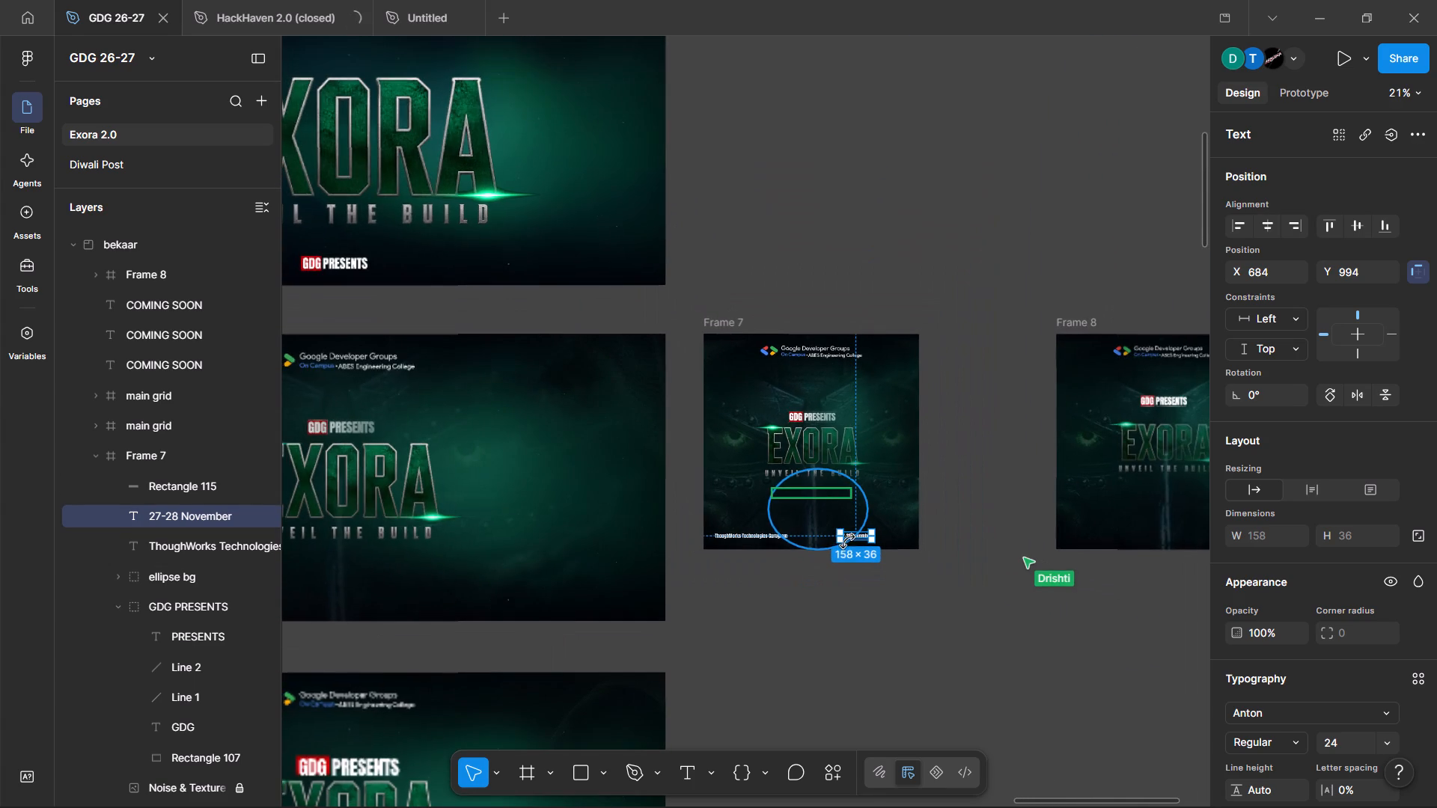
{"action": "left_click", "coordinate": [855, 616]}
{"action": "scroll", "coordinate": [877, 609], "scroll_direction": "left", "scroll_amount": 1}
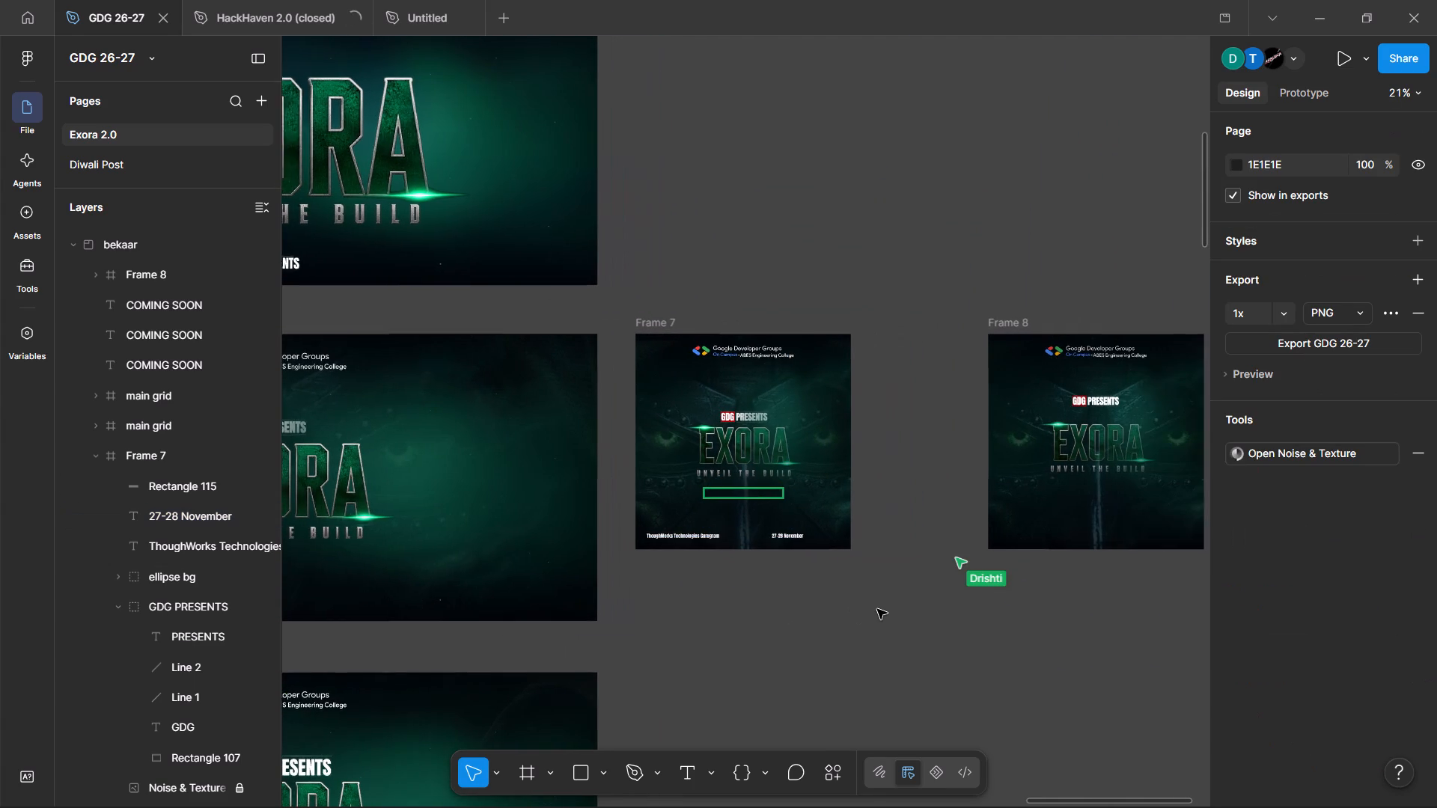
{"action": "scroll", "coordinate": [877, 609], "scroll_direction": "left", "scroll_amount": 1}
{"action": "scroll", "coordinate": [849, 482], "scroll_direction": "up", "scroll_amount": 3, "text": "ctrl"}
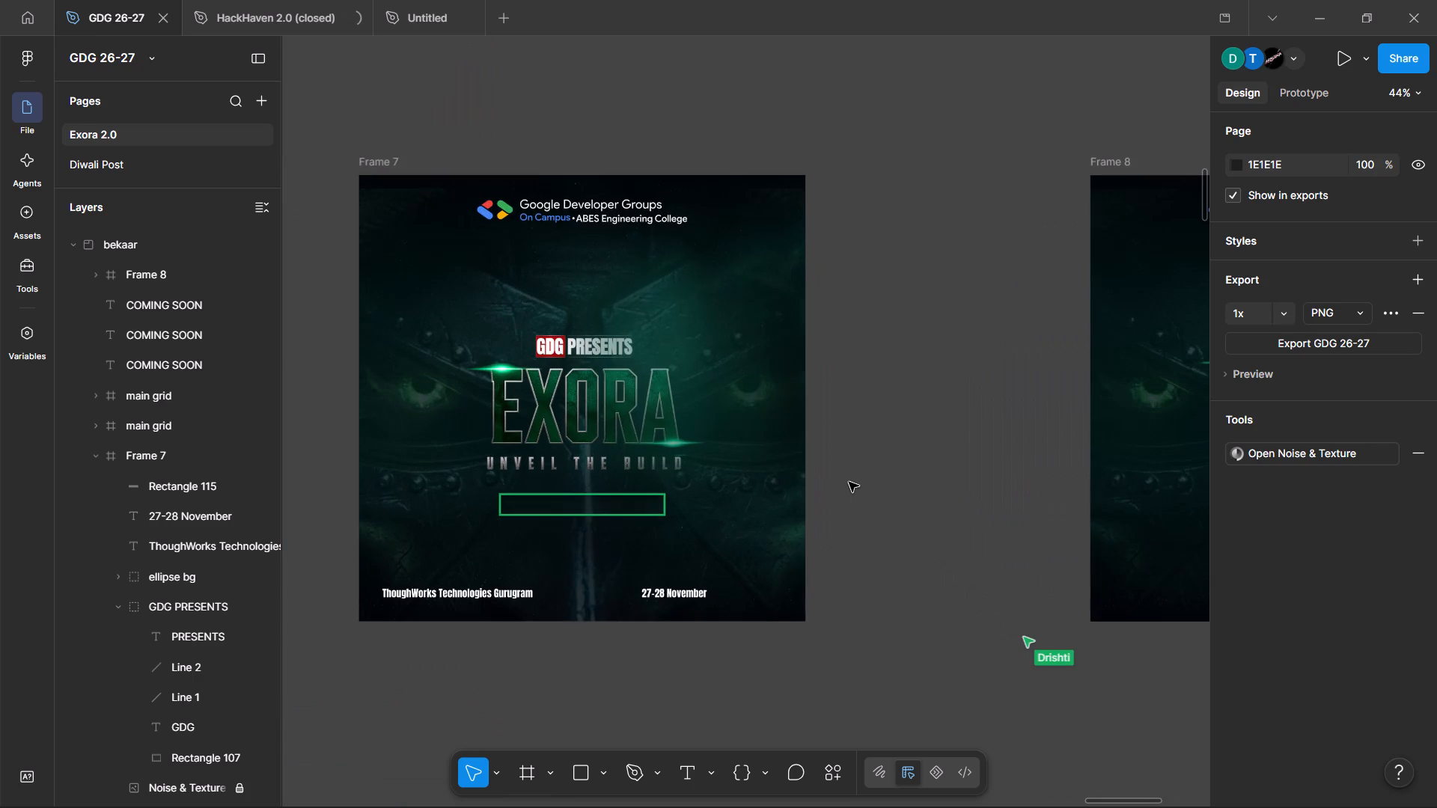
{"action": "scroll", "coordinate": [849, 482], "scroll_direction": "right", "scroll_amount": 1}
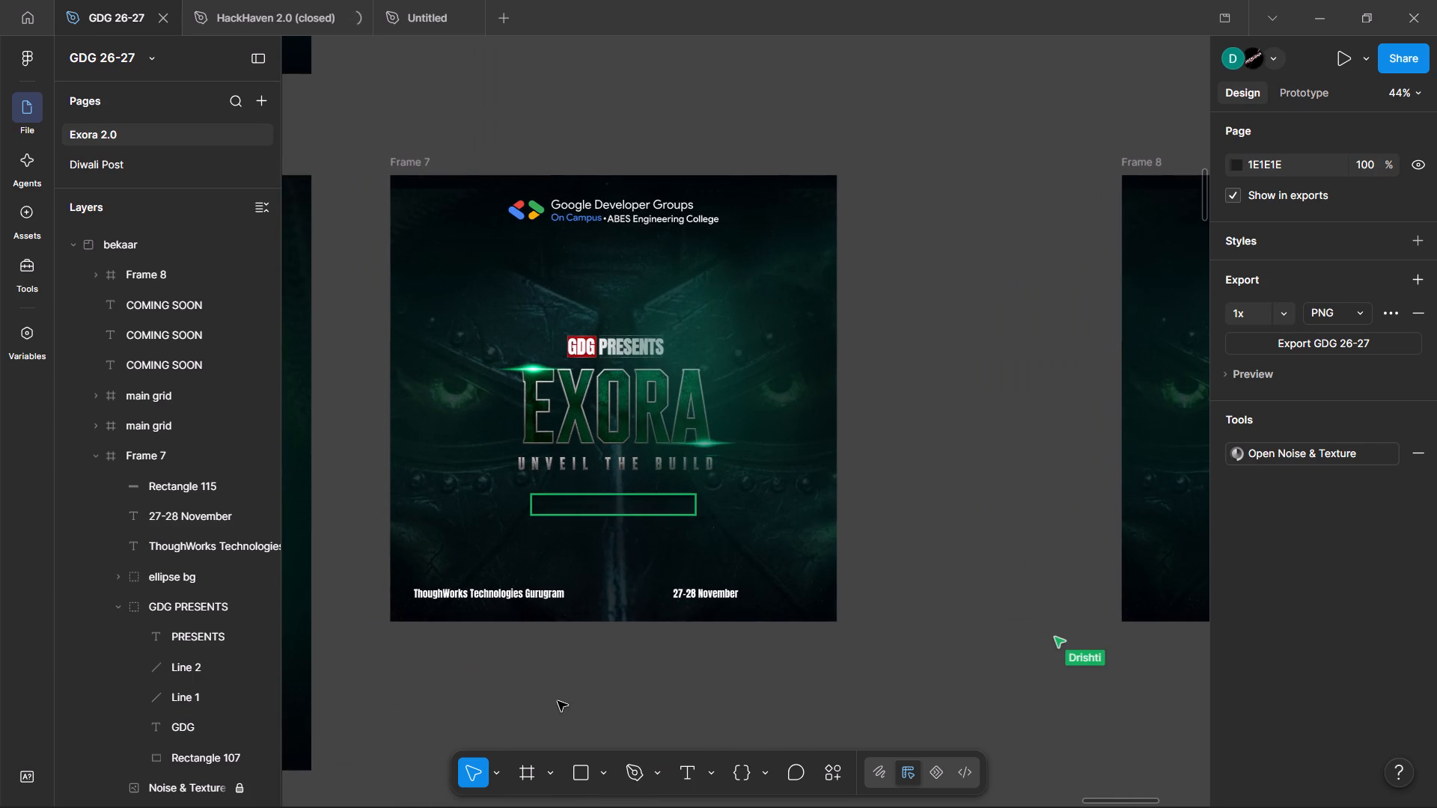
{"action": "scroll", "coordinate": [558, 701], "scroll_direction": "right", "scroll_amount": 1}
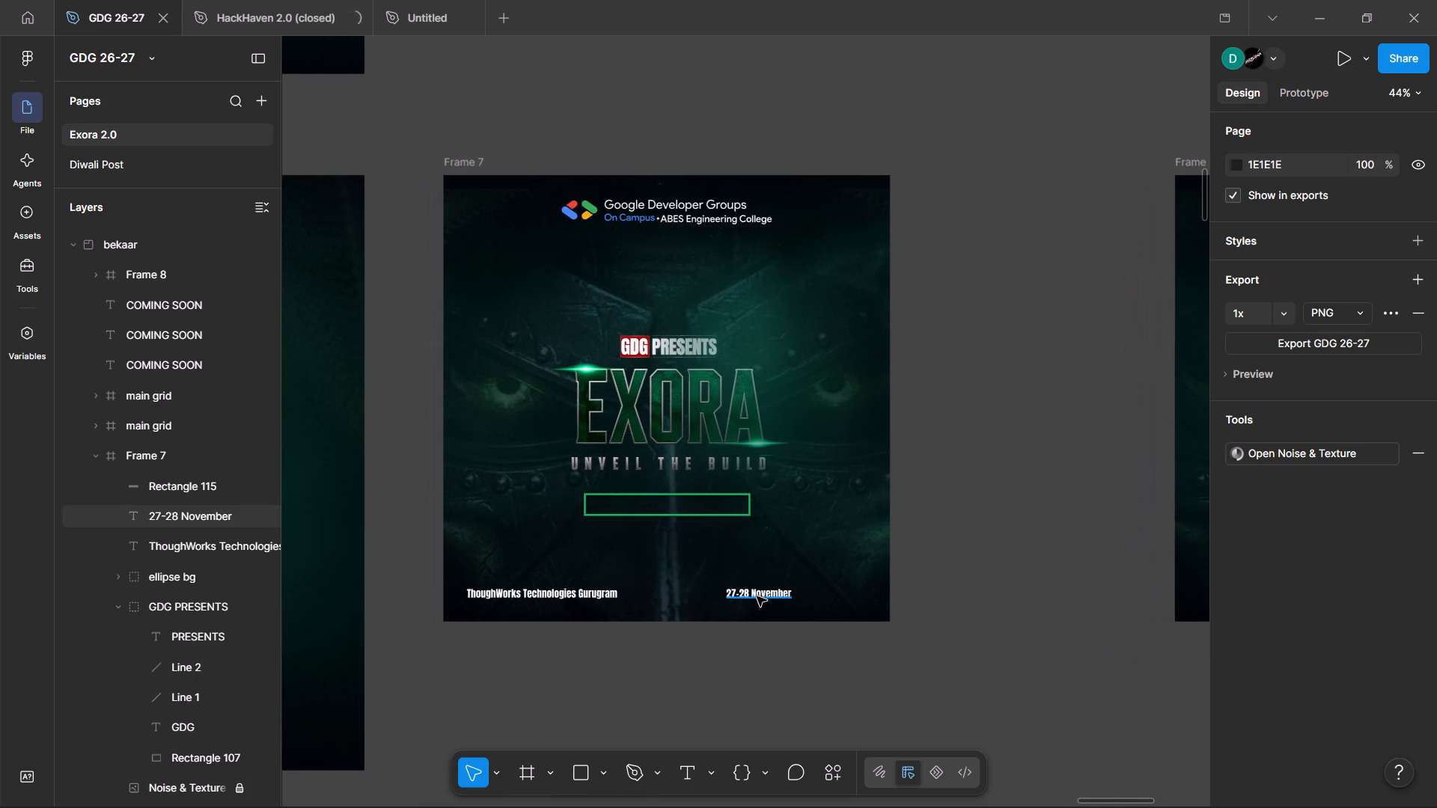
{"action": "left_click_drag", "start_coordinate": [757, 596], "coordinate": [819, 596]}
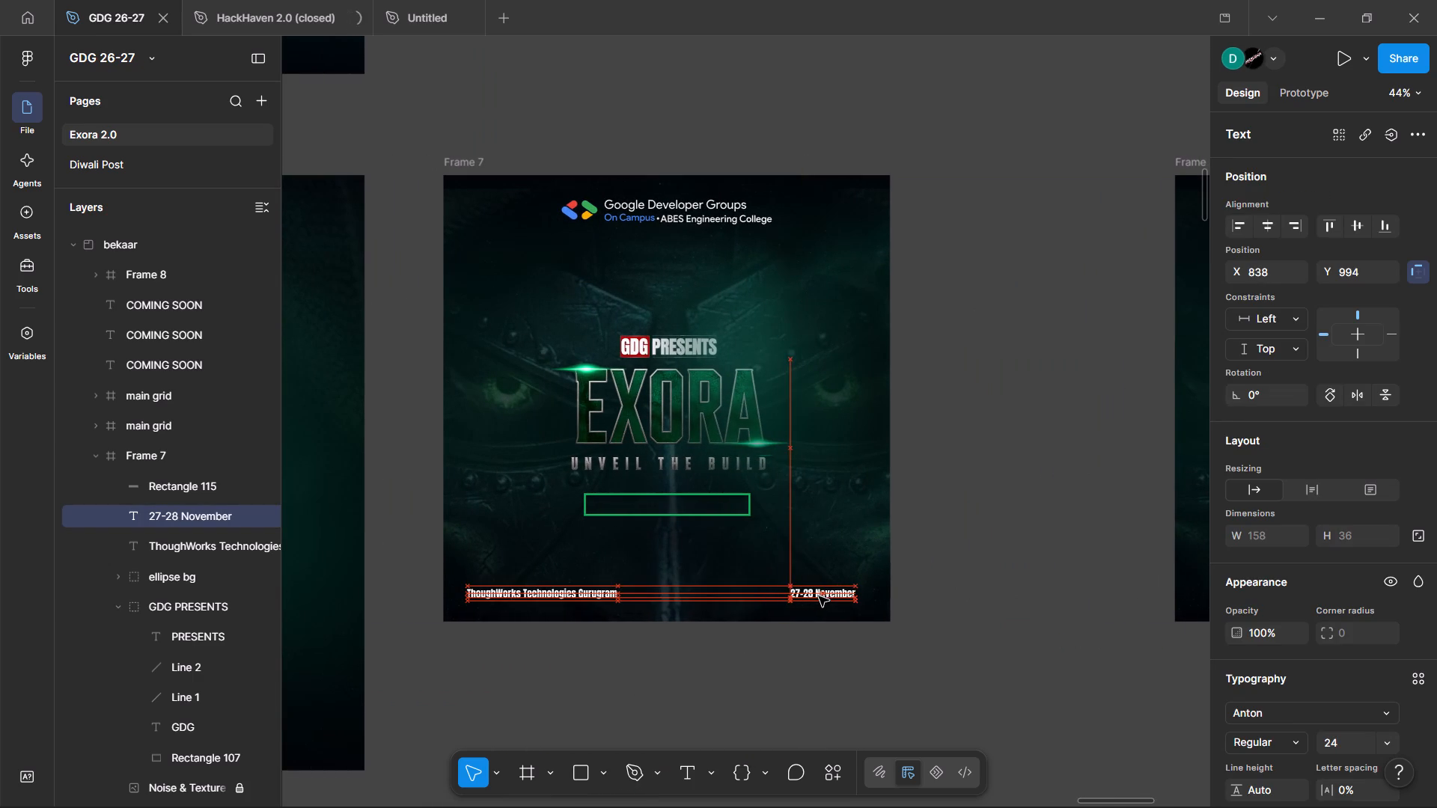
{"action": "left_click", "coordinate": [721, 675]}
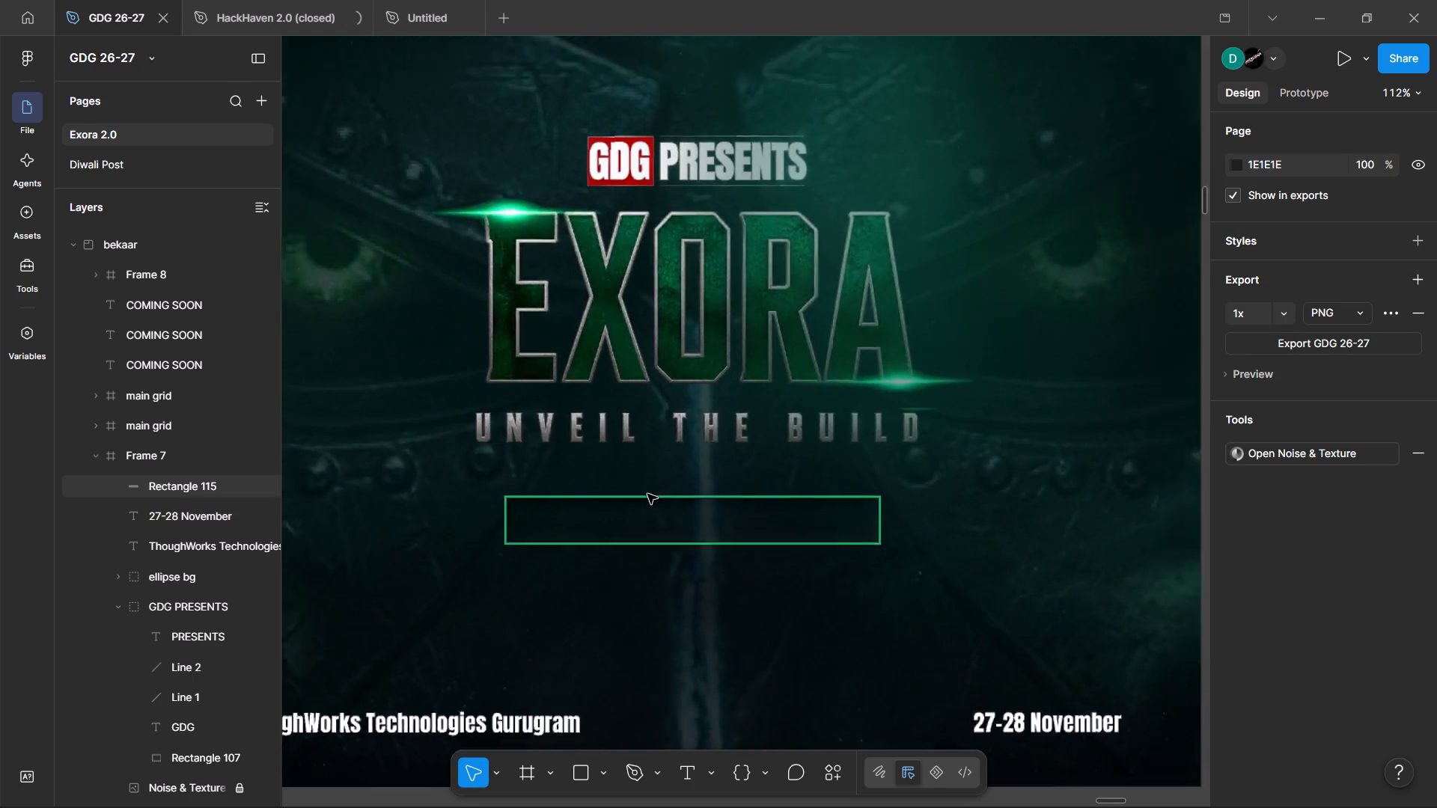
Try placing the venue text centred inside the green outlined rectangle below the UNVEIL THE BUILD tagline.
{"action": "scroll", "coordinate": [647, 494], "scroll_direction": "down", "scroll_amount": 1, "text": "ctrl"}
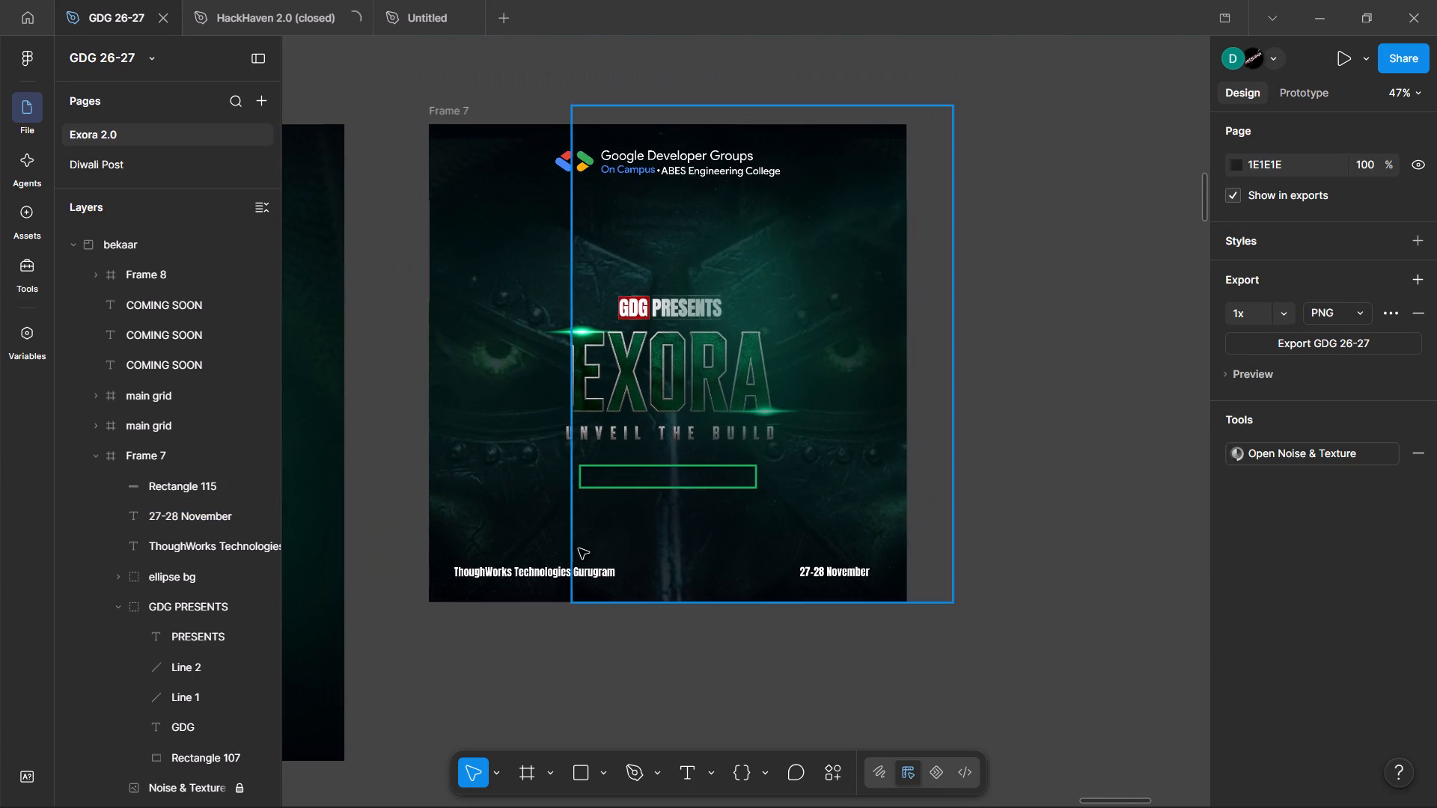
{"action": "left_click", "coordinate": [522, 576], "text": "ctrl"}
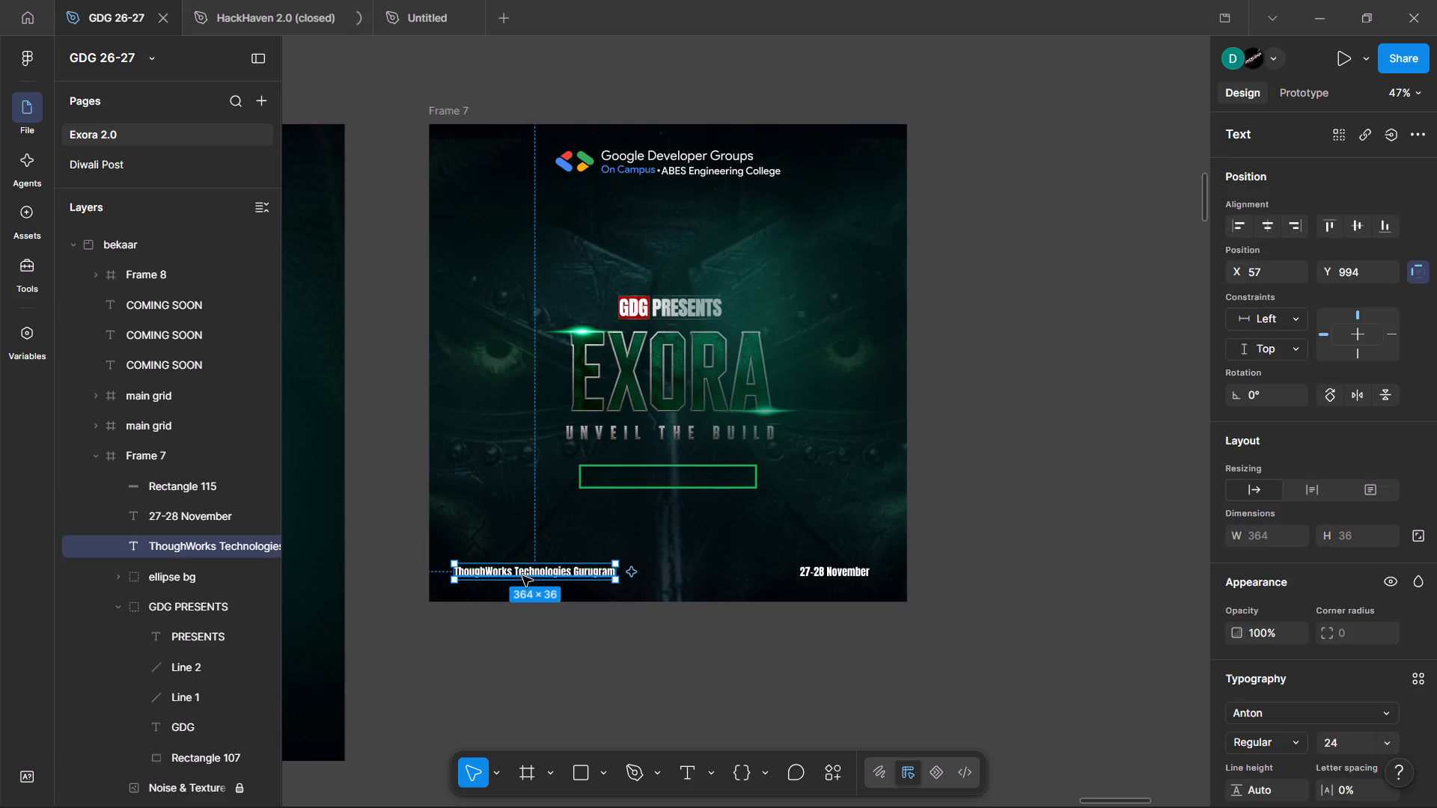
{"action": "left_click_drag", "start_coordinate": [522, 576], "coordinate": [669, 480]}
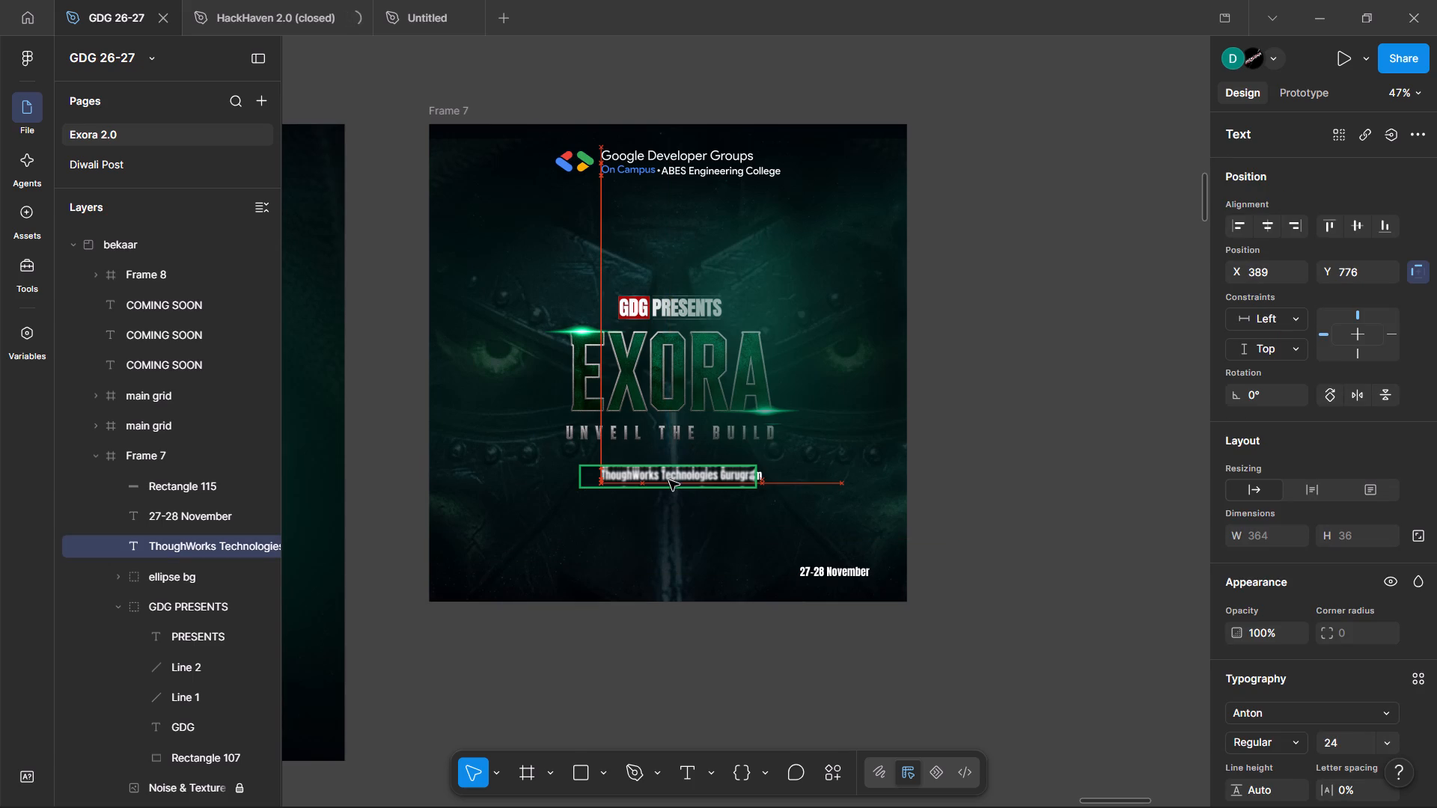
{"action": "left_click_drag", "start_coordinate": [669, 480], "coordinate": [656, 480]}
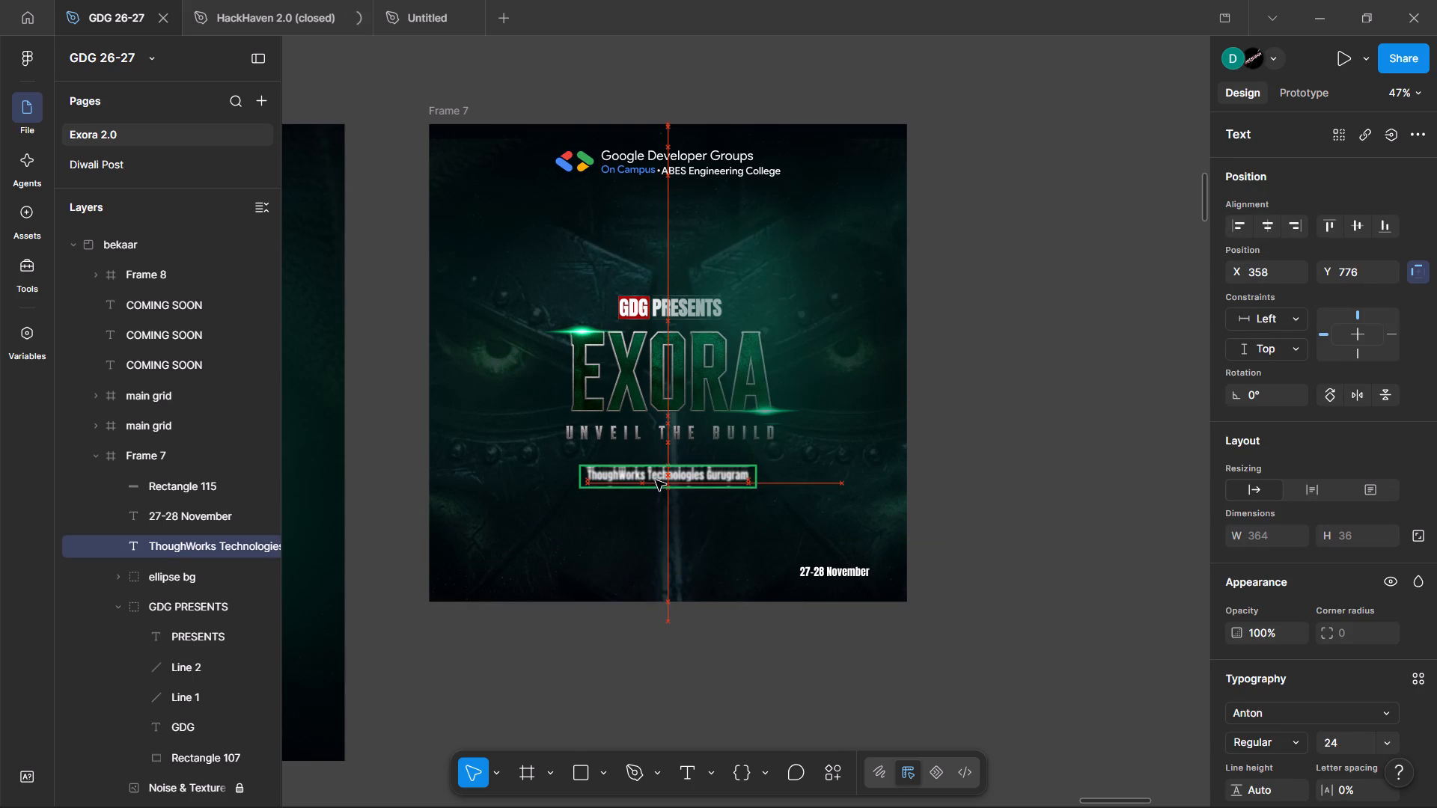
Move the venue text back to Frame 7's lower-left corner, level with the date, at about X 64, Y 994.
{"action": "left_click_drag", "start_coordinate": [656, 480], "coordinate": [538, 569]}
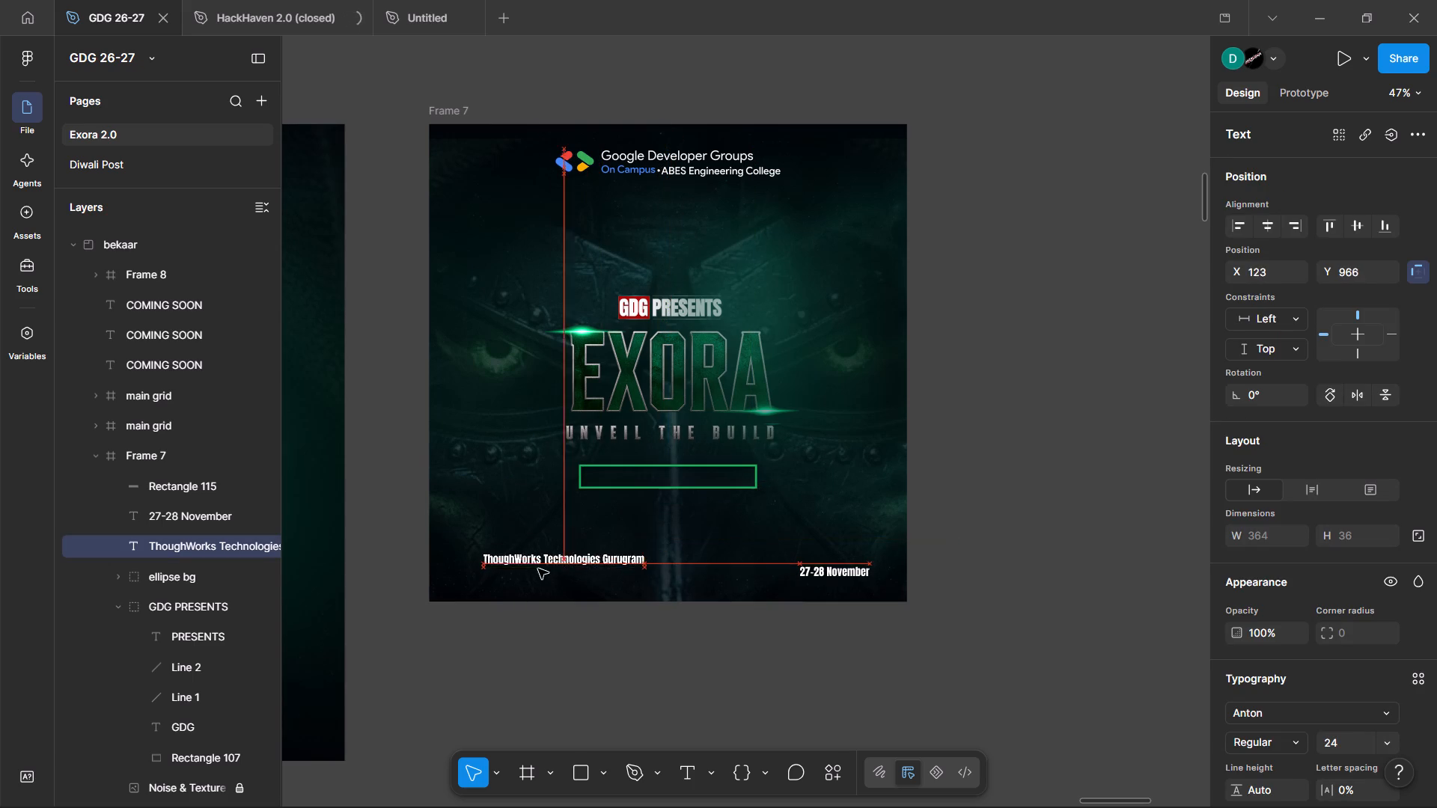
{"action": "left_click_drag", "start_coordinate": [538, 569], "coordinate": [528, 573]}
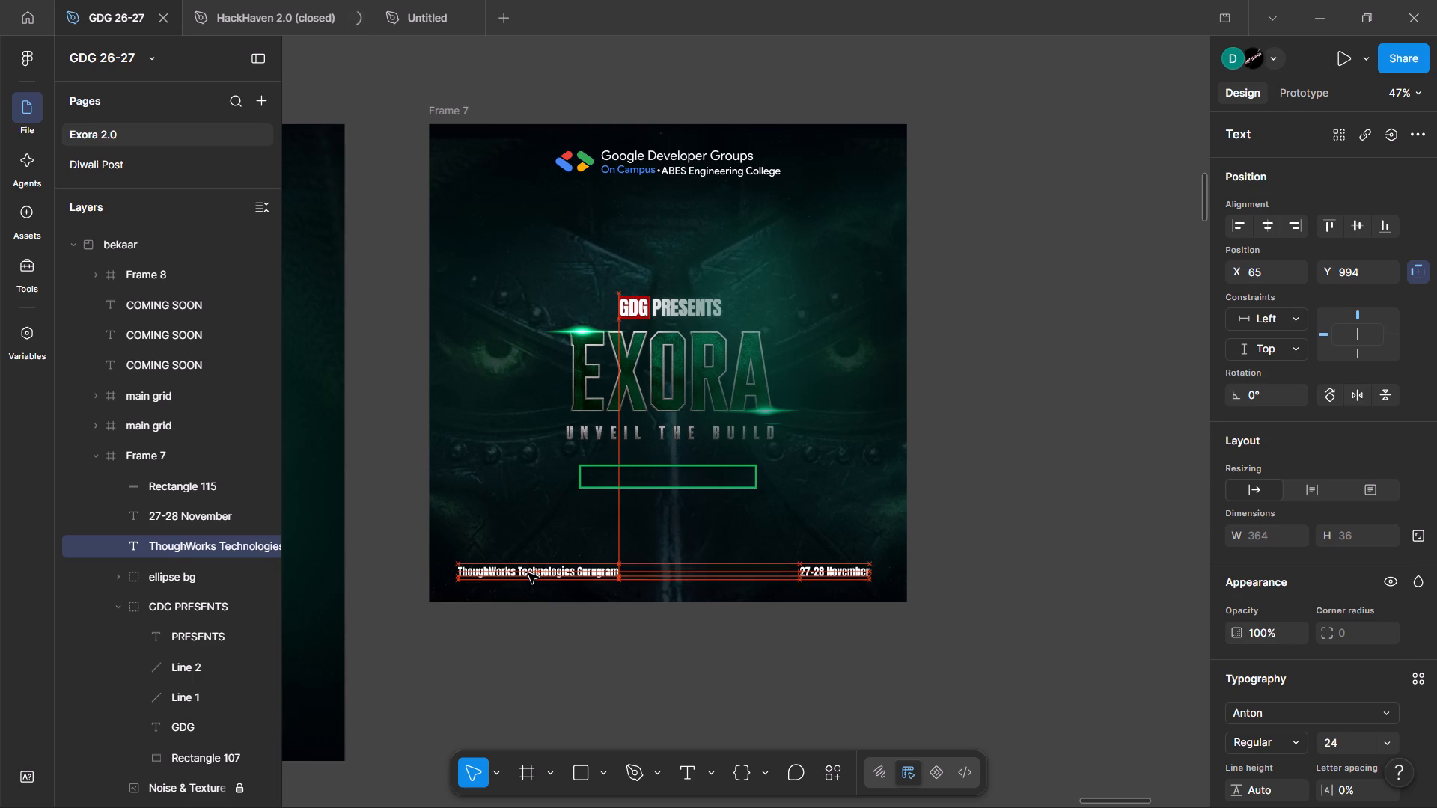
{"action": "left_click_drag", "start_coordinate": [528, 573], "coordinate": [525, 578]}
{"action": "left_click", "coordinate": [1025, 498]}
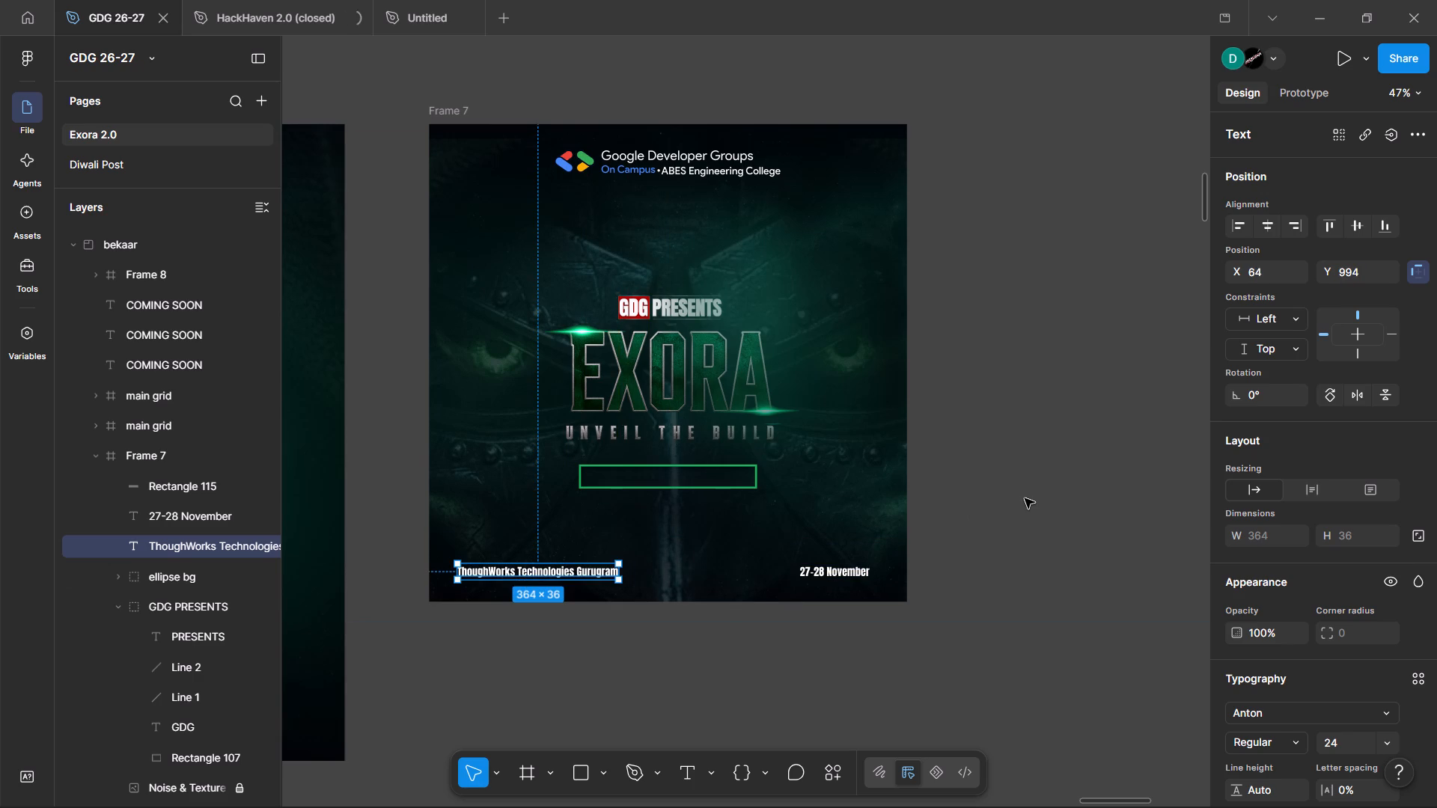
Examine the Frame 8 poster up close and compare its layout with Frame 7.
{"action": "scroll", "coordinate": [1025, 498], "scroll_direction": "down", "scroll_amount": 1, "text": "ctrl"}
{"action": "scroll", "coordinate": [1025, 498], "scroll_direction": "left", "scroll_amount": 3}
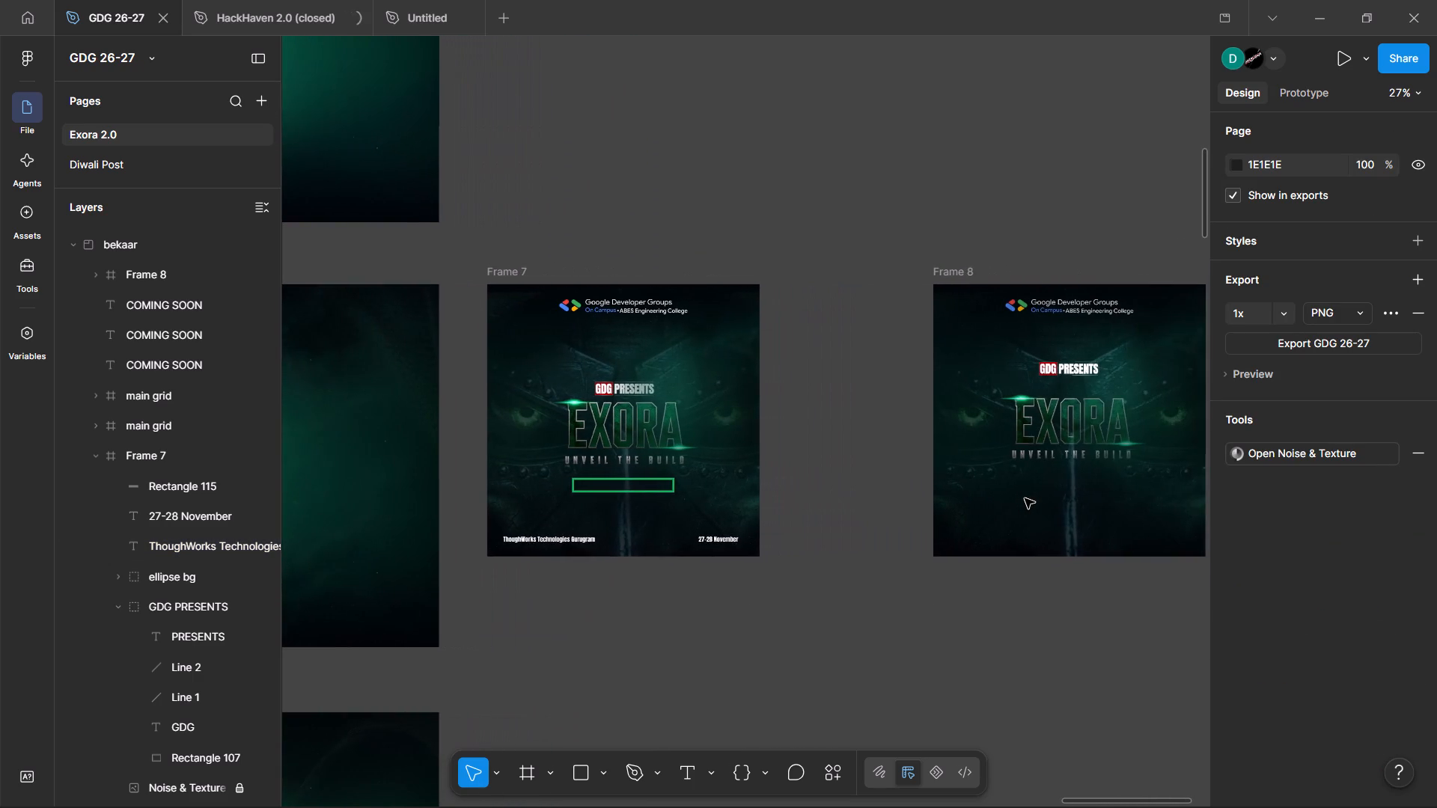
{"action": "scroll", "coordinate": [1079, 425], "scroll_direction": "up", "scroll_amount": 5, "text": "ctrl"}
{"action": "scroll", "coordinate": [1079, 425], "scroll_direction": "up", "scroll_amount": 2}
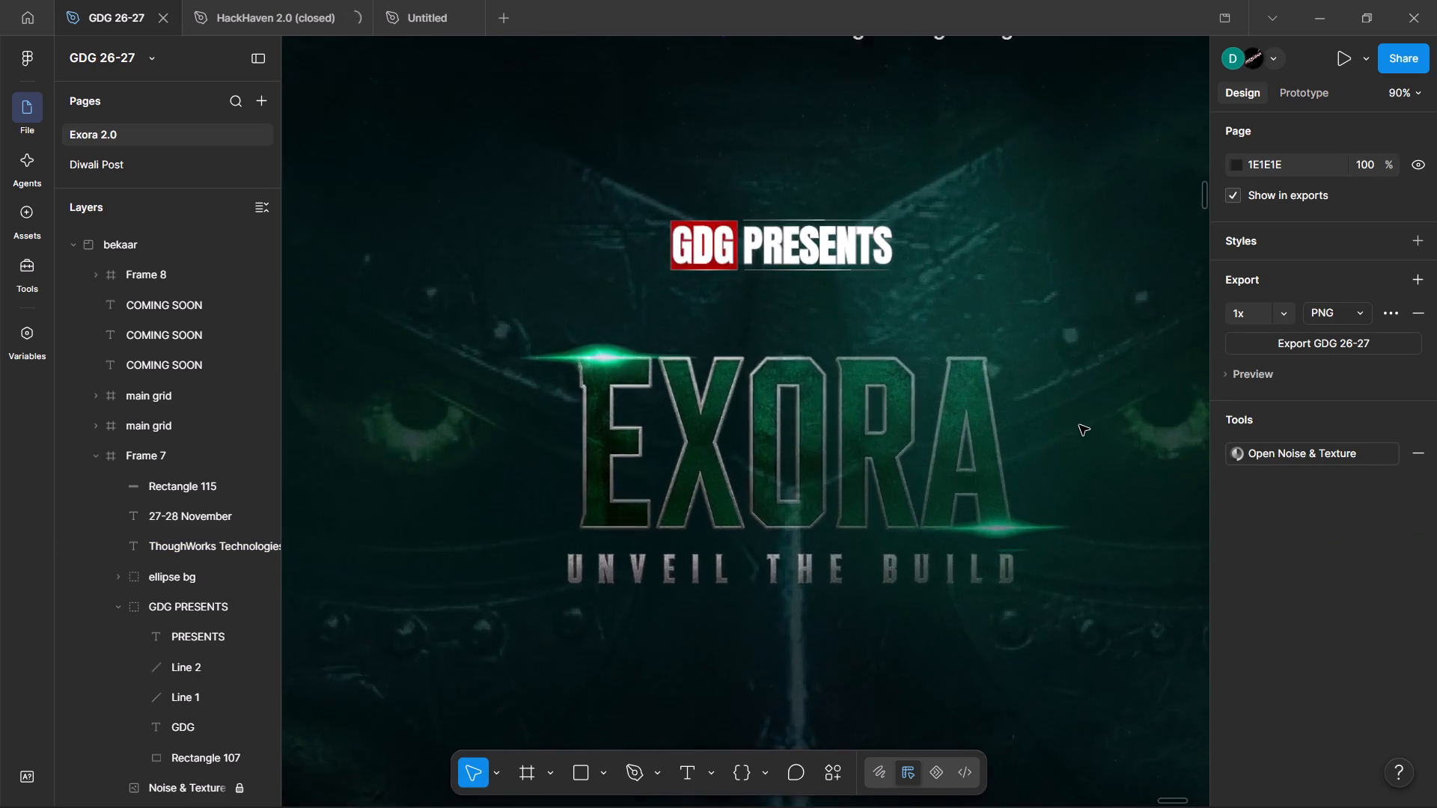
{"action": "scroll", "coordinate": [1079, 425], "scroll_direction": "up", "scroll_amount": 1}
{"action": "scroll", "coordinate": [1079, 425], "scroll_direction": "down", "scroll_amount": 6, "text": "ctrl"}
{"action": "scroll", "coordinate": [1079, 425], "scroll_direction": "down", "scroll_amount": 1}
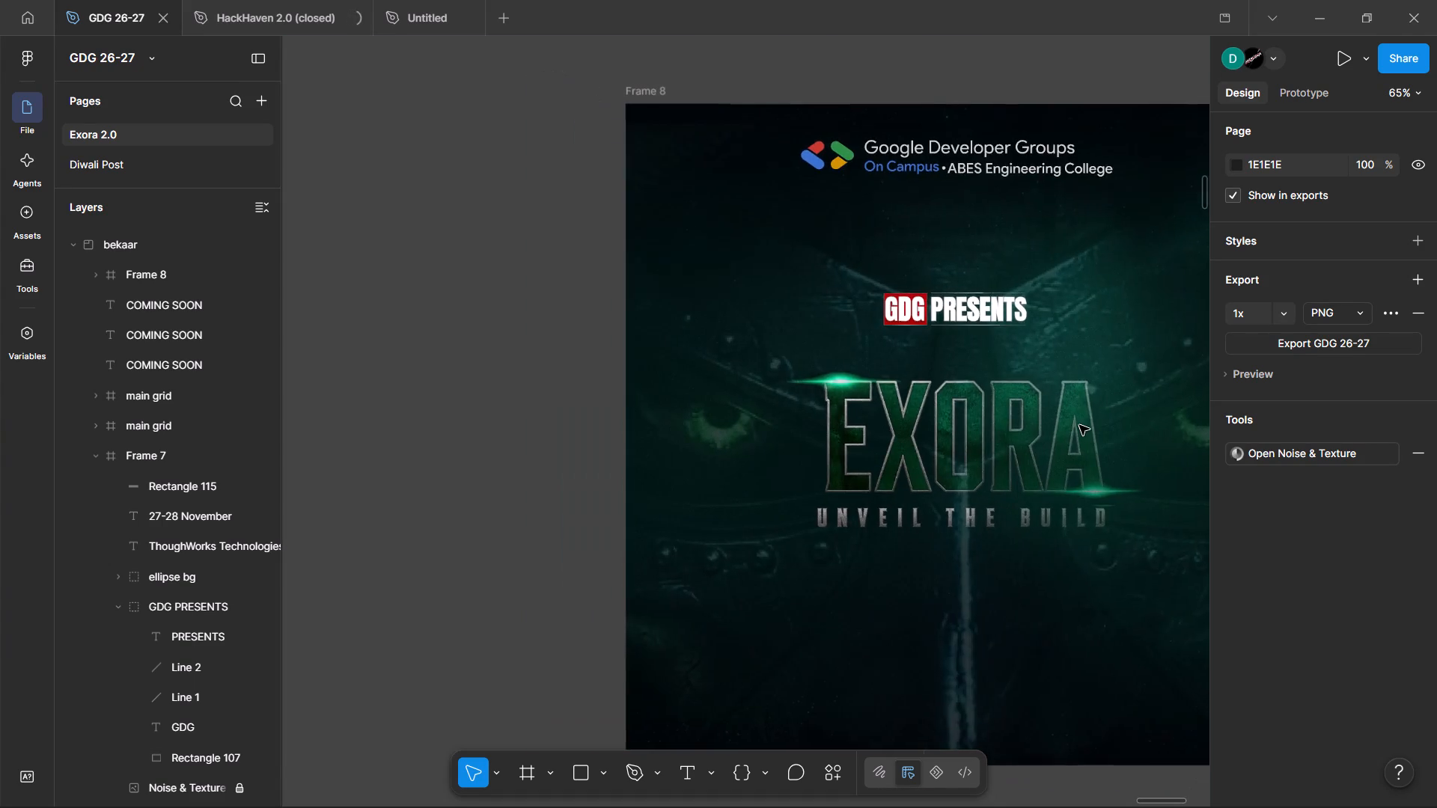
{"action": "scroll", "coordinate": [1079, 425], "scroll_direction": "down", "scroll_amount": 1}
{"action": "scroll", "coordinate": [1079, 425], "scroll_direction": "right", "scroll_amount": 1}
{"action": "scroll", "coordinate": [721, 607], "scroll_direction": "right", "scroll_amount": 1}
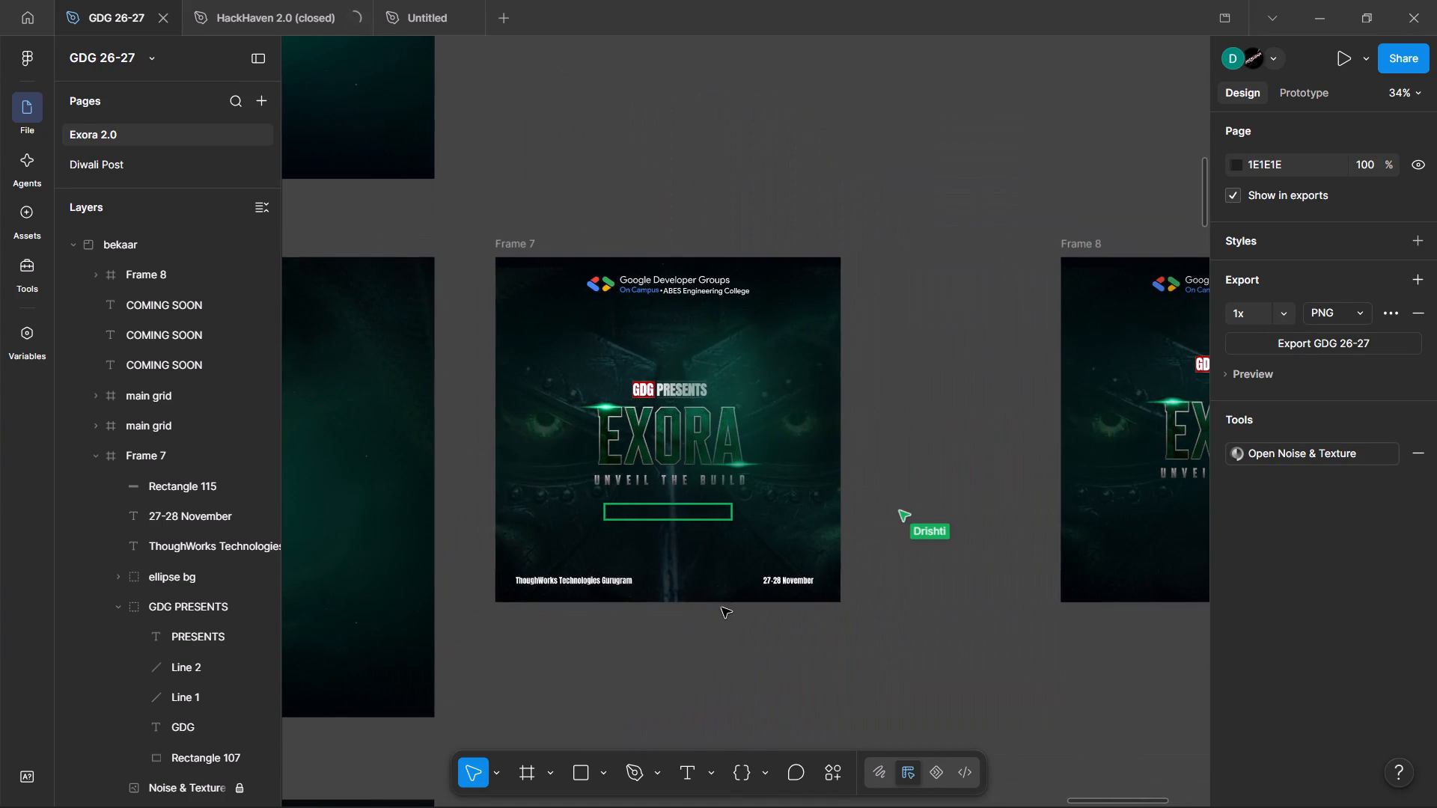
{"action": "scroll", "coordinate": [721, 607], "scroll_direction": "right", "scroll_amount": 1}
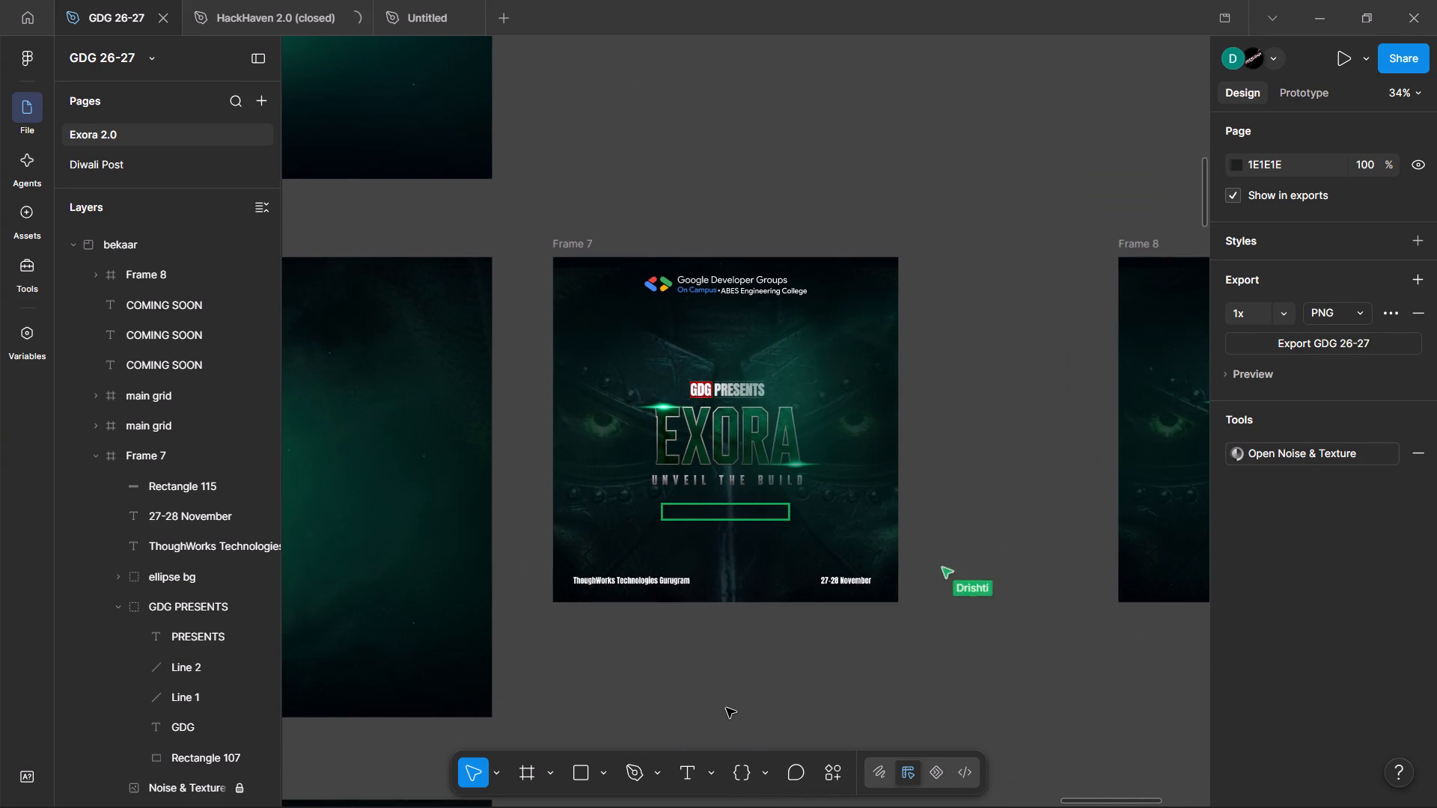
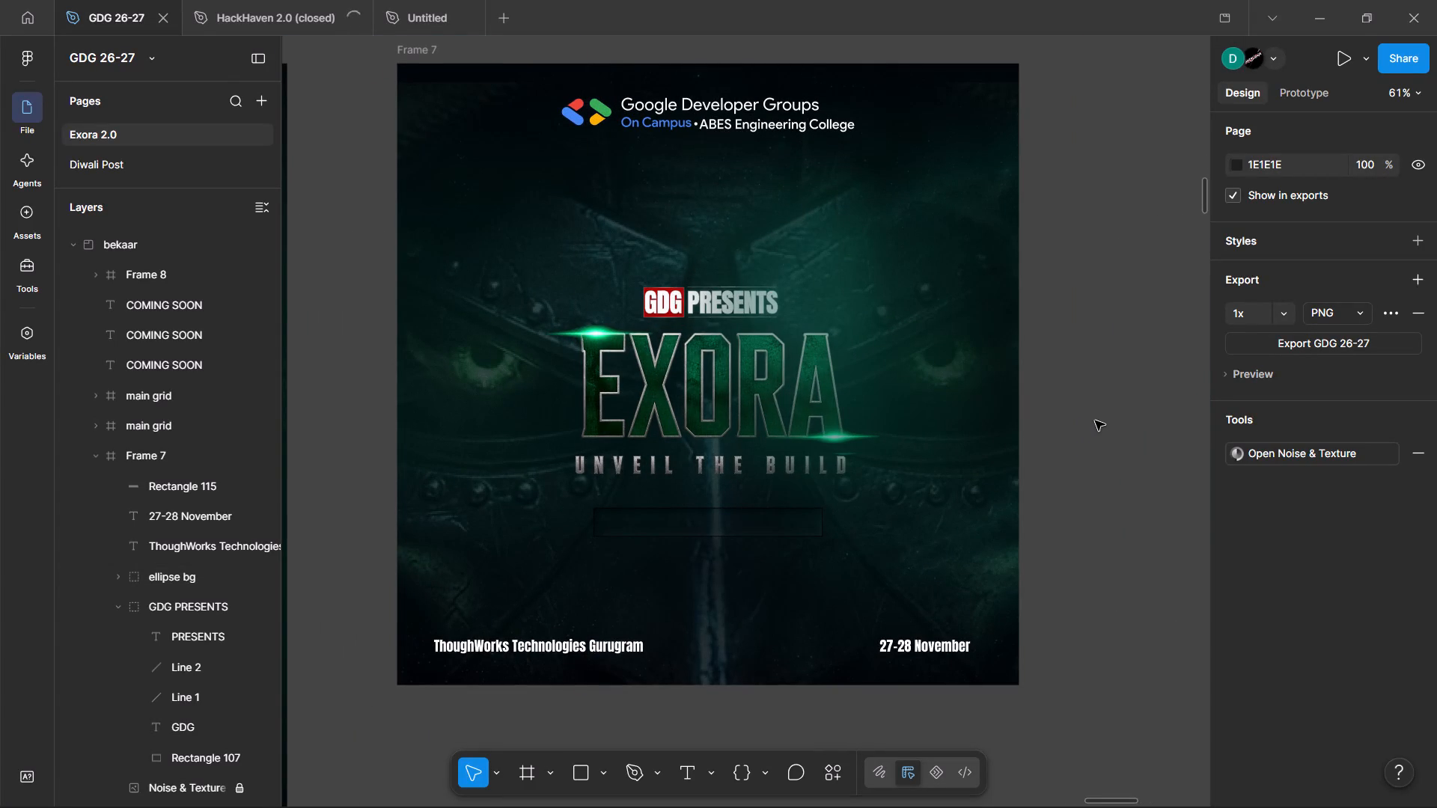
Inspect the appearance, fill and stroke settings of the empty outlined rectangle below the UNVEIL THE BUILD tagline.
{"action": "left_click", "coordinate": [701, 533]}
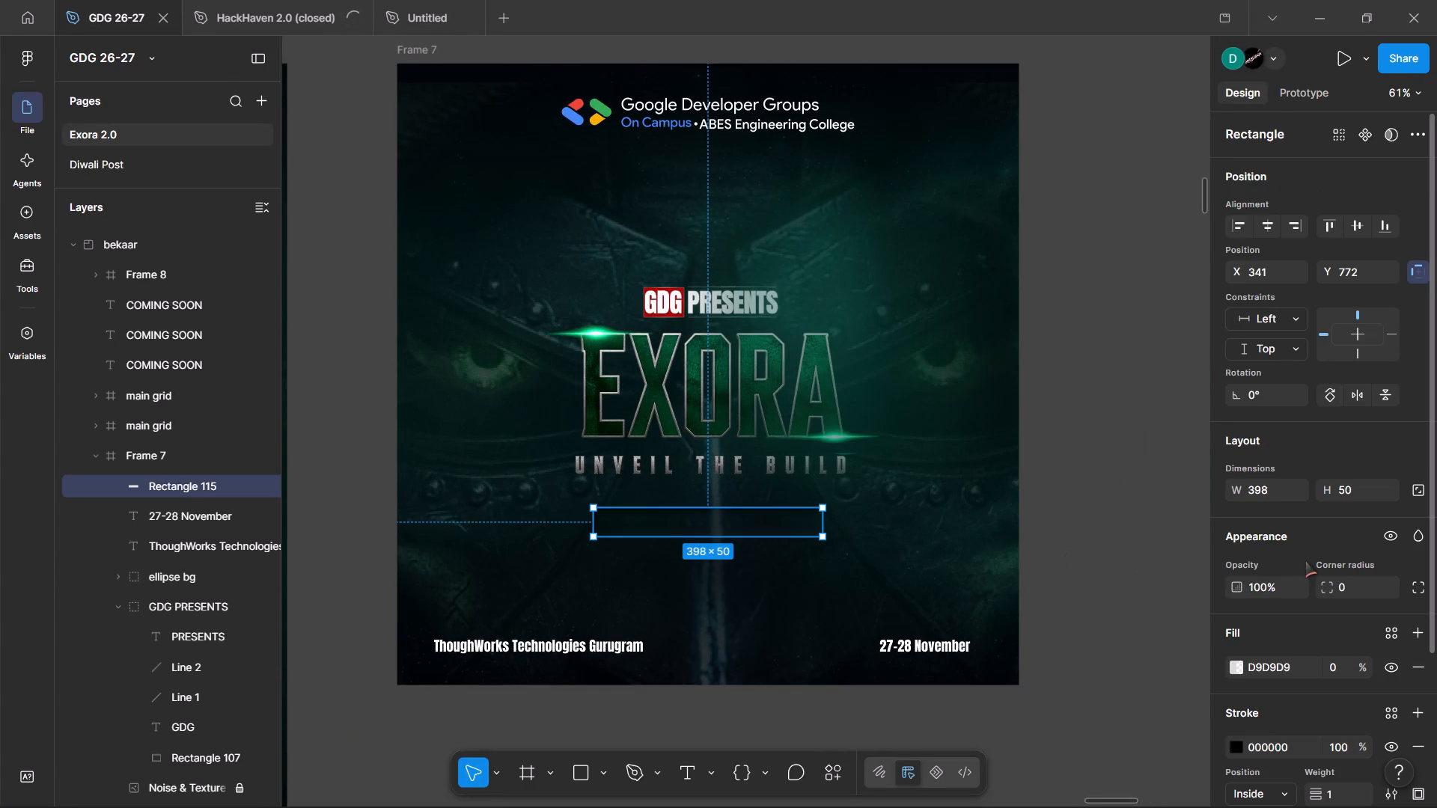
{"action": "scroll", "coordinate": [1305, 561], "scroll_direction": "down", "scroll_amount": 3}
{"action": "left_click", "coordinate": [1159, 506]}
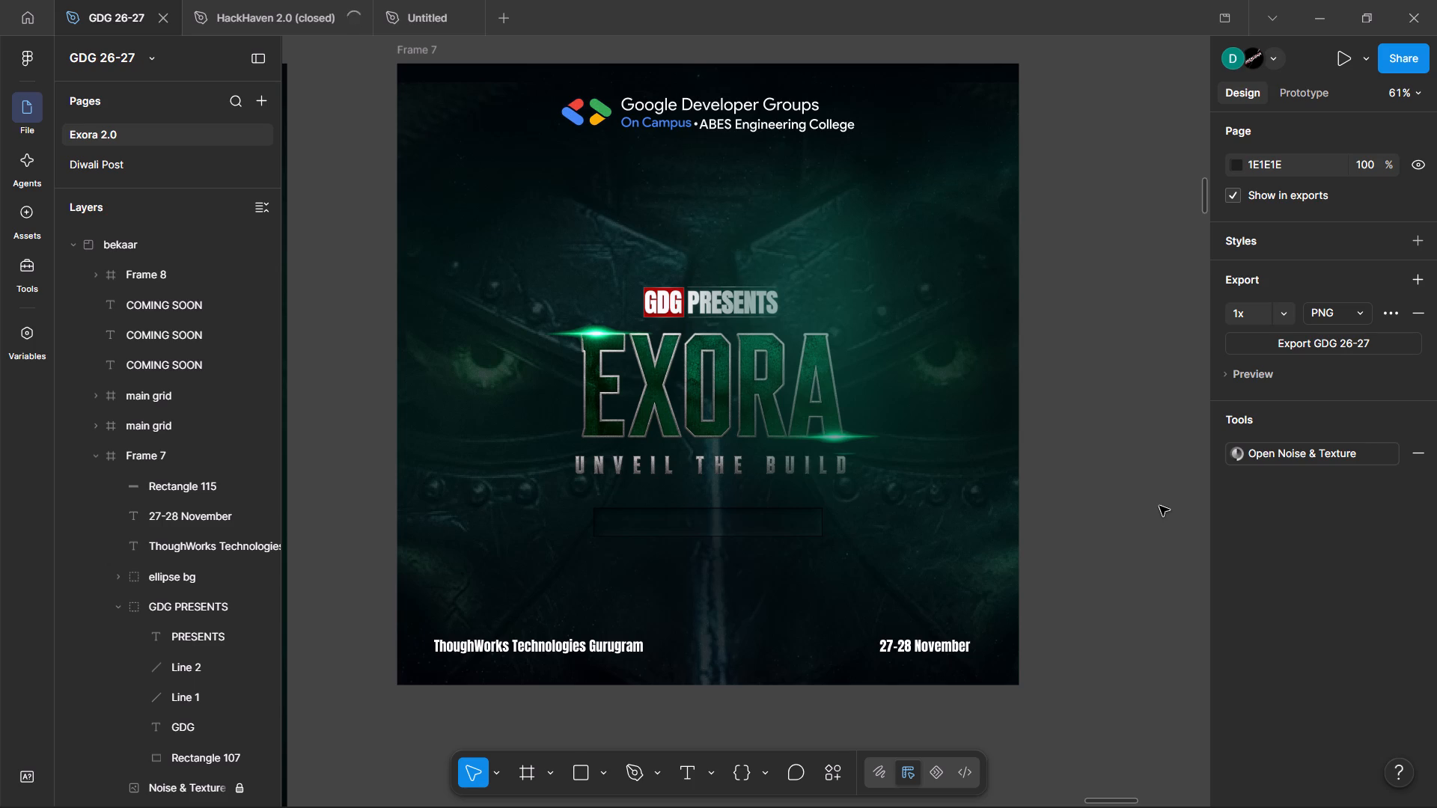
Select the "ThoughWorks Technologies Gurugram" venue text at the bottom of Frame 7.
{"action": "left_click", "coordinate": [563, 646]}
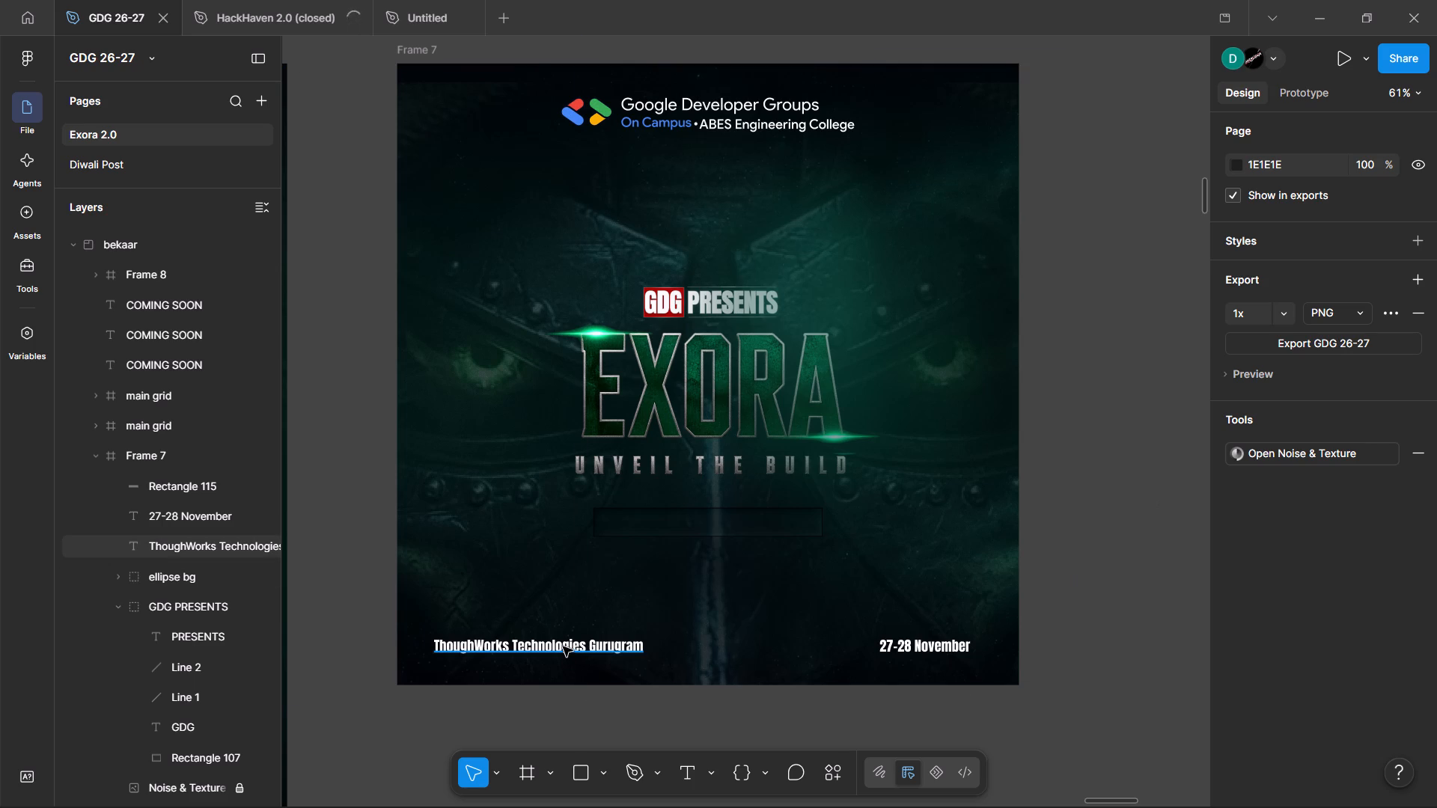
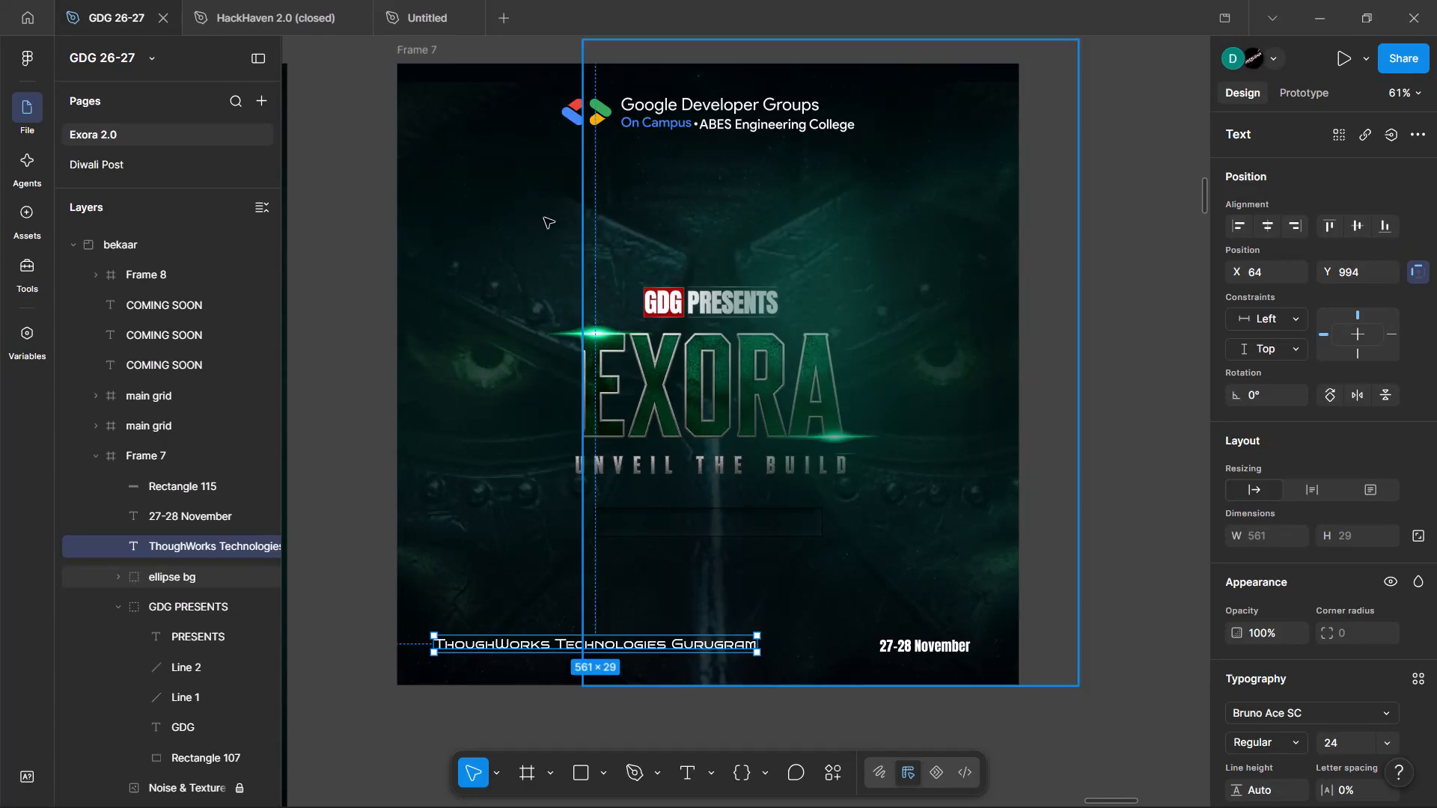
Switch to Chrome to look through the download history of earlier files, close it, and return to the Figma poster.
{"action": "key", "text": "alt+Tab"}
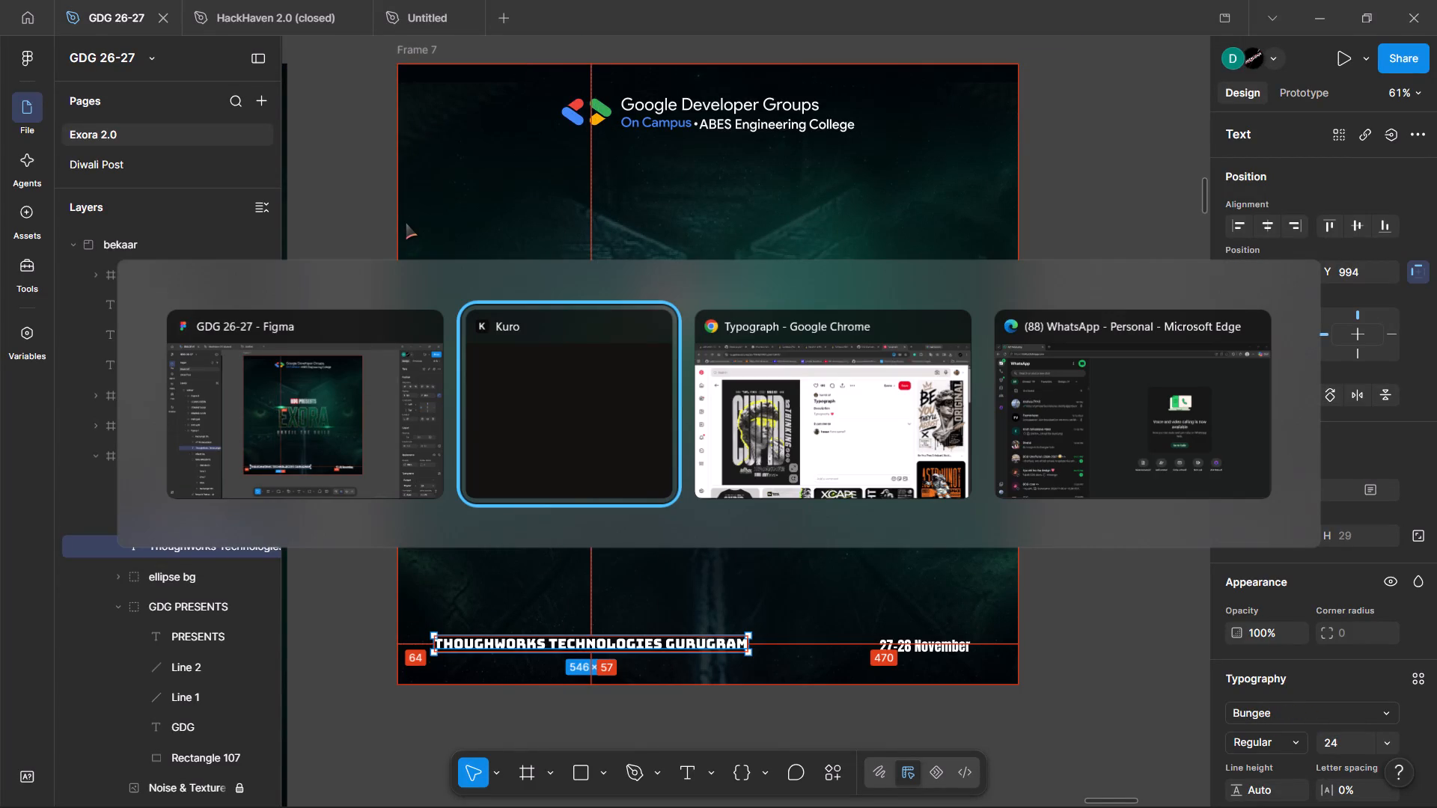
{"action": "key", "text": "alt+Tab"}
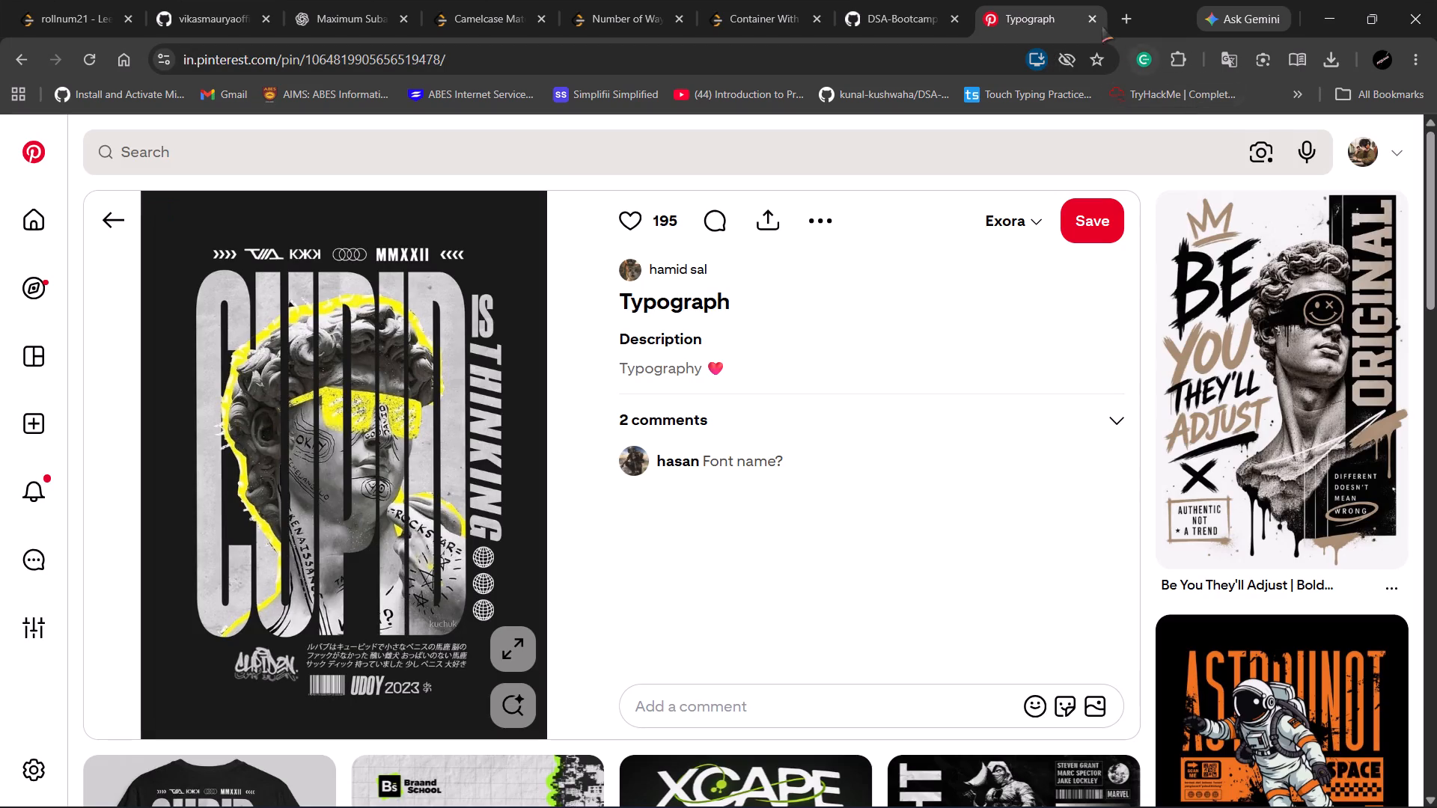
{"action": "key", "text": "ctrl+j"}
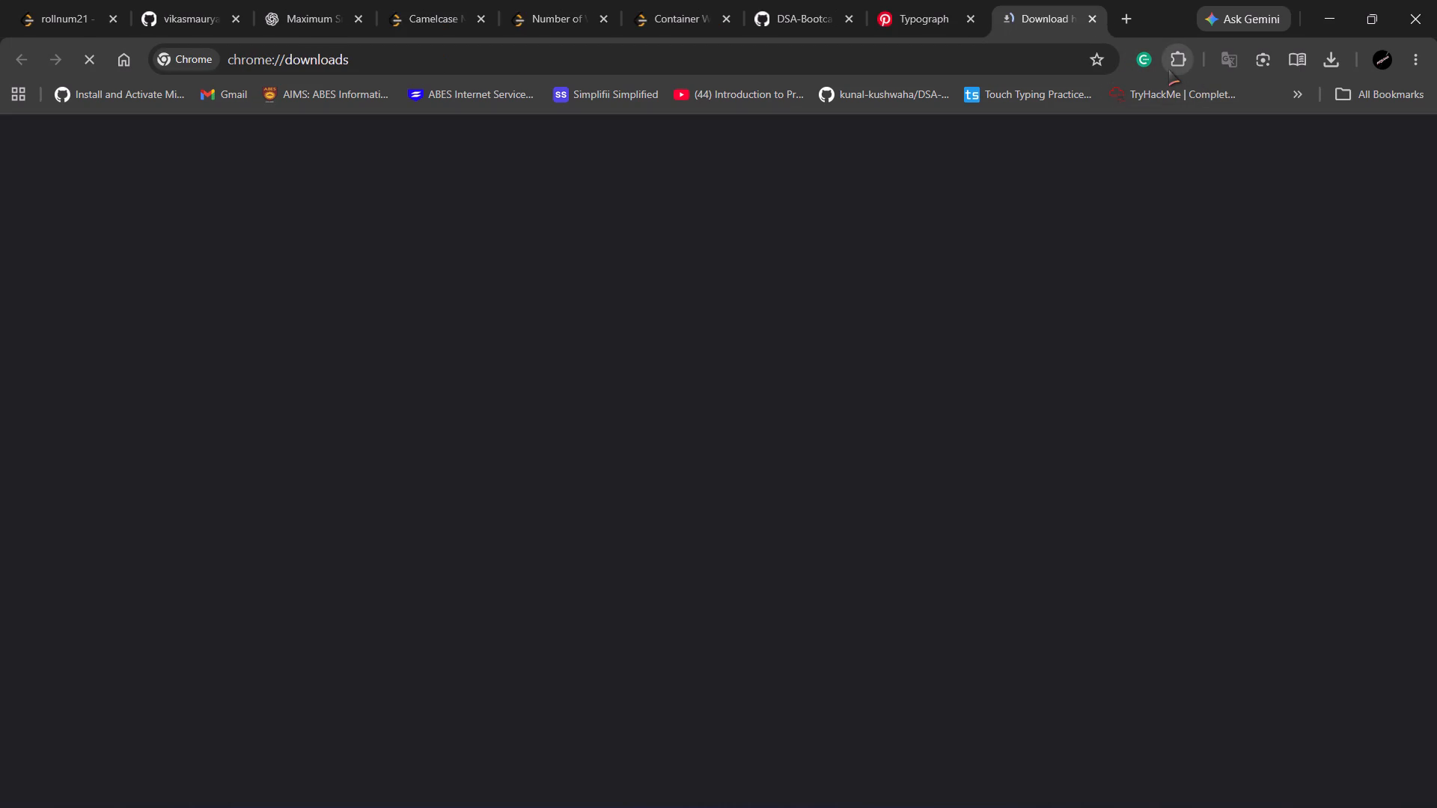
{"action": "scroll", "coordinate": [906, 478], "scroll_direction": "down", "scroll_amount": 1}
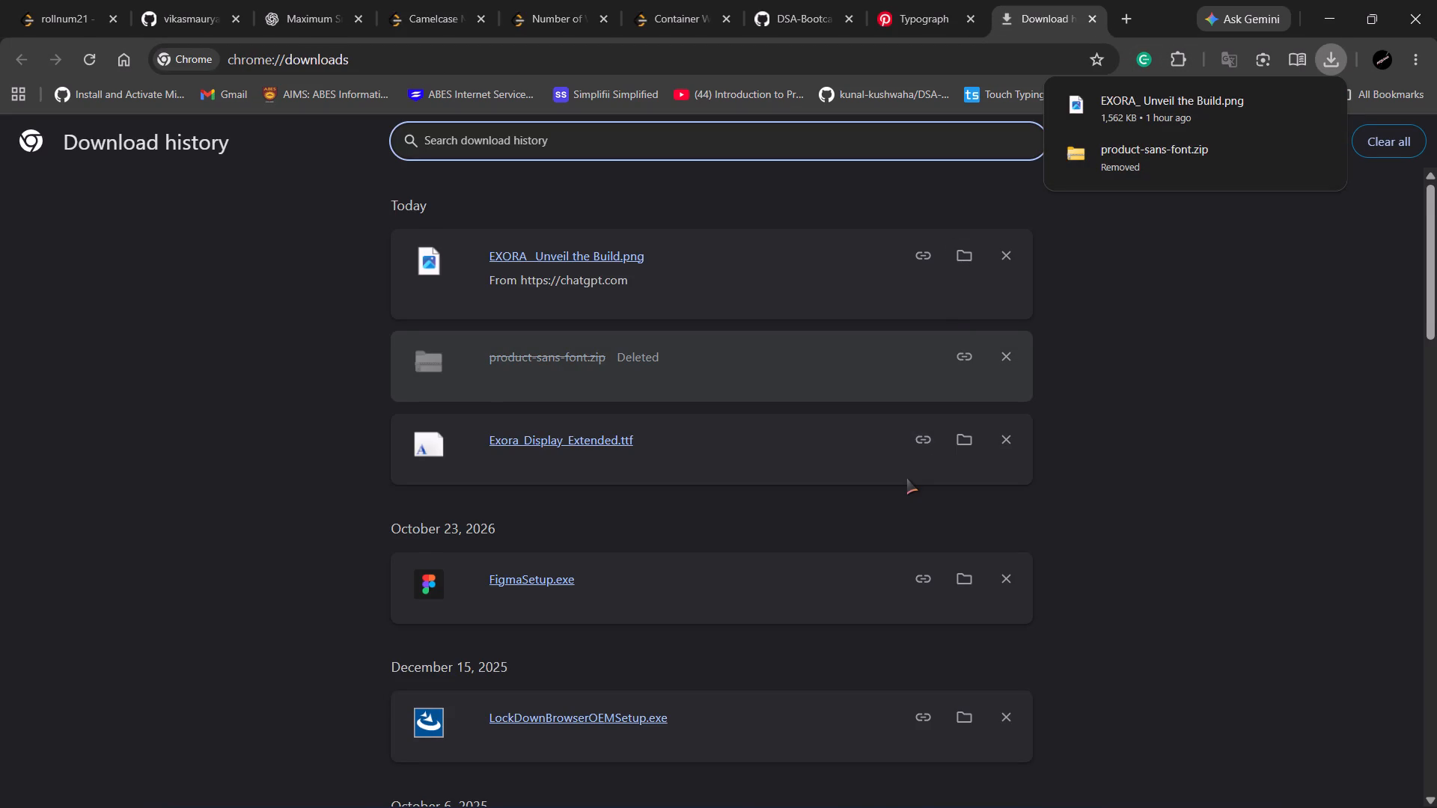
{"action": "scroll", "coordinate": [906, 478], "scroll_direction": "down", "scroll_amount": 5}
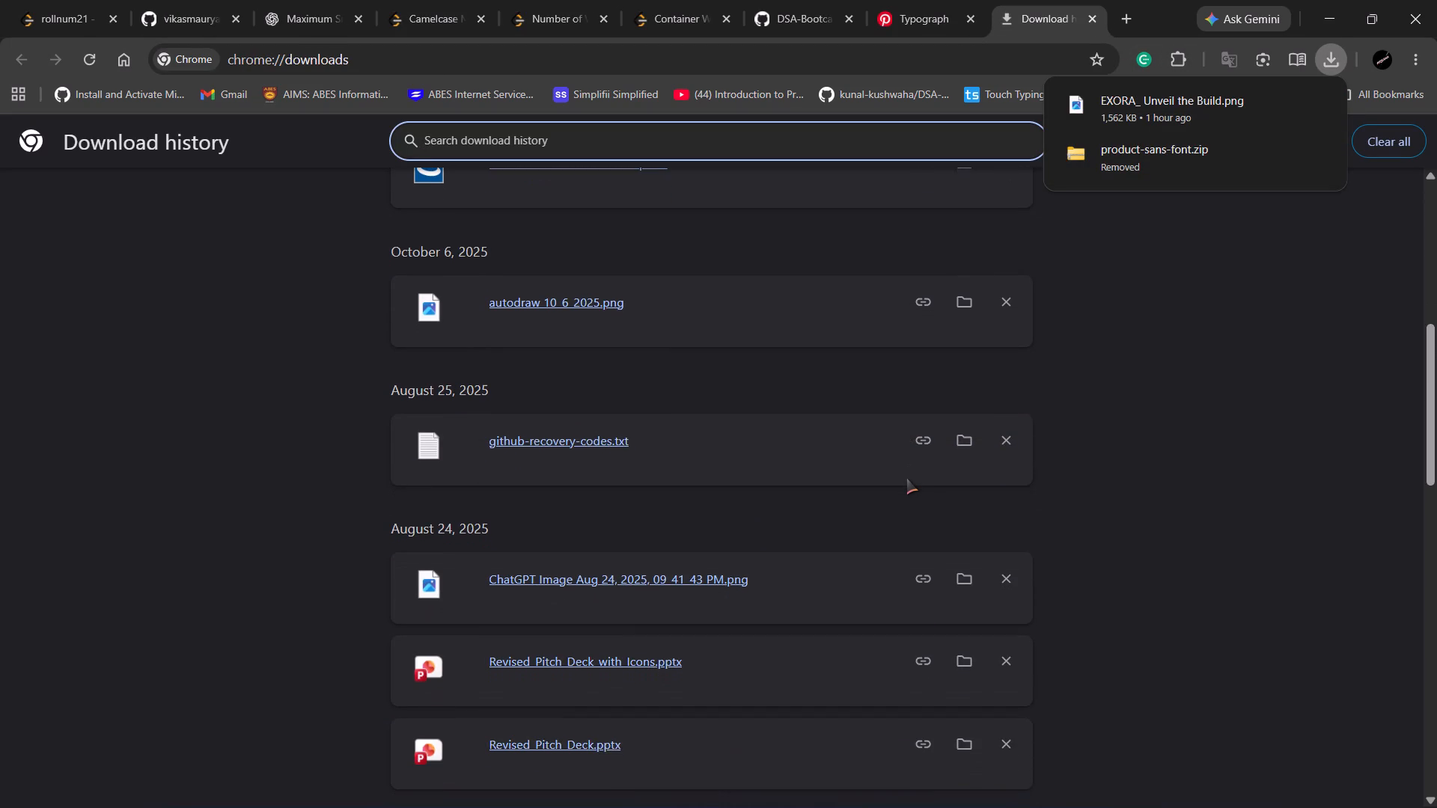
{"action": "scroll", "coordinate": [906, 478], "scroll_direction": "down", "scroll_amount": 2}
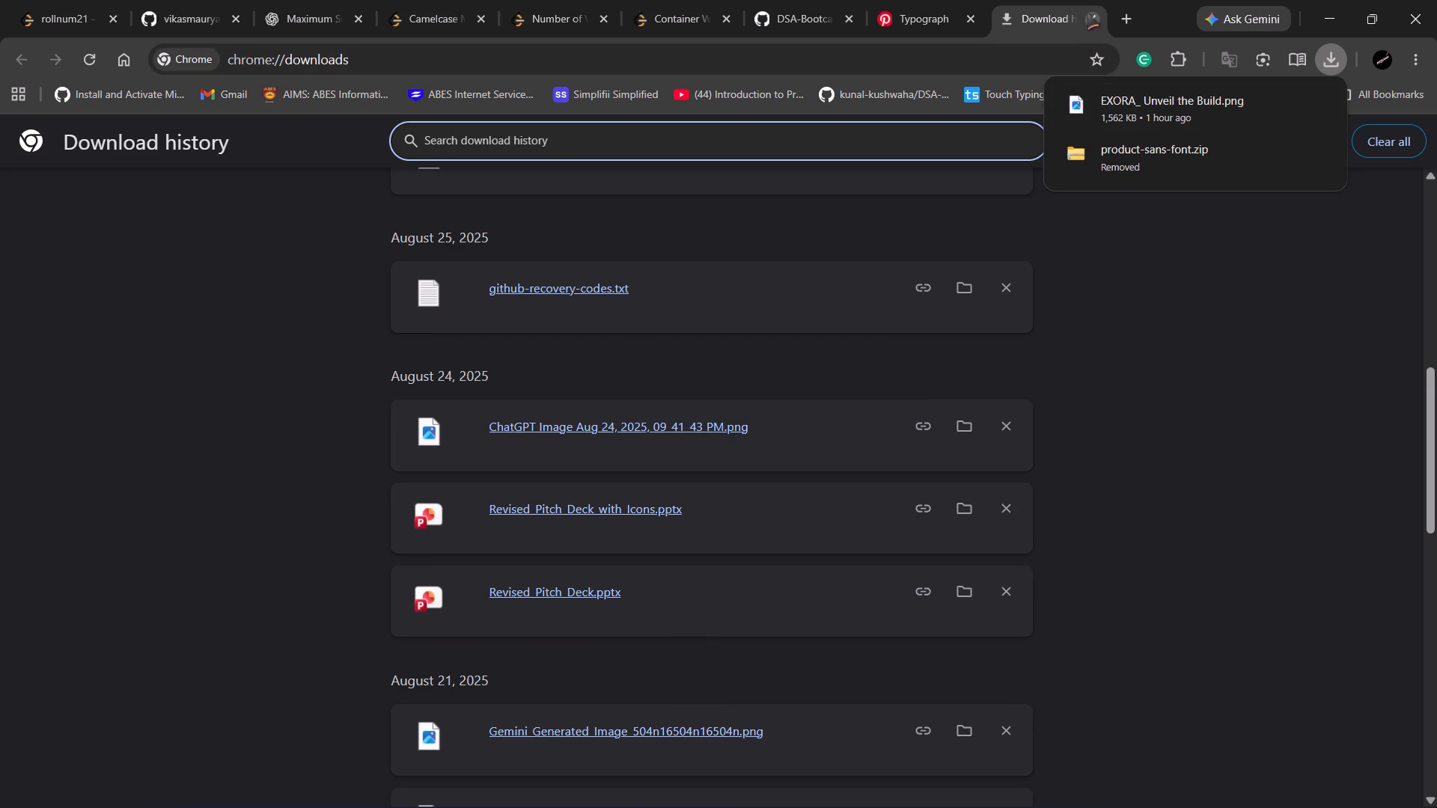
{"action": "left_click", "coordinate": [1089, 18]}
{"action": "key", "text": "alt+Tab"}
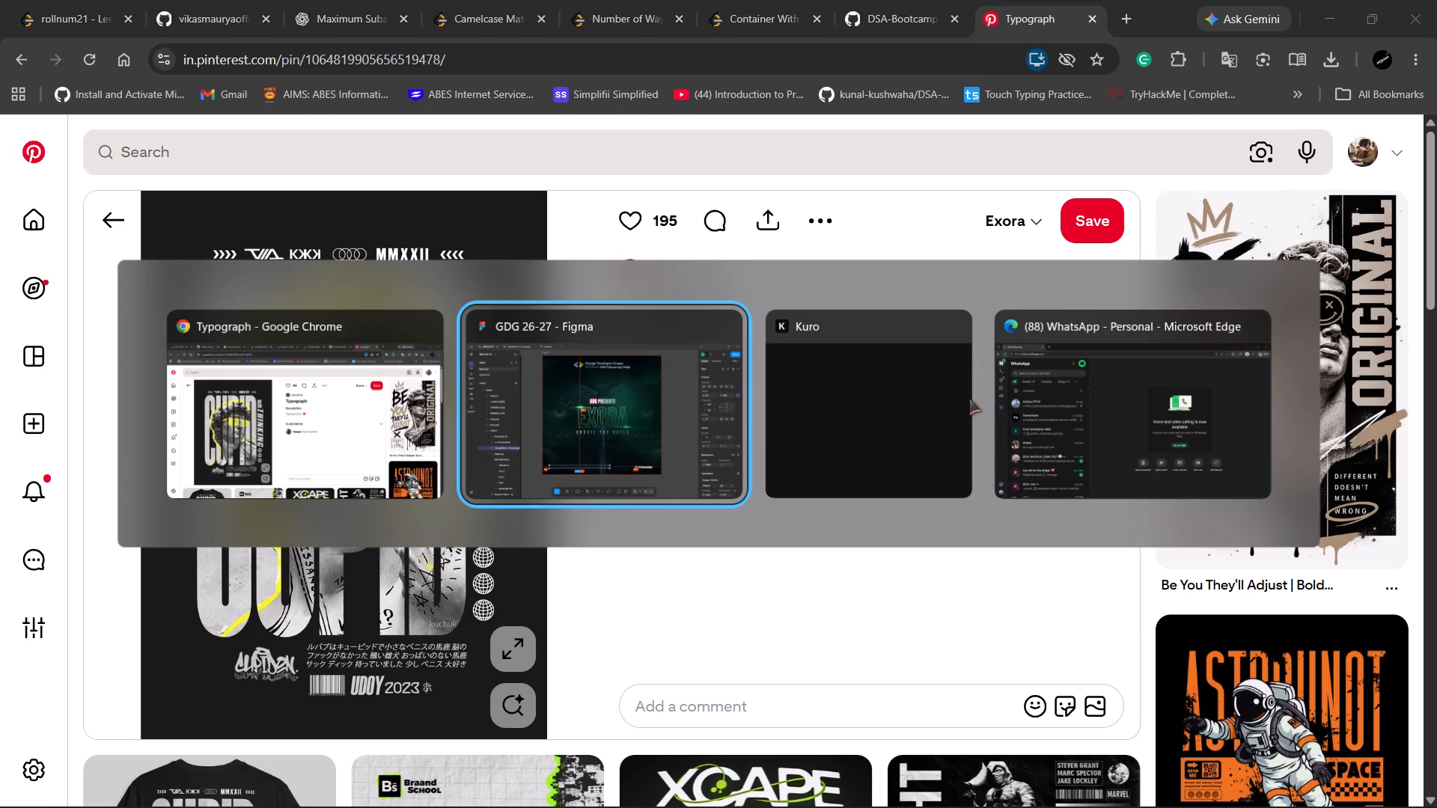
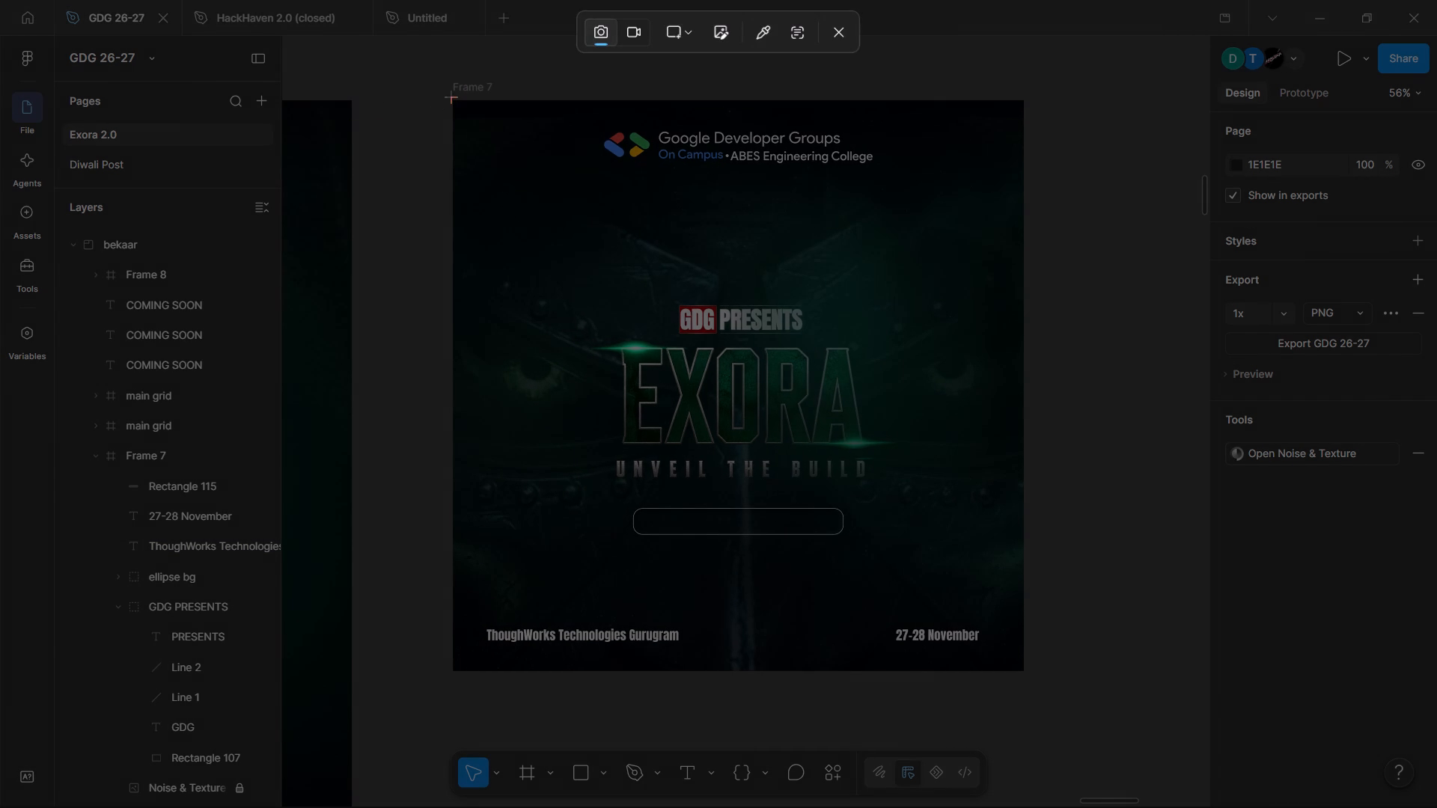
Capture a screenshot of the whole square EXORA poster in Frame 7.
{"action": "left_click_drag", "start_coordinate": [457, 97], "coordinate": [849, 506]}
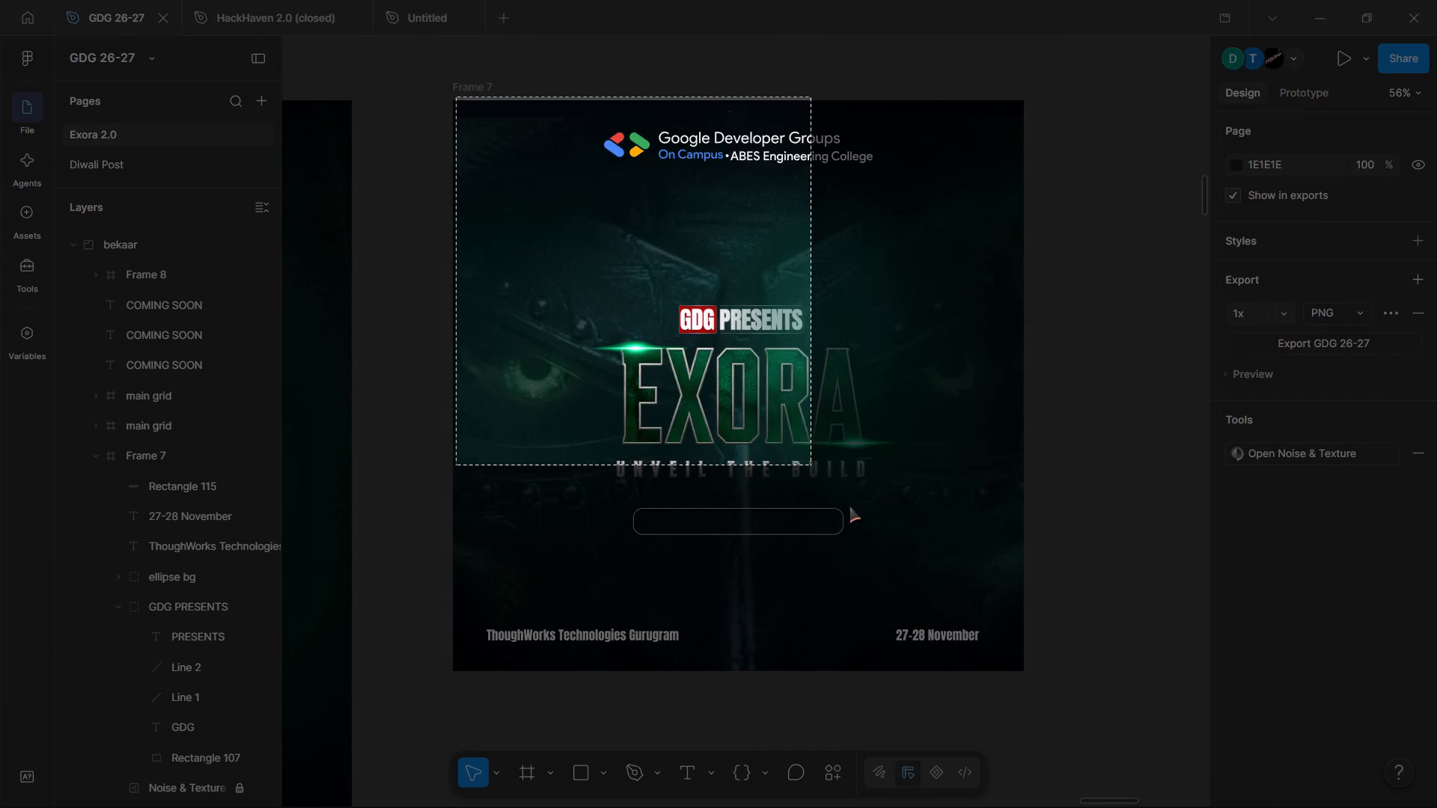
{"action": "left_click_drag", "start_coordinate": [849, 506], "coordinate": [1023, 669]}
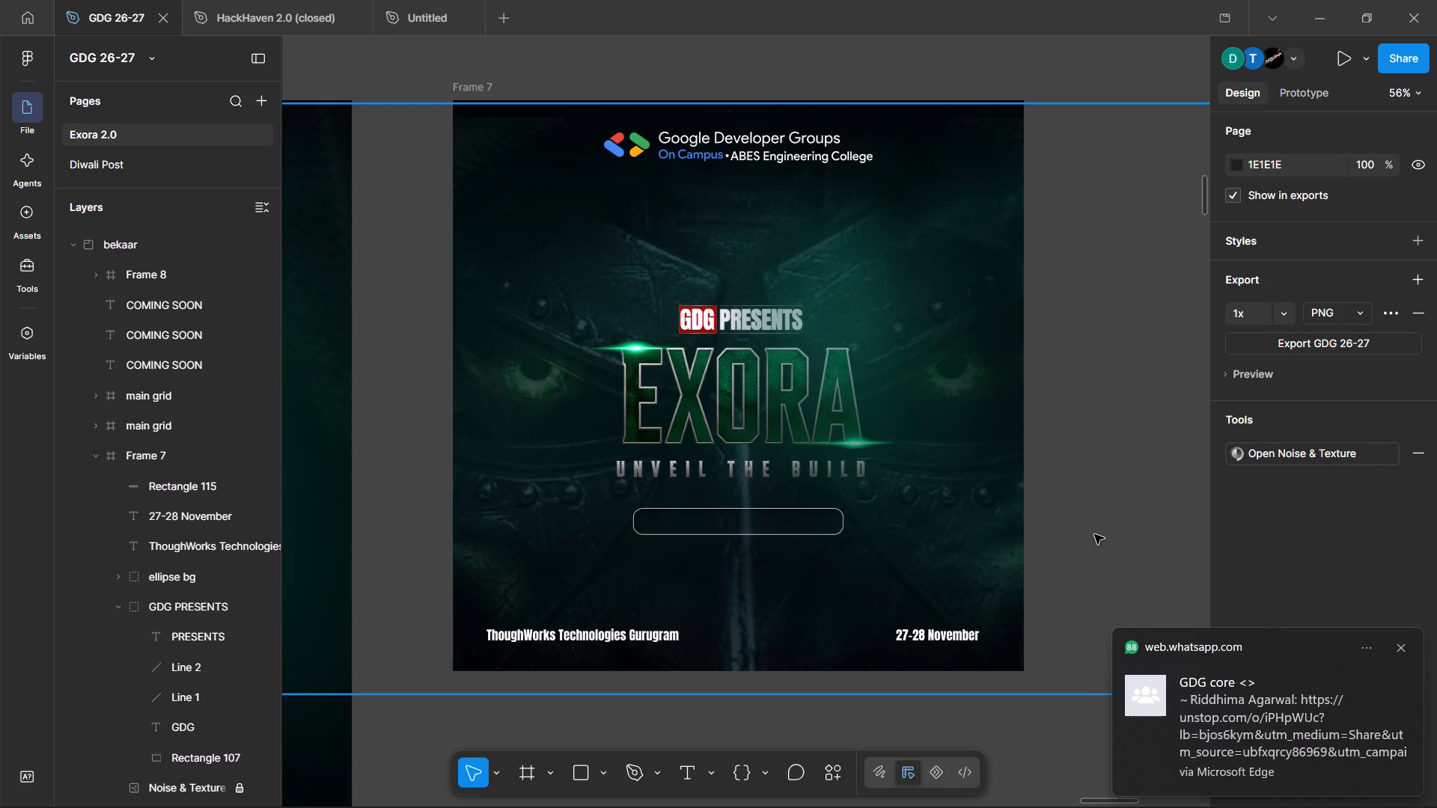
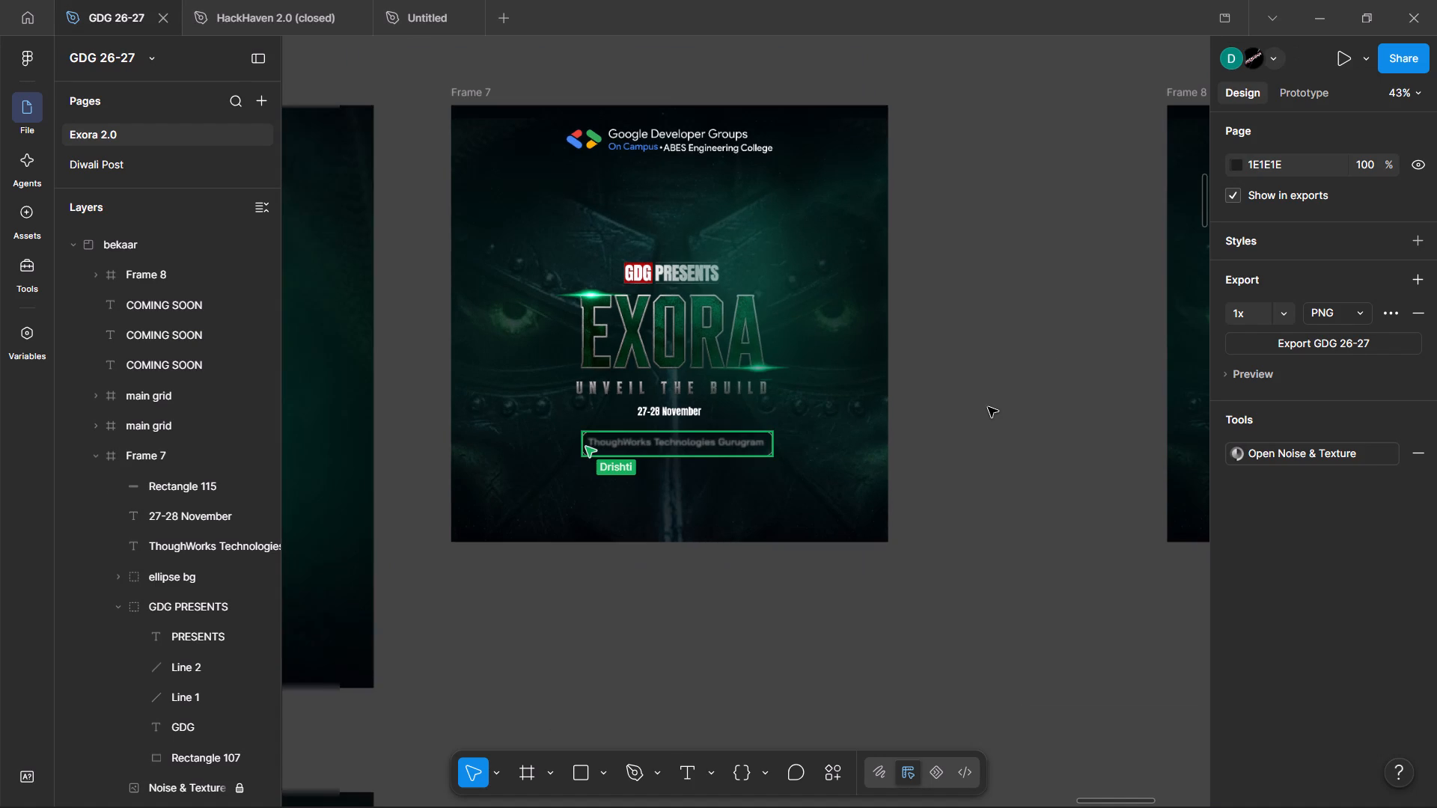
{"action": "key", "text": "ctrl+v"}
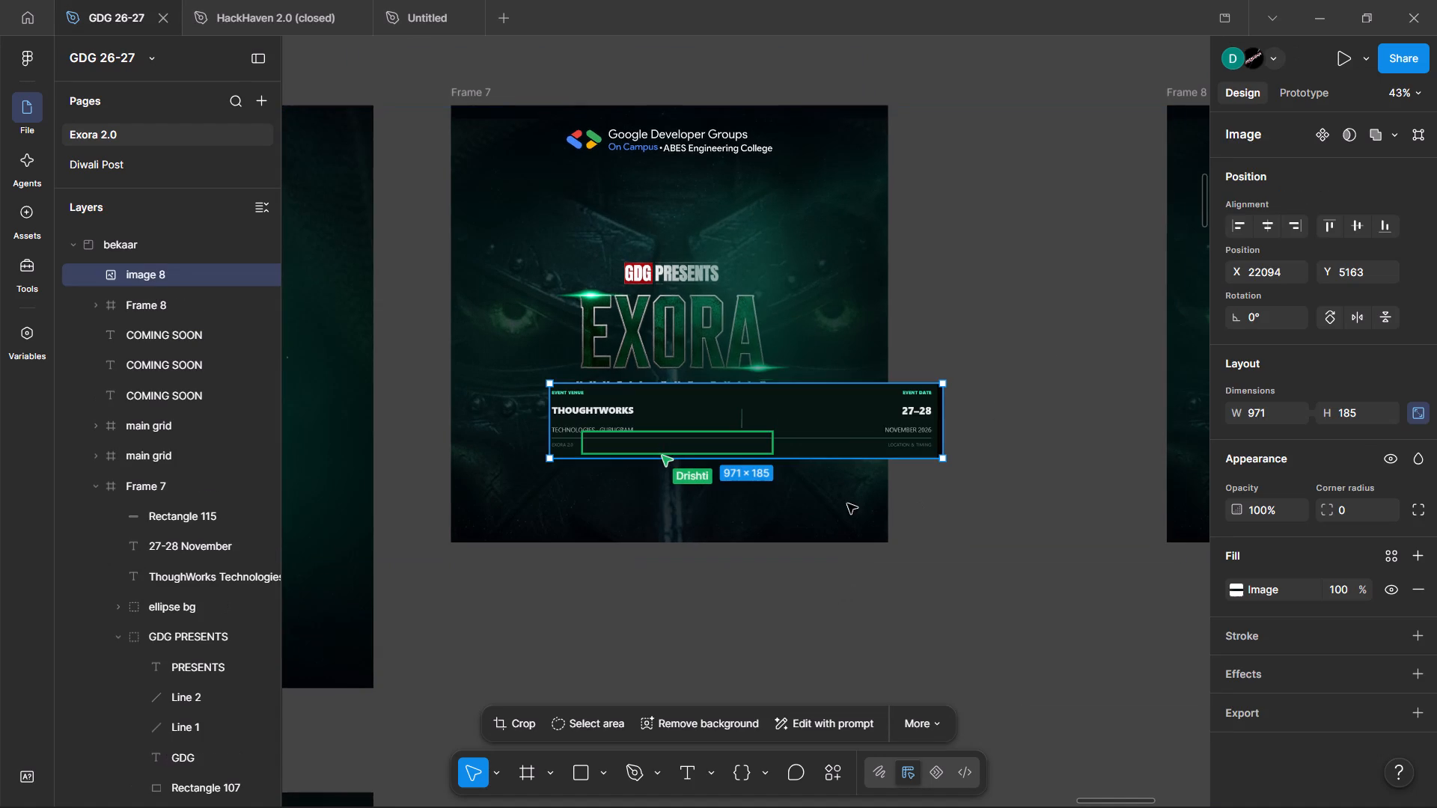
{"action": "left_click_drag", "start_coordinate": [827, 409], "coordinate": [1077, 242]}
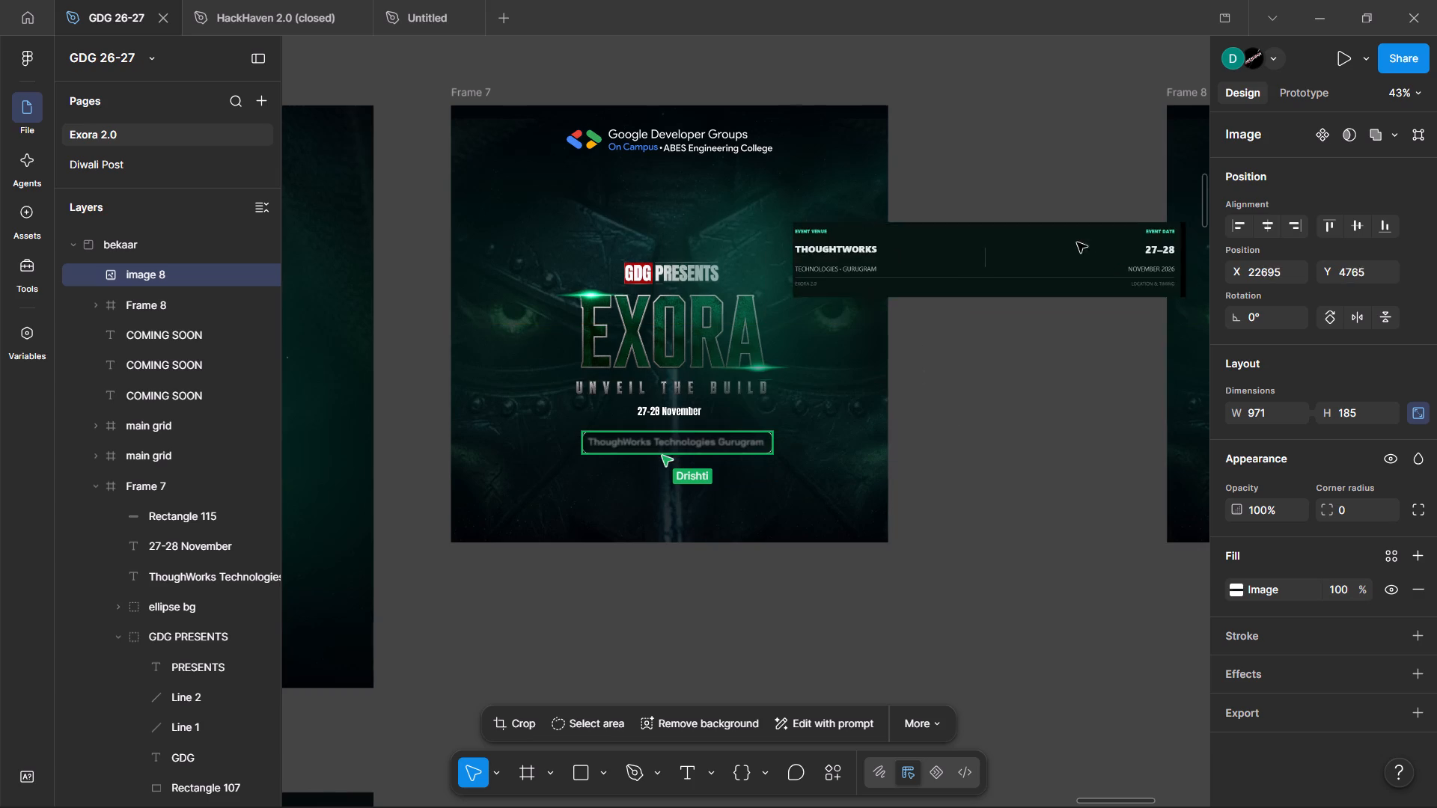
{"action": "left_click_drag", "start_coordinate": [1077, 242], "coordinate": [808, 635]}
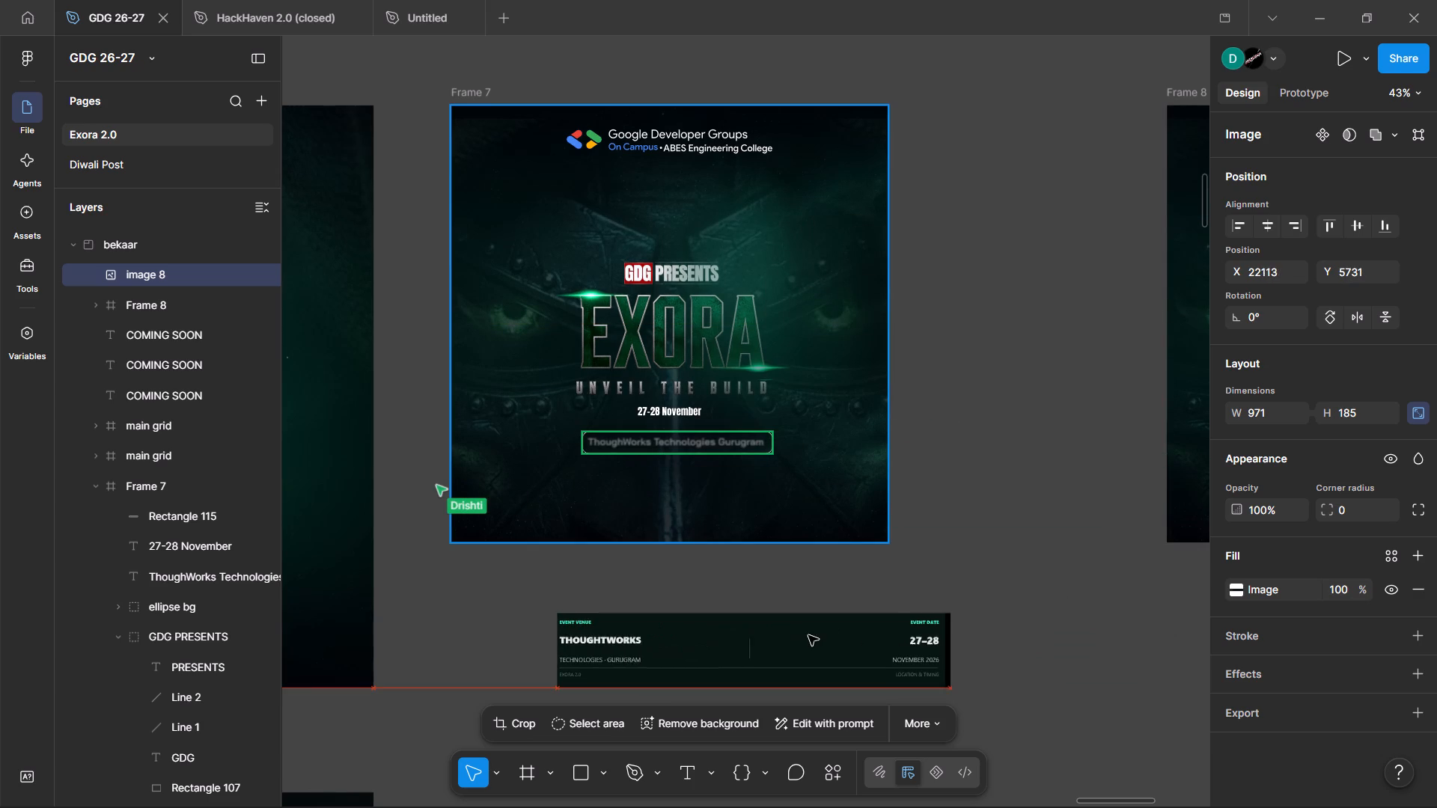
{"action": "left_click_drag", "start_coordinate": [808, 635], "coordinate": [768, 620]}
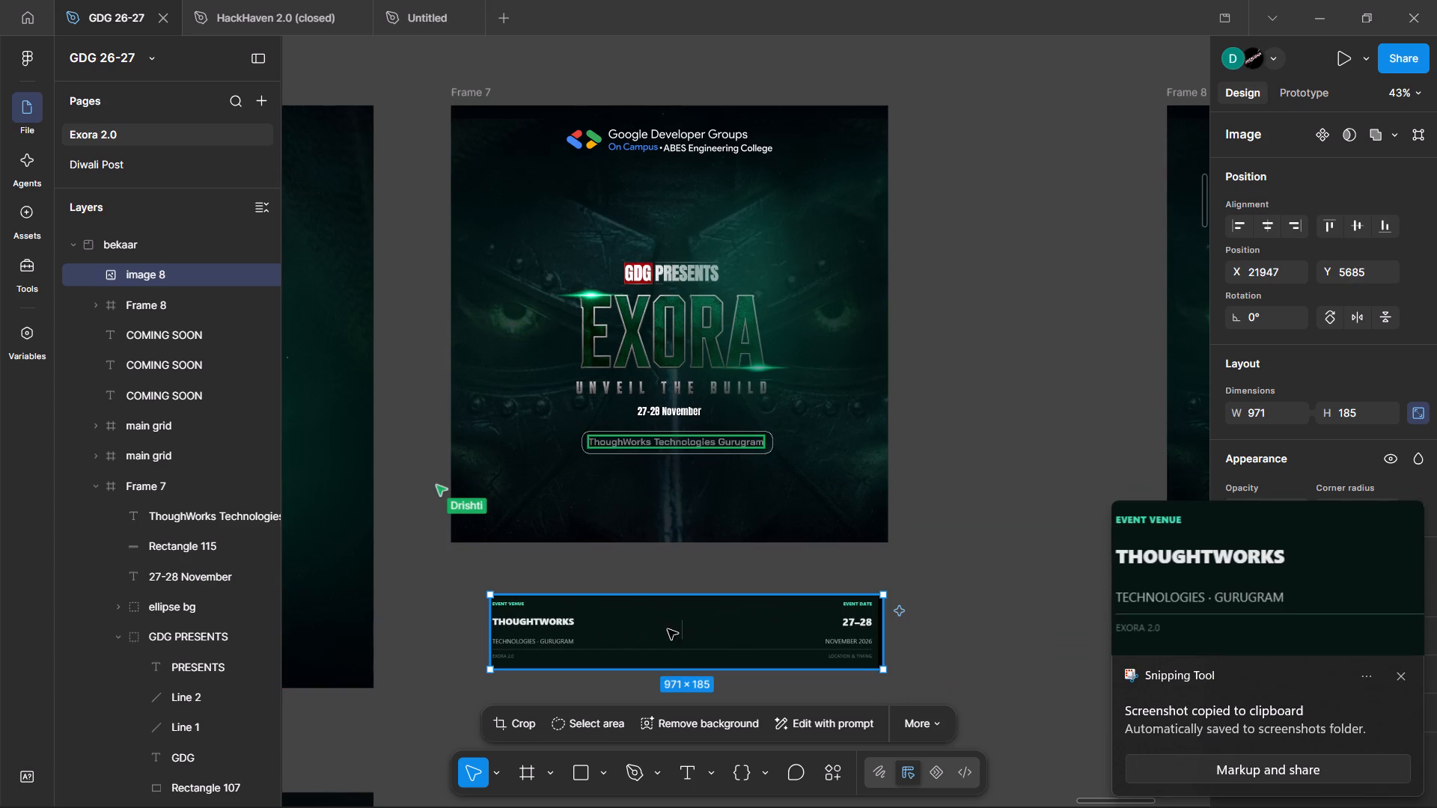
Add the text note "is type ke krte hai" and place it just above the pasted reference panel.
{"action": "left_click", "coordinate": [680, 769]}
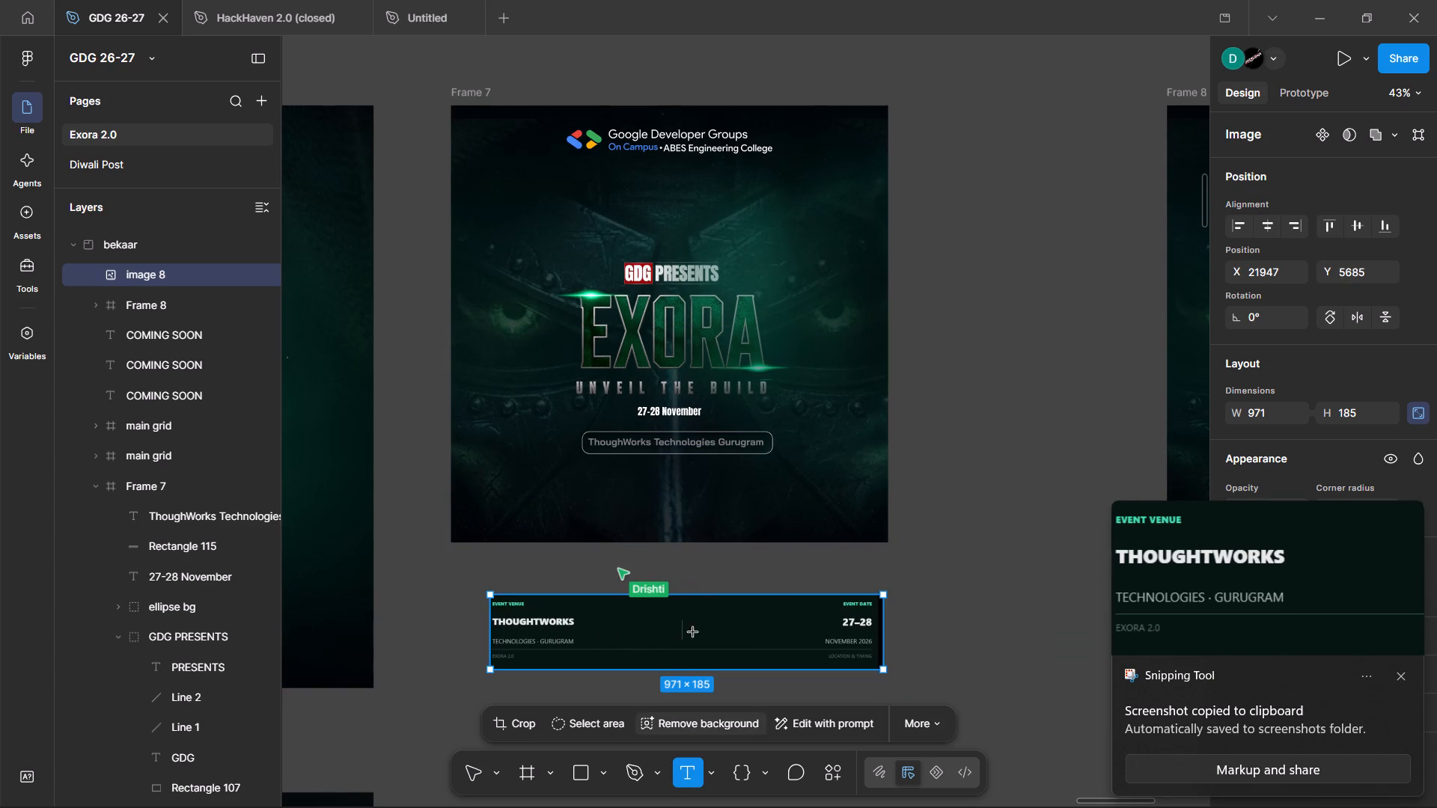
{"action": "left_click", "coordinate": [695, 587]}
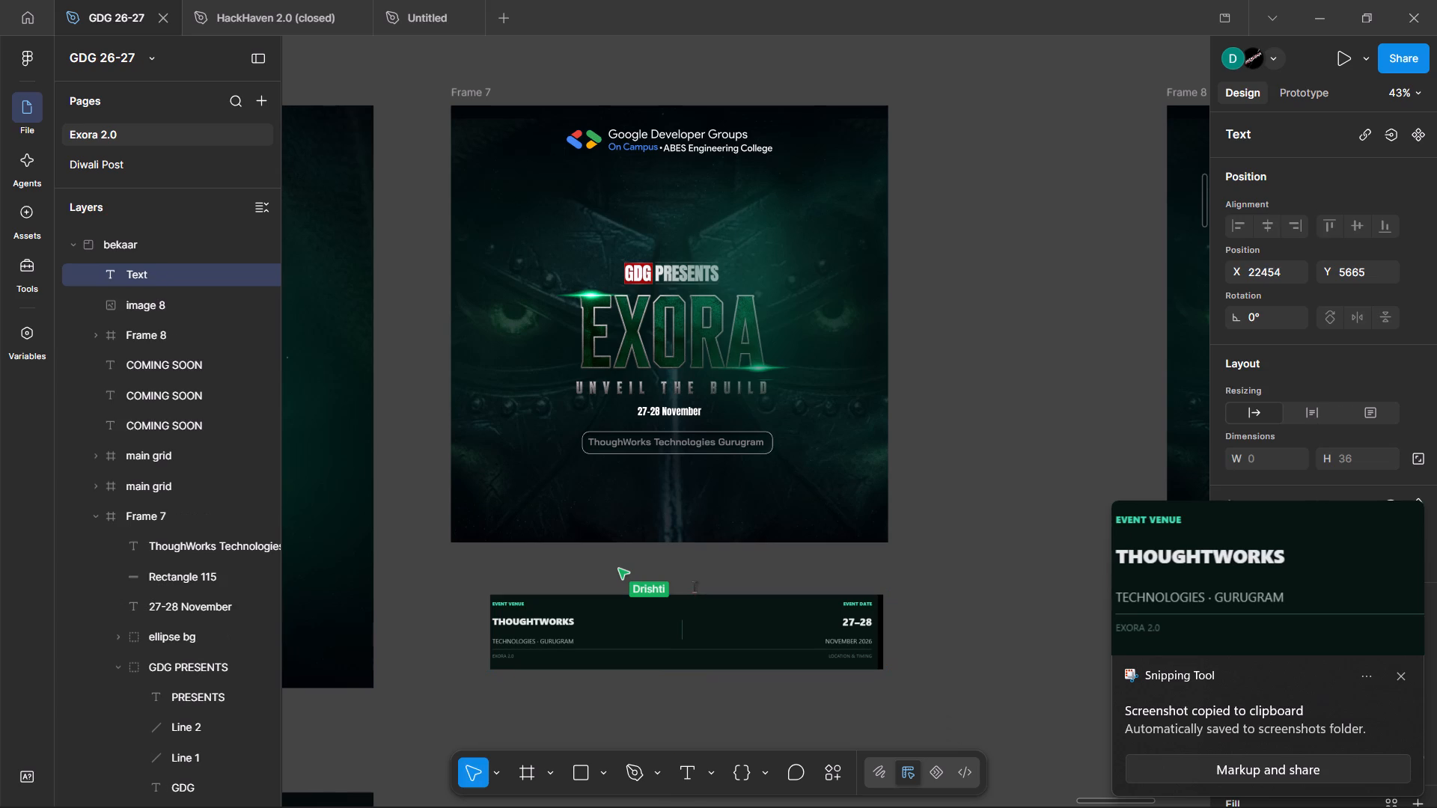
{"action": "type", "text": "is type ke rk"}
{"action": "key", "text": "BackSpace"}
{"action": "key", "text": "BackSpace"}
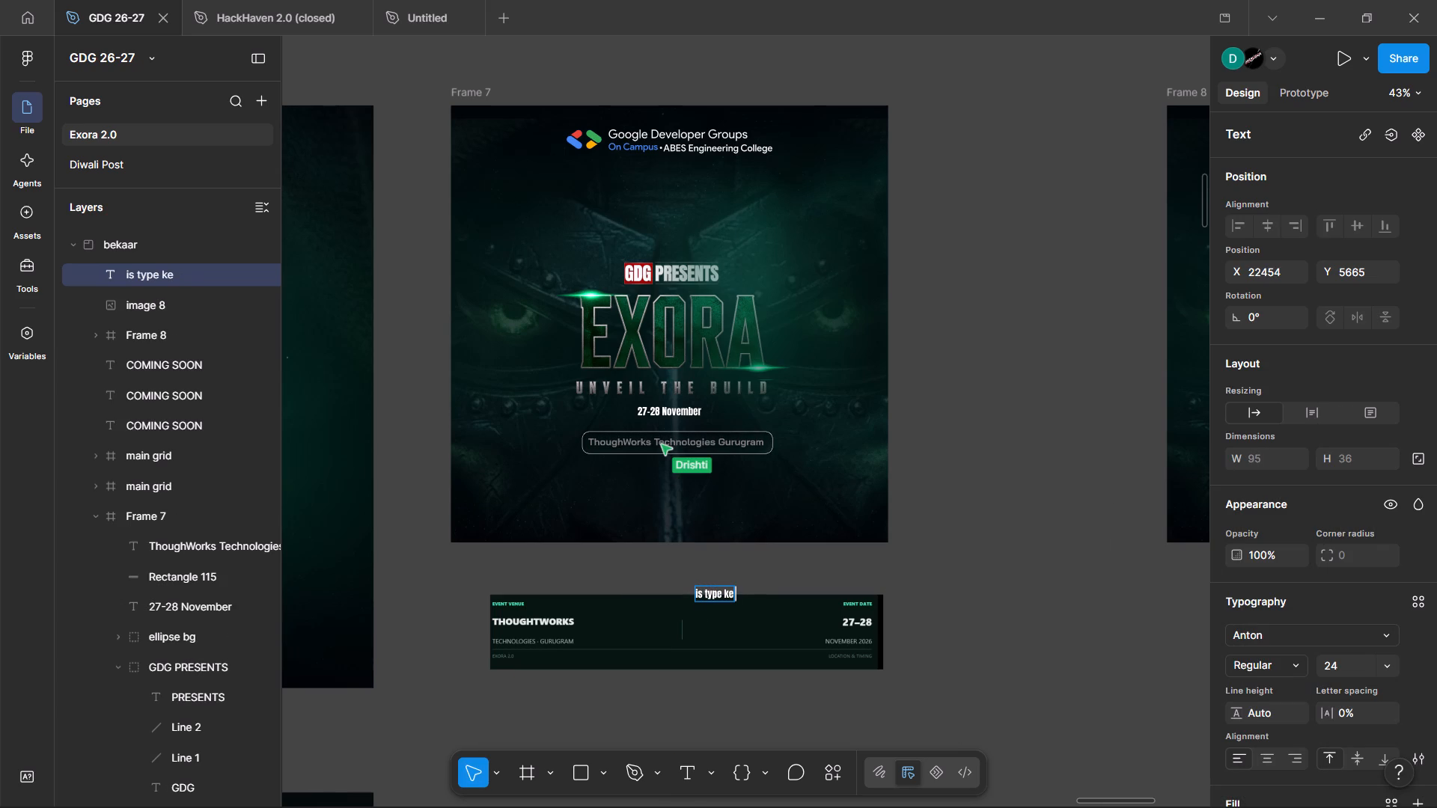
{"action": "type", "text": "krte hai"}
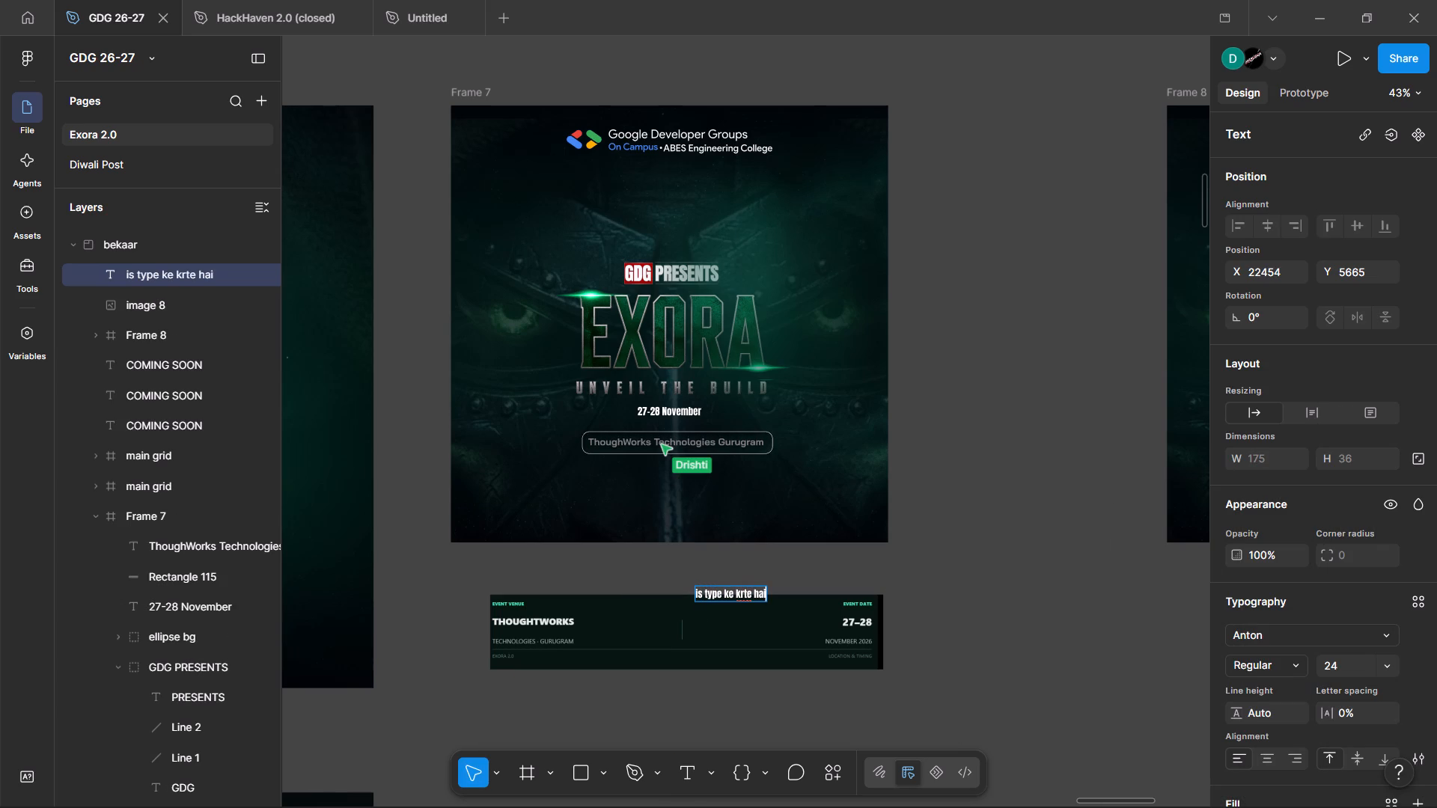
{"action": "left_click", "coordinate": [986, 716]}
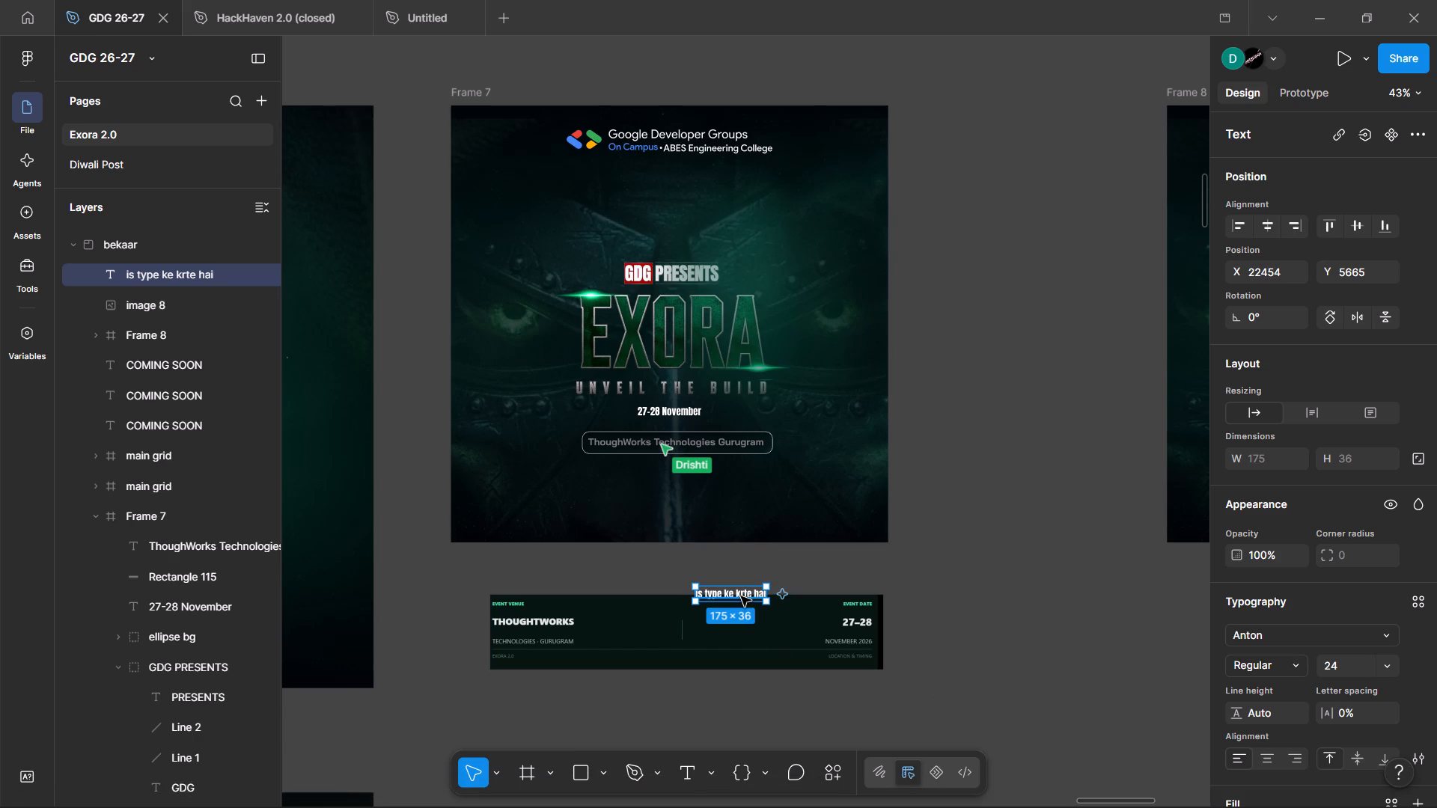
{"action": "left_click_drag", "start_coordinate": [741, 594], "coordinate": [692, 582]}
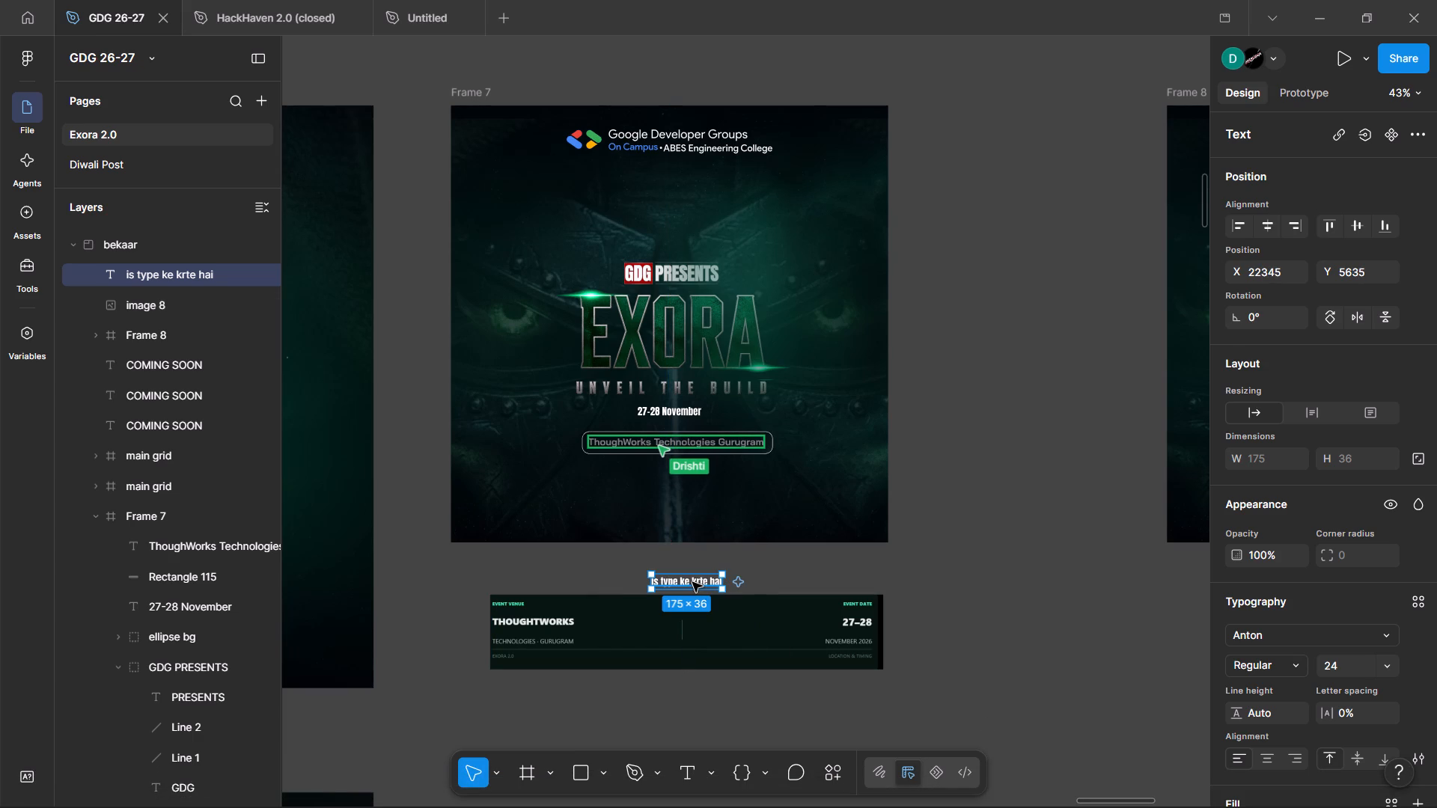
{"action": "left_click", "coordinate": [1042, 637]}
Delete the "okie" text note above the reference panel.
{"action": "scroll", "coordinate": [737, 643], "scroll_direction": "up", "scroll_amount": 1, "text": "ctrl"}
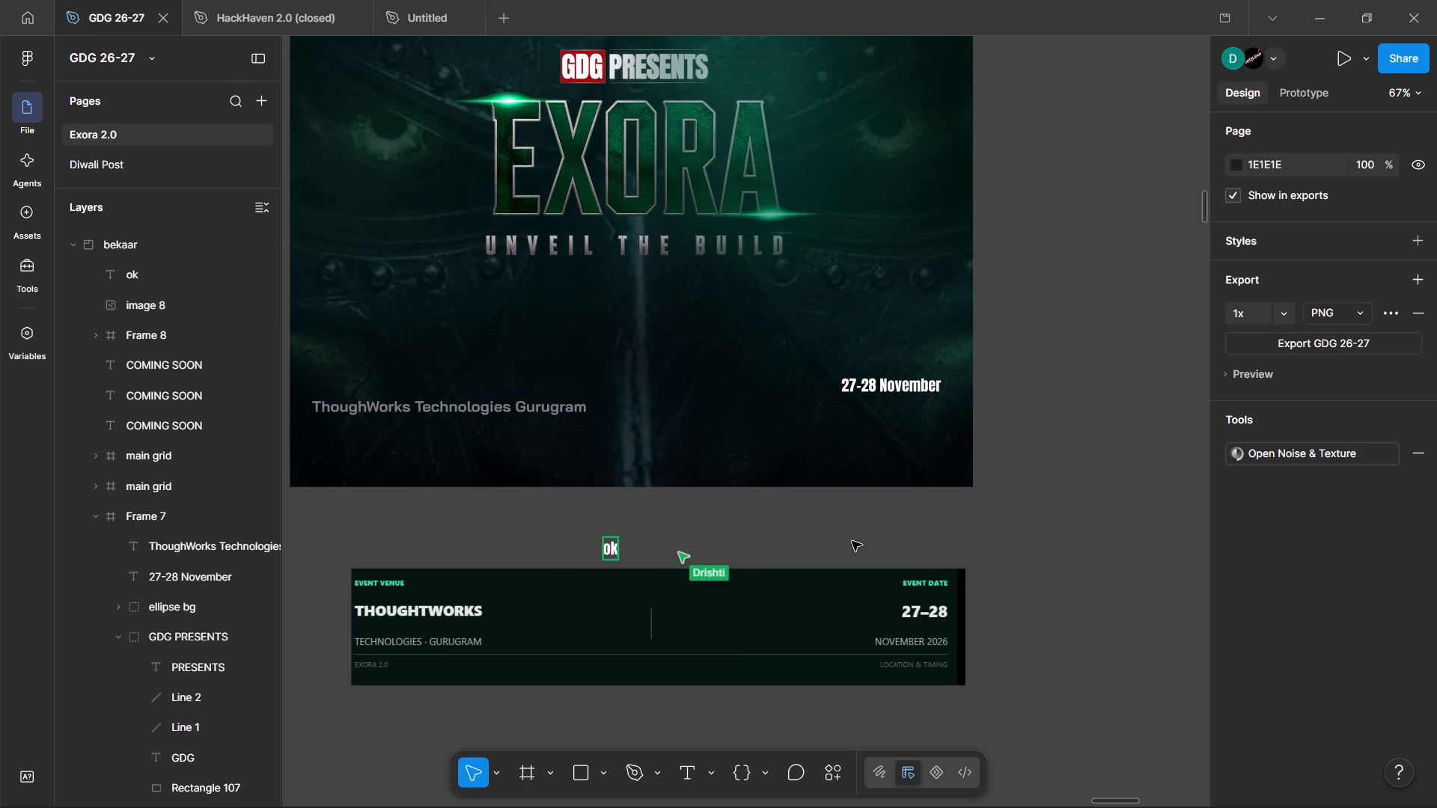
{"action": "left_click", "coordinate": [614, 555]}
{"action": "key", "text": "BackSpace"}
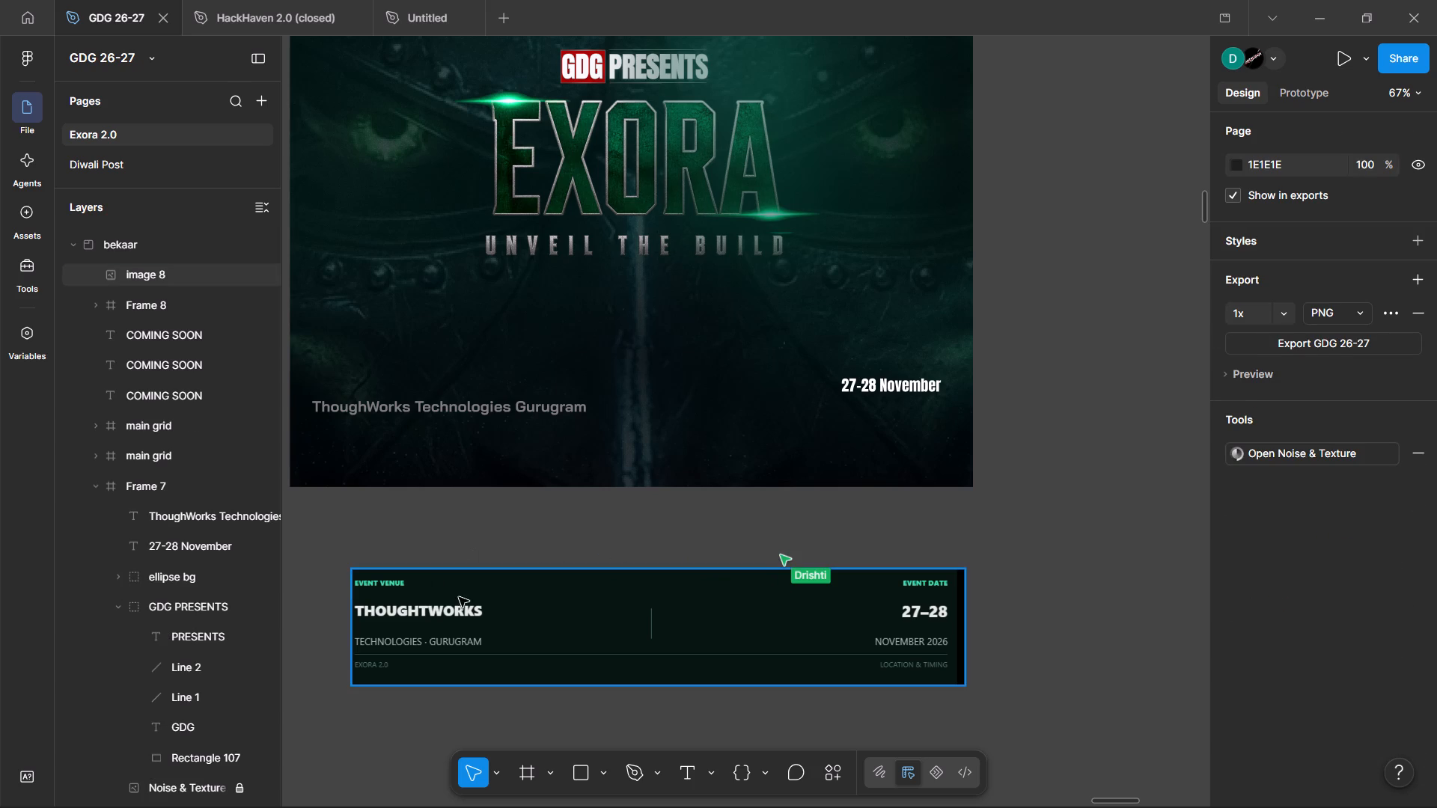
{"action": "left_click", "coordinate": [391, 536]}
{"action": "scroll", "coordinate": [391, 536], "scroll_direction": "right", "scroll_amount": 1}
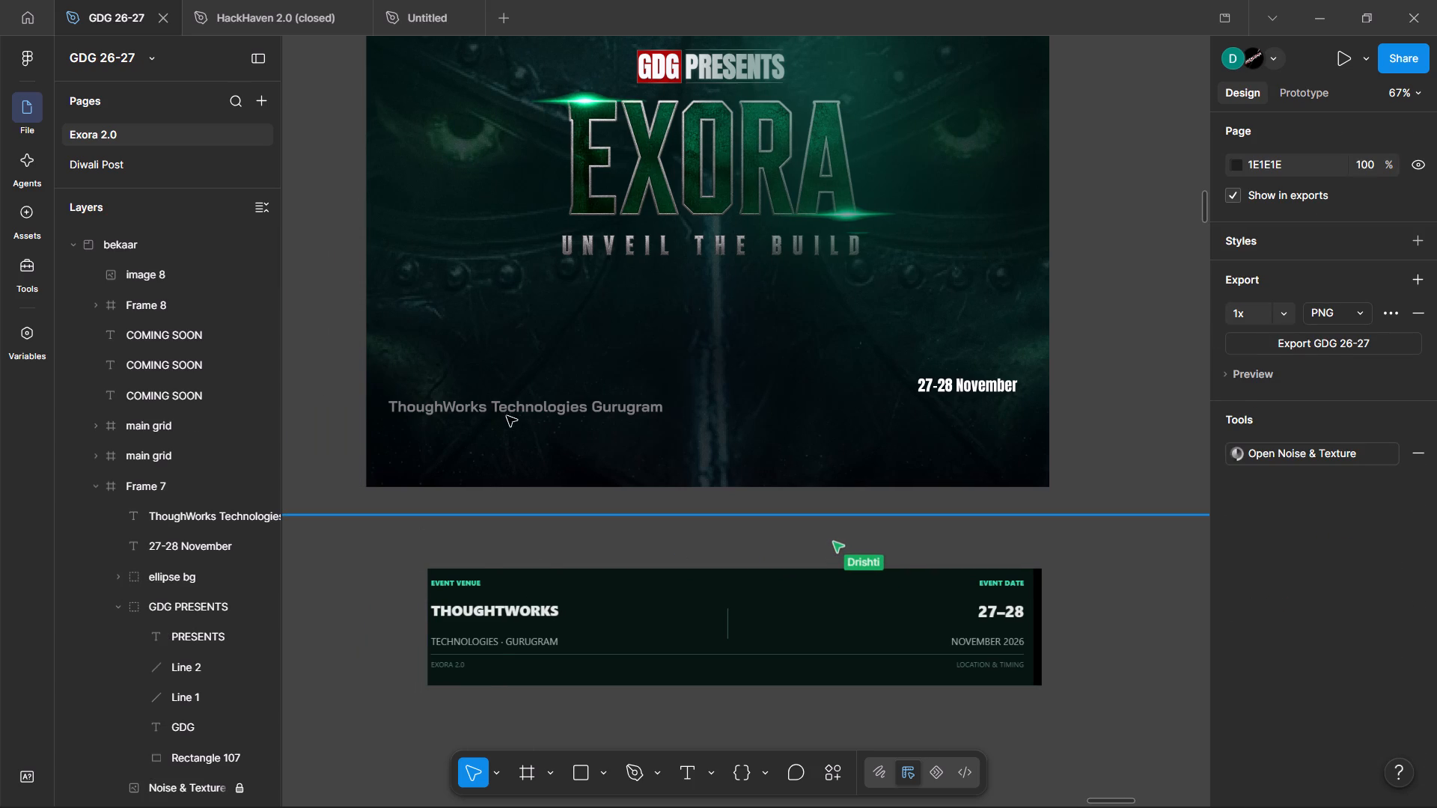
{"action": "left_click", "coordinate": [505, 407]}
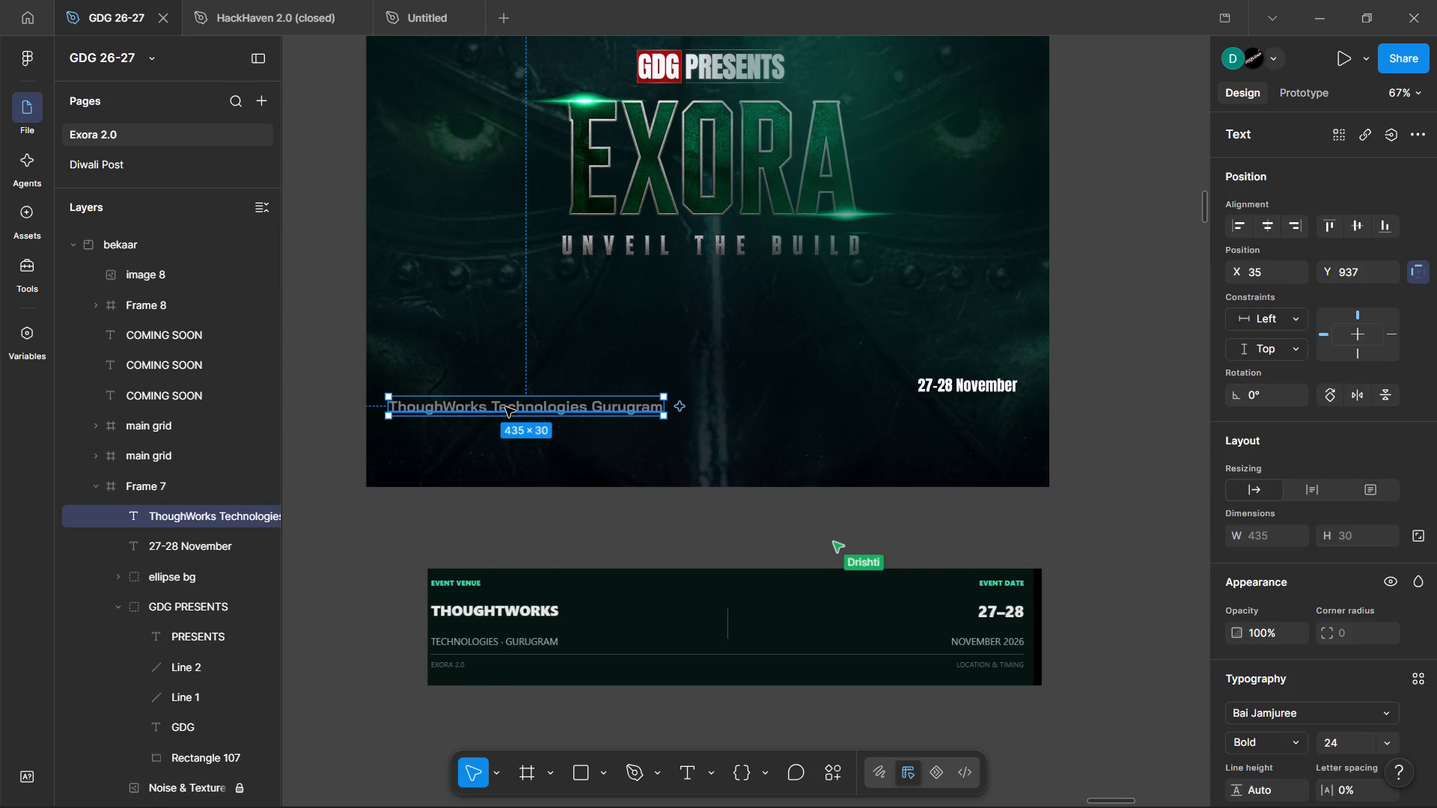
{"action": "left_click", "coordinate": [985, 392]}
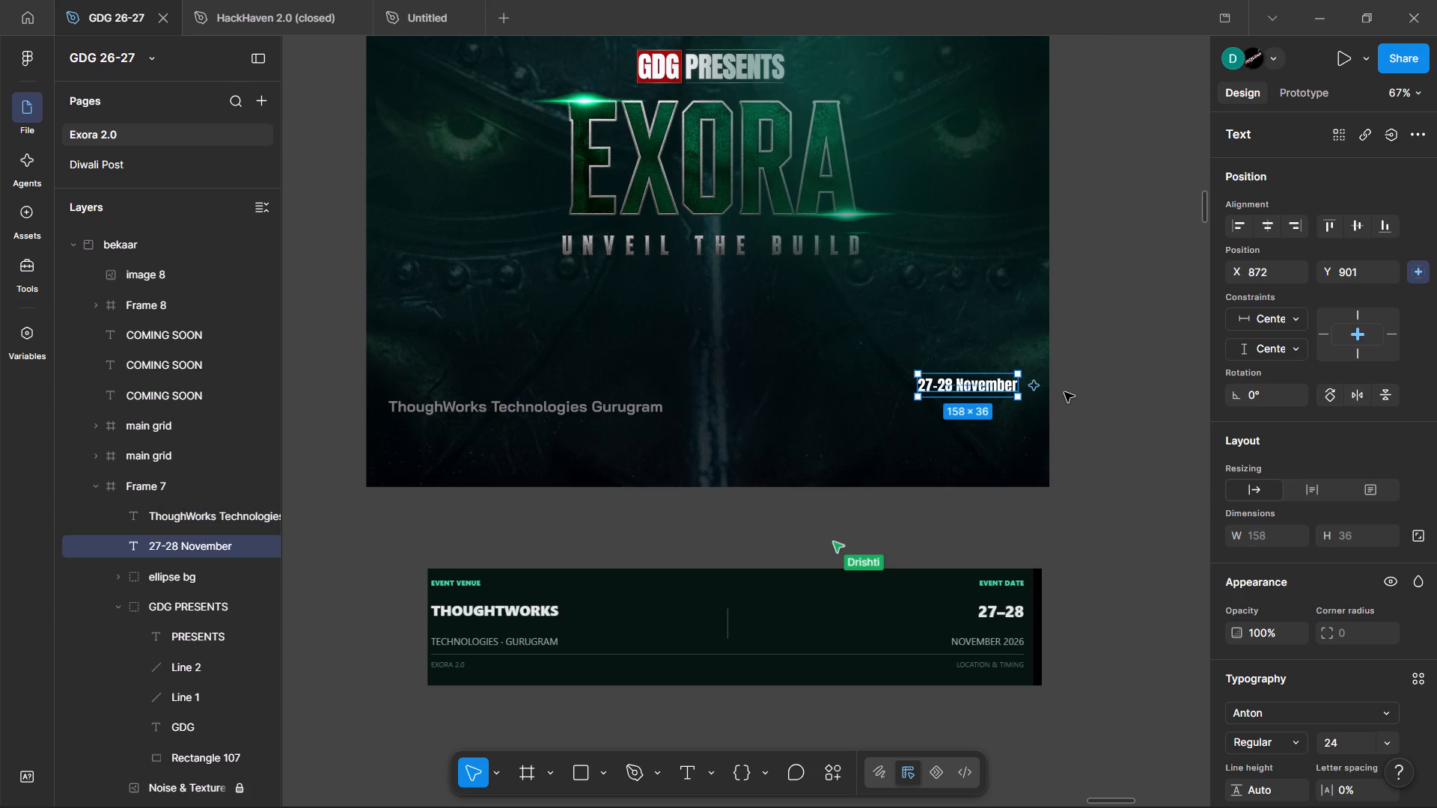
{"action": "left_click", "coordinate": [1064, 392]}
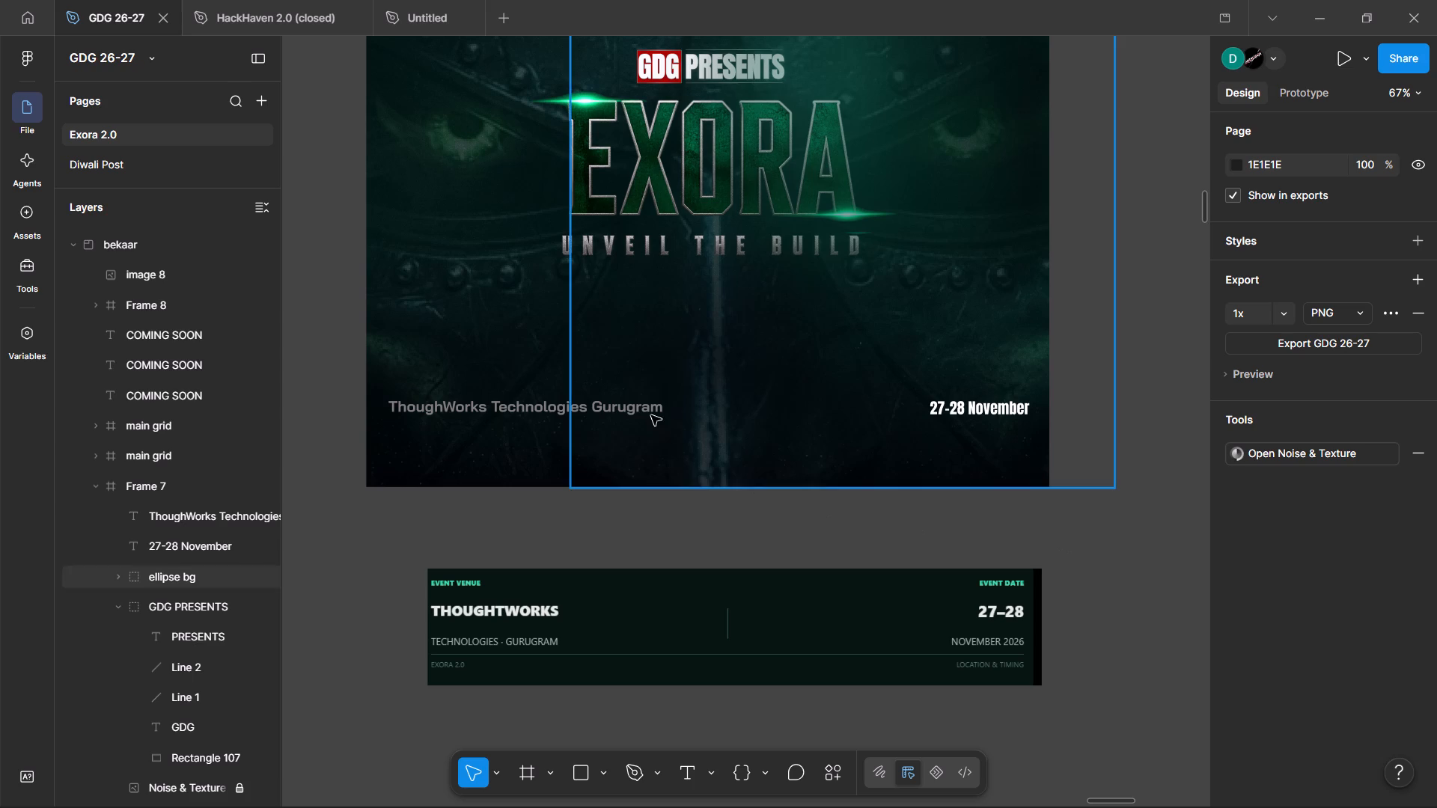
Add an "EVENT VENUE" text label in Frame 7 above the ThoughWorks venue line, at X 117, Y 826.
{"action": "key", "text": "t"}
{"action": "left_click", "coordinate": [441, 326]}
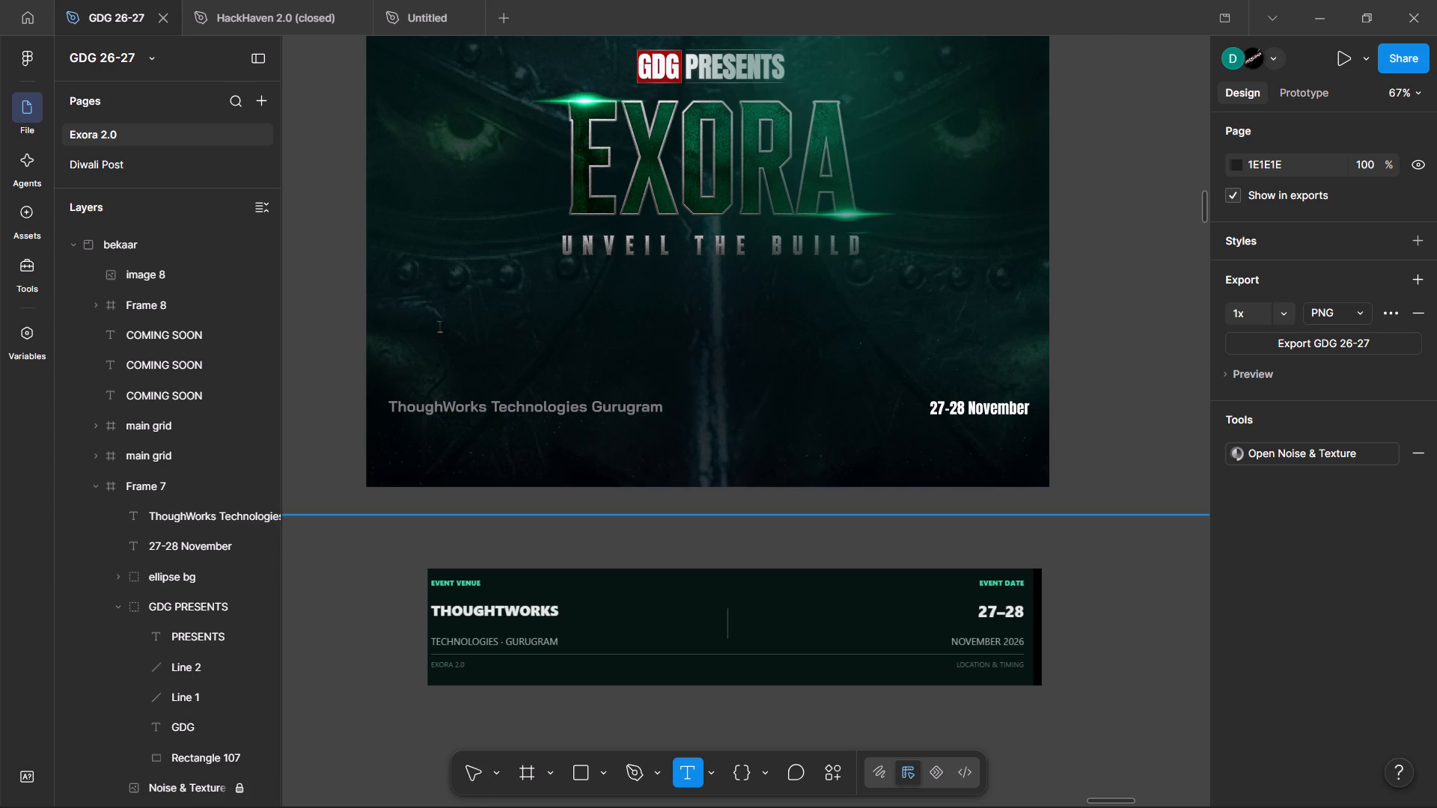
{"action": "type", "text": "EV"}
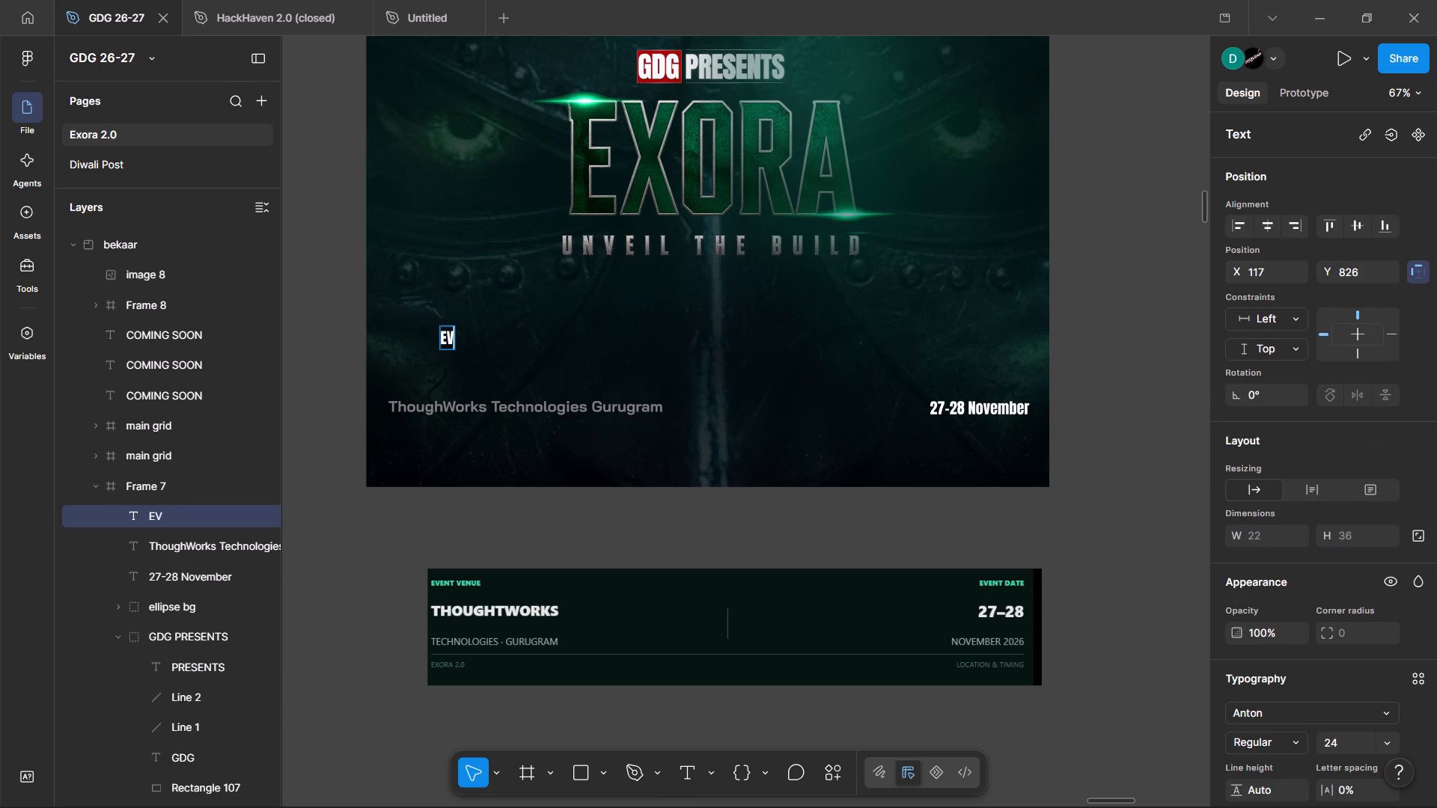
{"action": "type", "text": "ENT VENUE"}
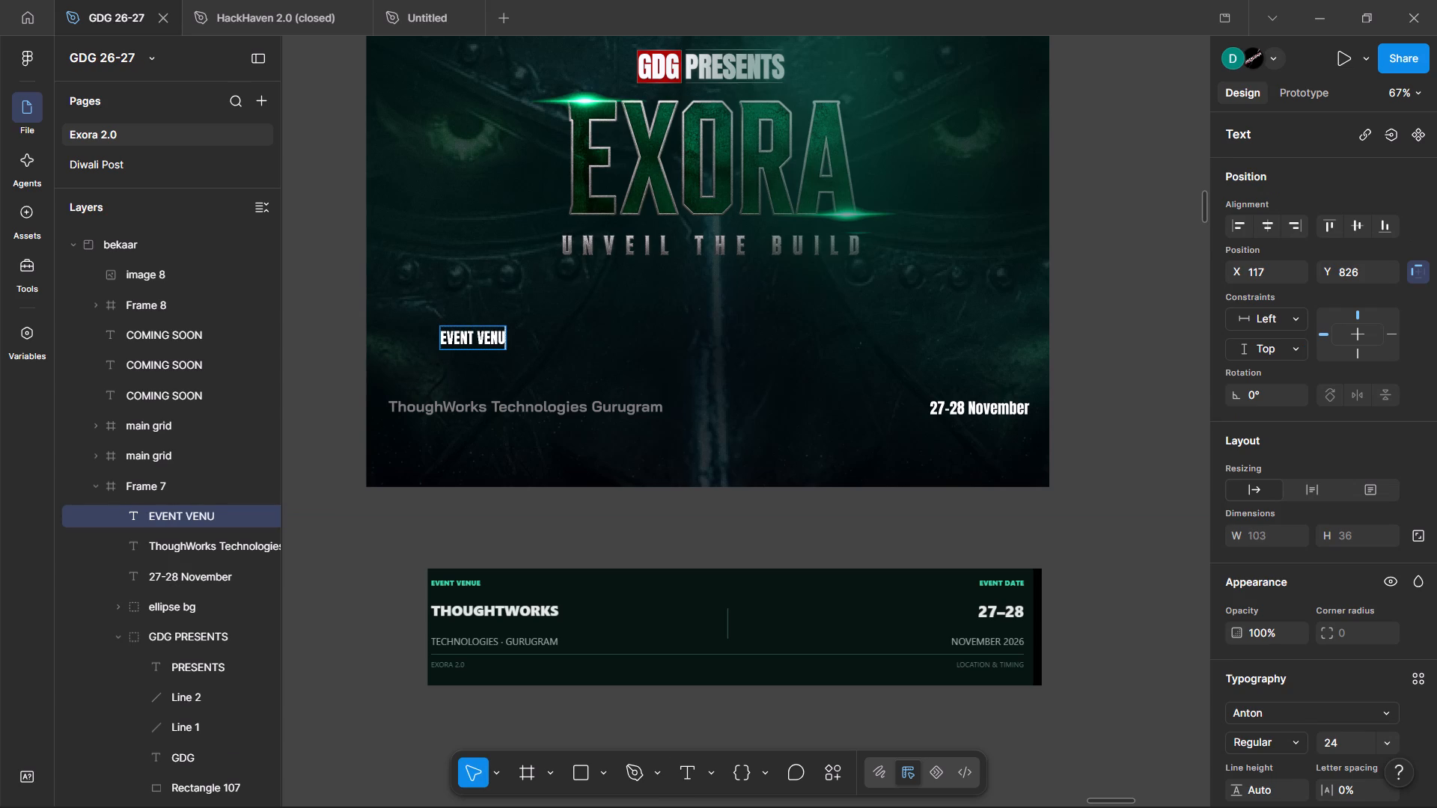
Move the EVENT VENUE label to X 35, Y 868, left-aligned with the ThoughWorks venue line below it.
{"action": "left_click", "coordinate": [1096, 359]}
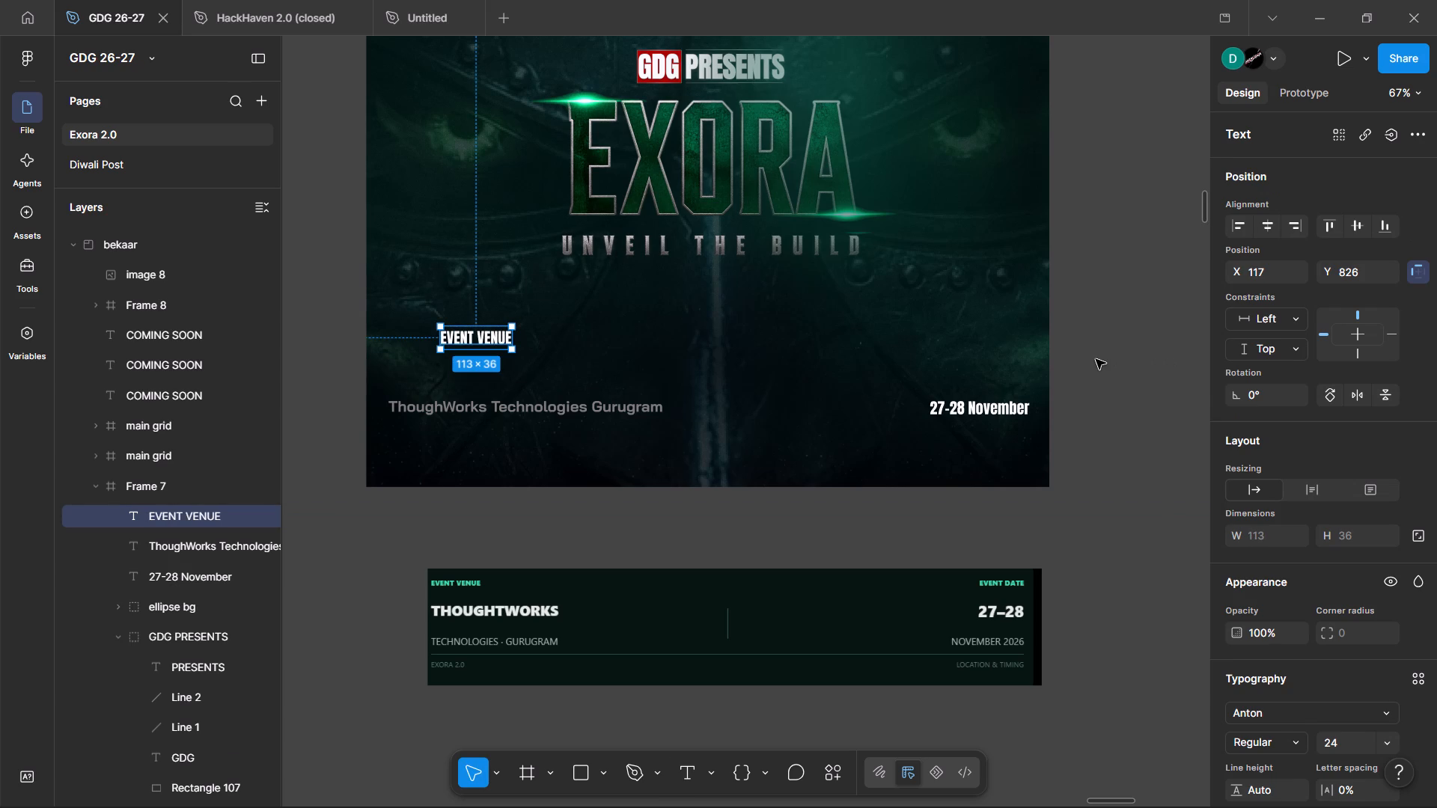
{"action": "left_click_drag", "start_coordinate": [466, 341], "coordinate": [415, 361]}
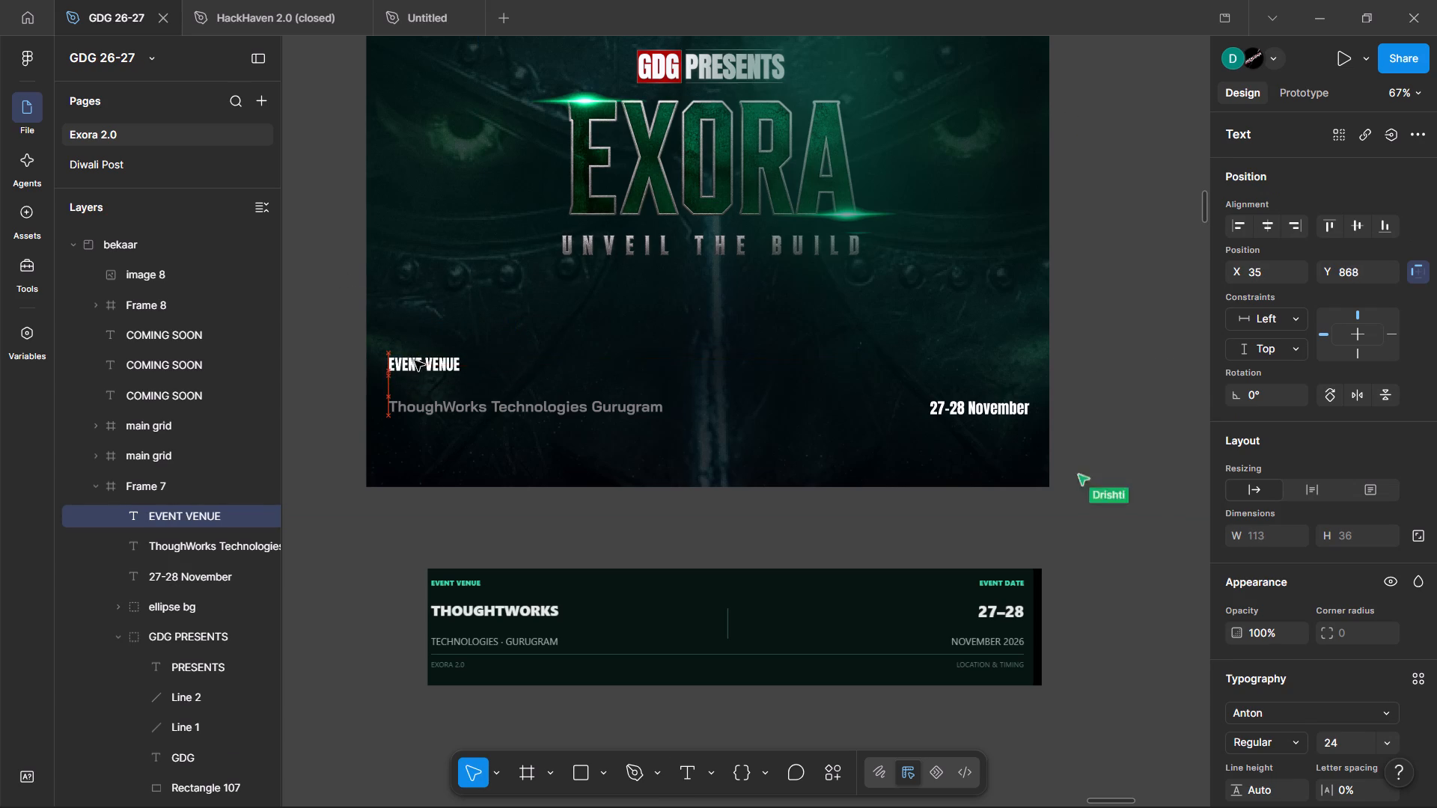
{"action": "left_click_drag", "start_coordinate": [415, 361], "coordinate": [413, 367]}
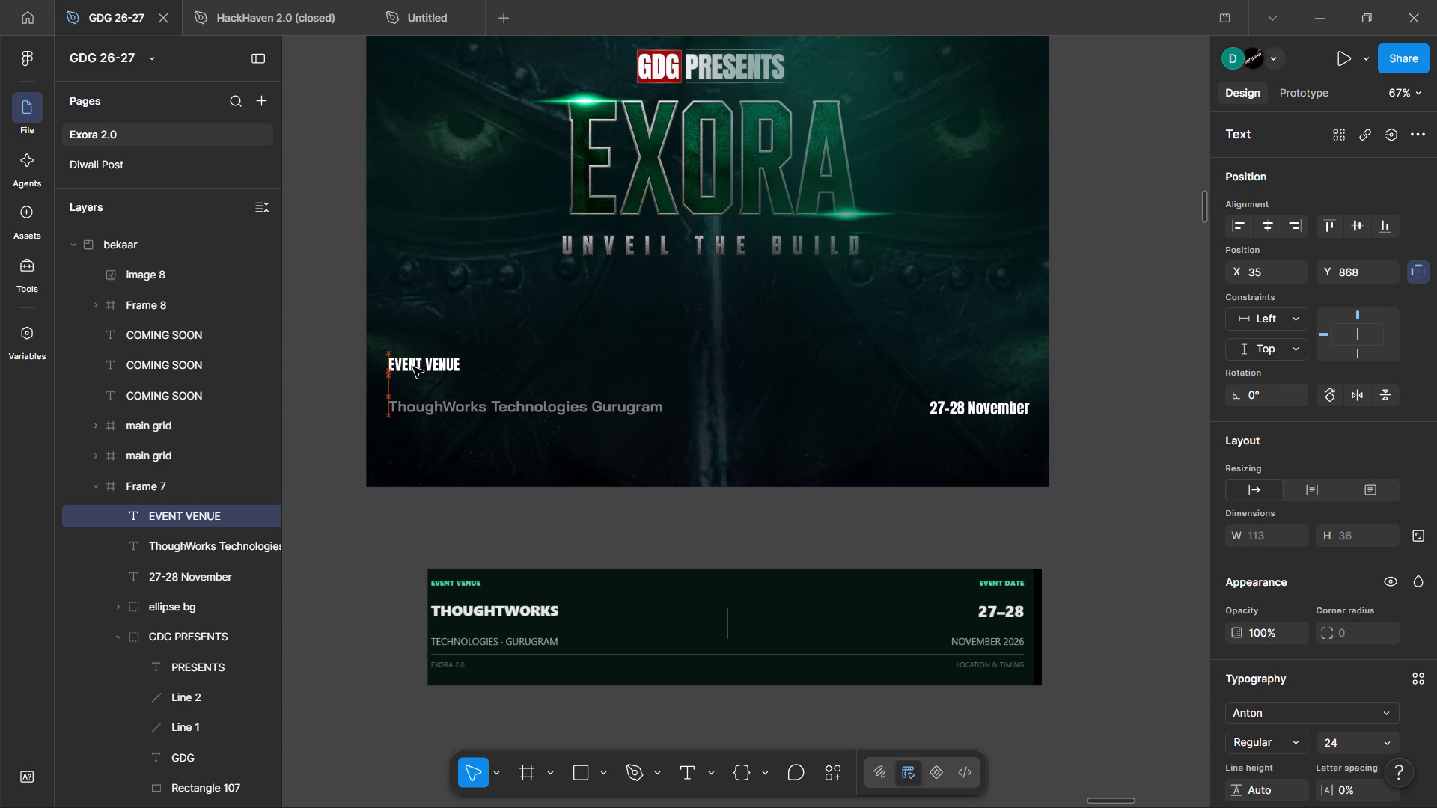
{"action": "left_click_drag", "start_coordinate": [413, 367], "coordinate": [418, 367]}
{"action": "scroll", "coordinate": [418, 367], "scroll_direction": "up", "scroll_amount": 1}
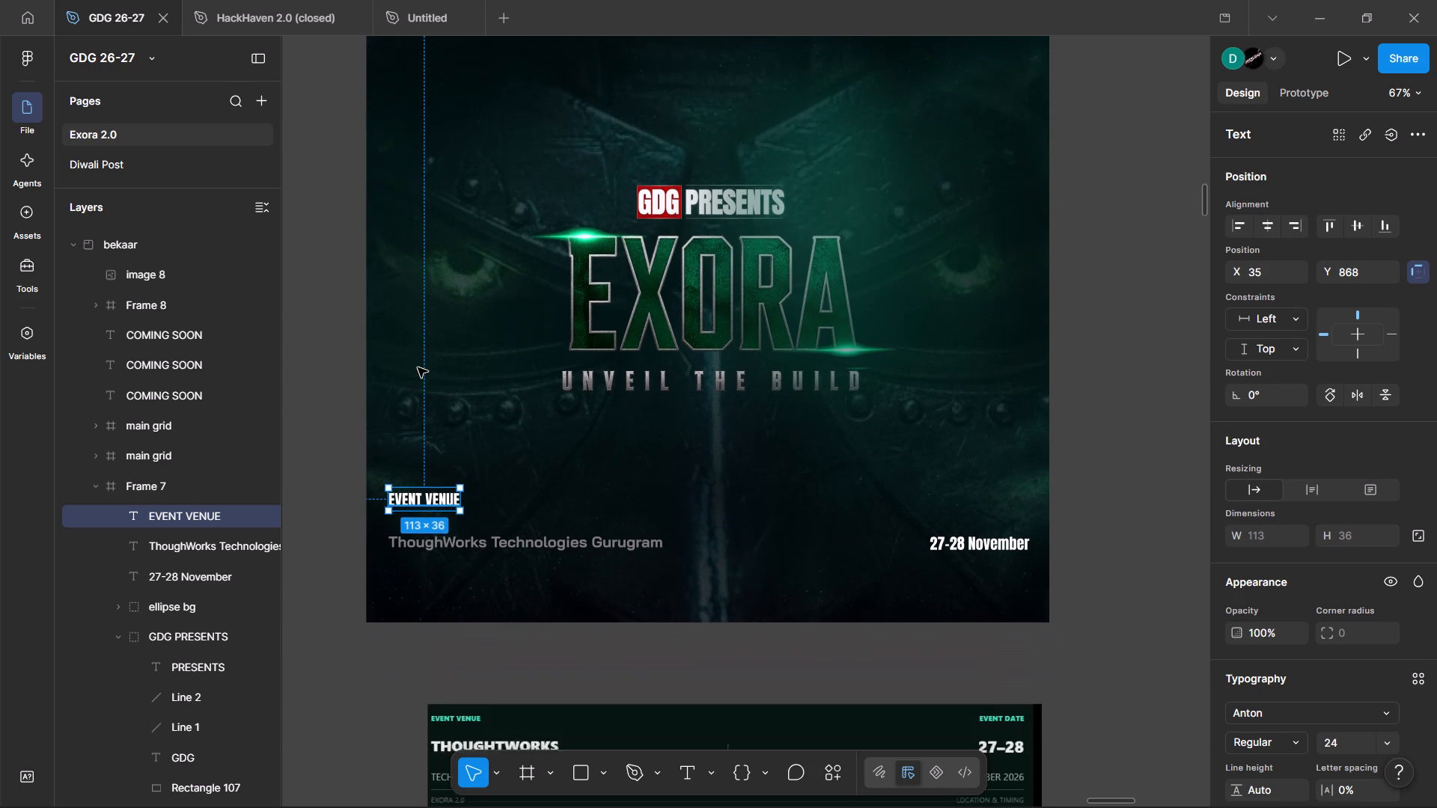
{"action": "scroll", "coordinate": [418, 367], "scroll_direction": "up", "scroll_amount": 1}
Shift the EVENT VENUE label and the ThoughWorks venue line together horizontally to X 51.
{"action": "left_click", "coordinate": [412, 364]}
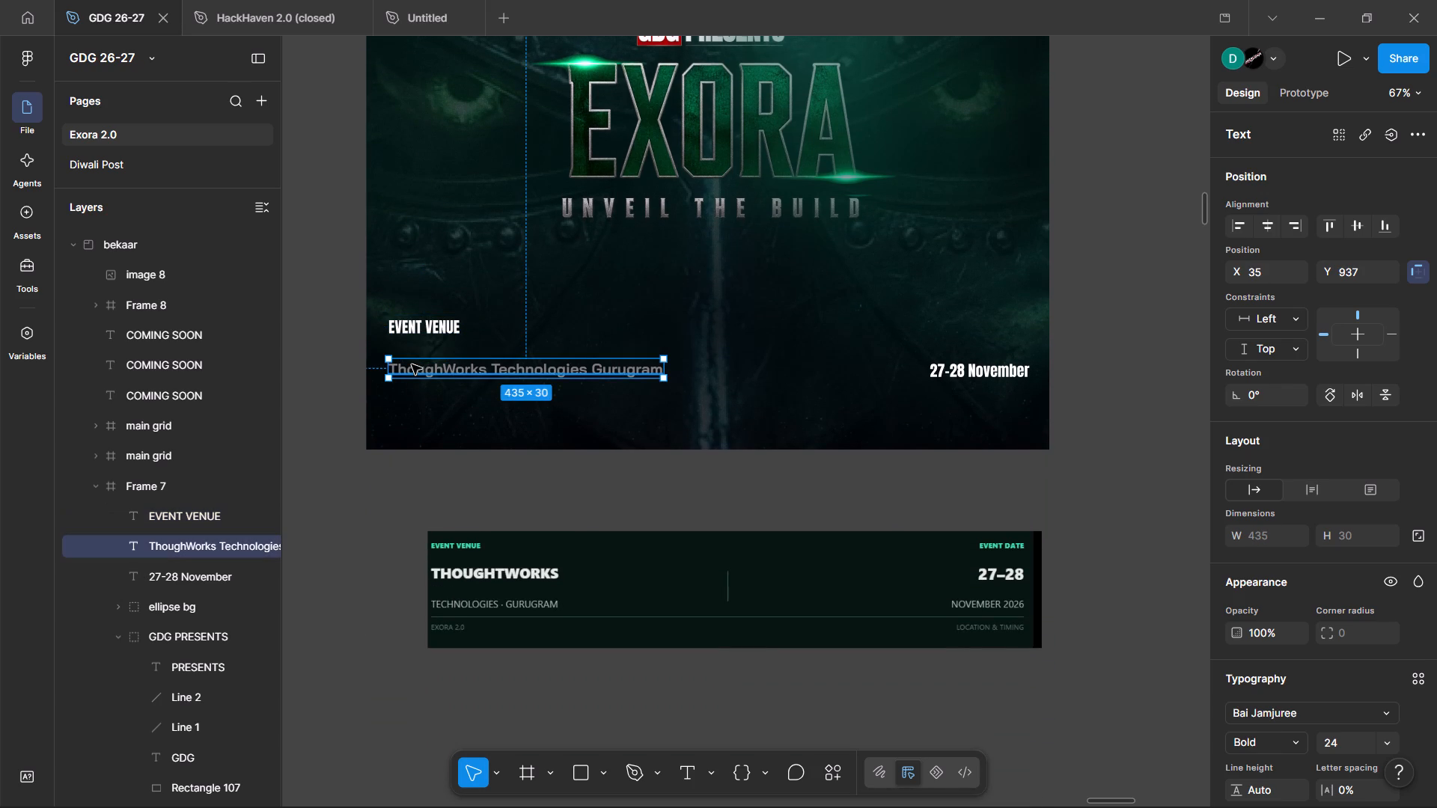
{"action": "left_click", "coordinate": [412, 332], "text": "shift"}
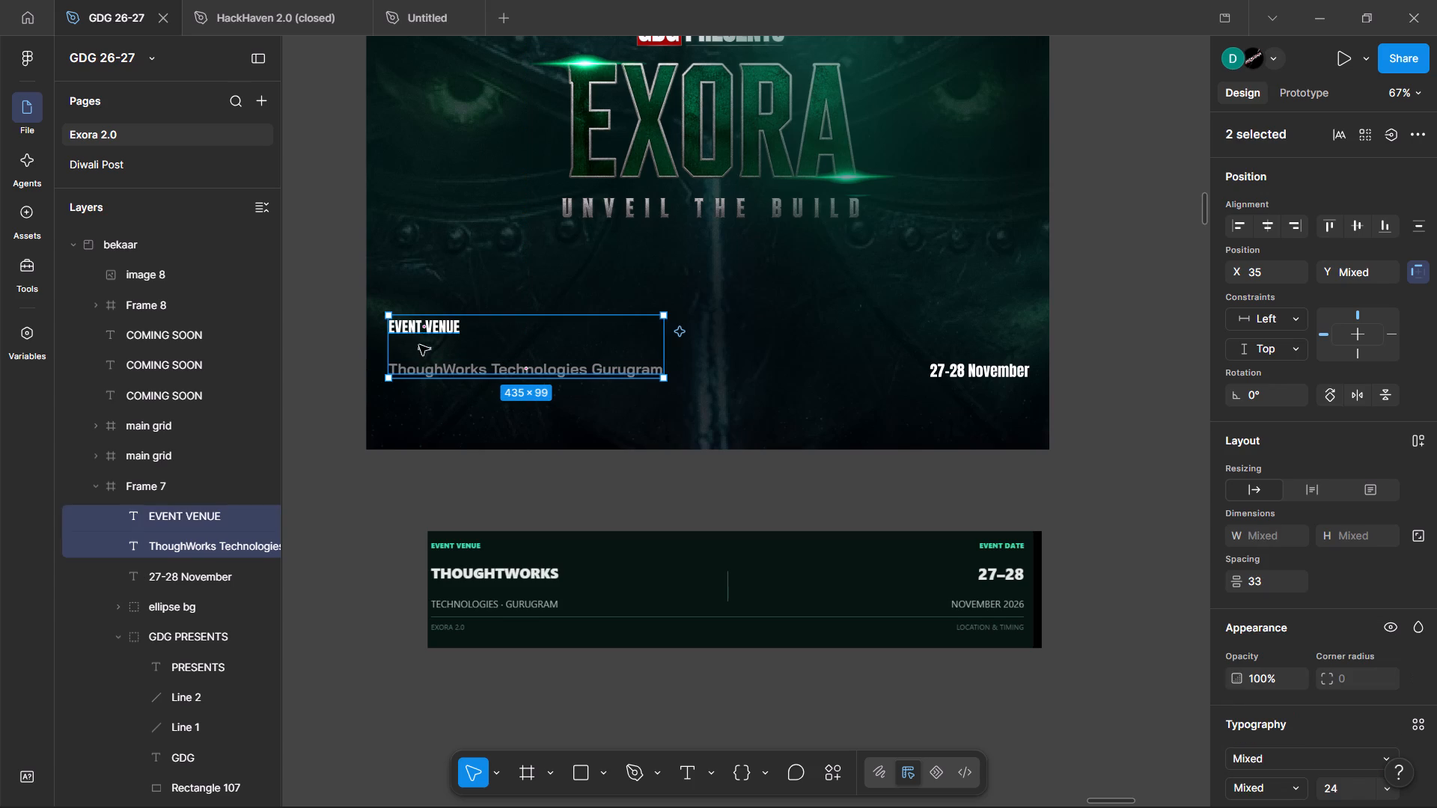
{"action": "key", "text": "Right"}
{"action": "key", "text": "Right"}
{"action": "key", "text": "Right"}
{"action": "key", "text": "Right"}
{"action": "key", "text": "Right"}
{"action": "key", "text": "Right"}
{"action": "key", "text": "Right"}
{"action": "key", "text": "Right"}
{"action": "key", "text": "Right"}
{"action": "key", "text": "Right"}
{"action": "key", "text": "Right"}
{"action": "key", "text": "Right"}
{"action": "key", "text": "Right"}
{"action": "key", "text": "Right"}
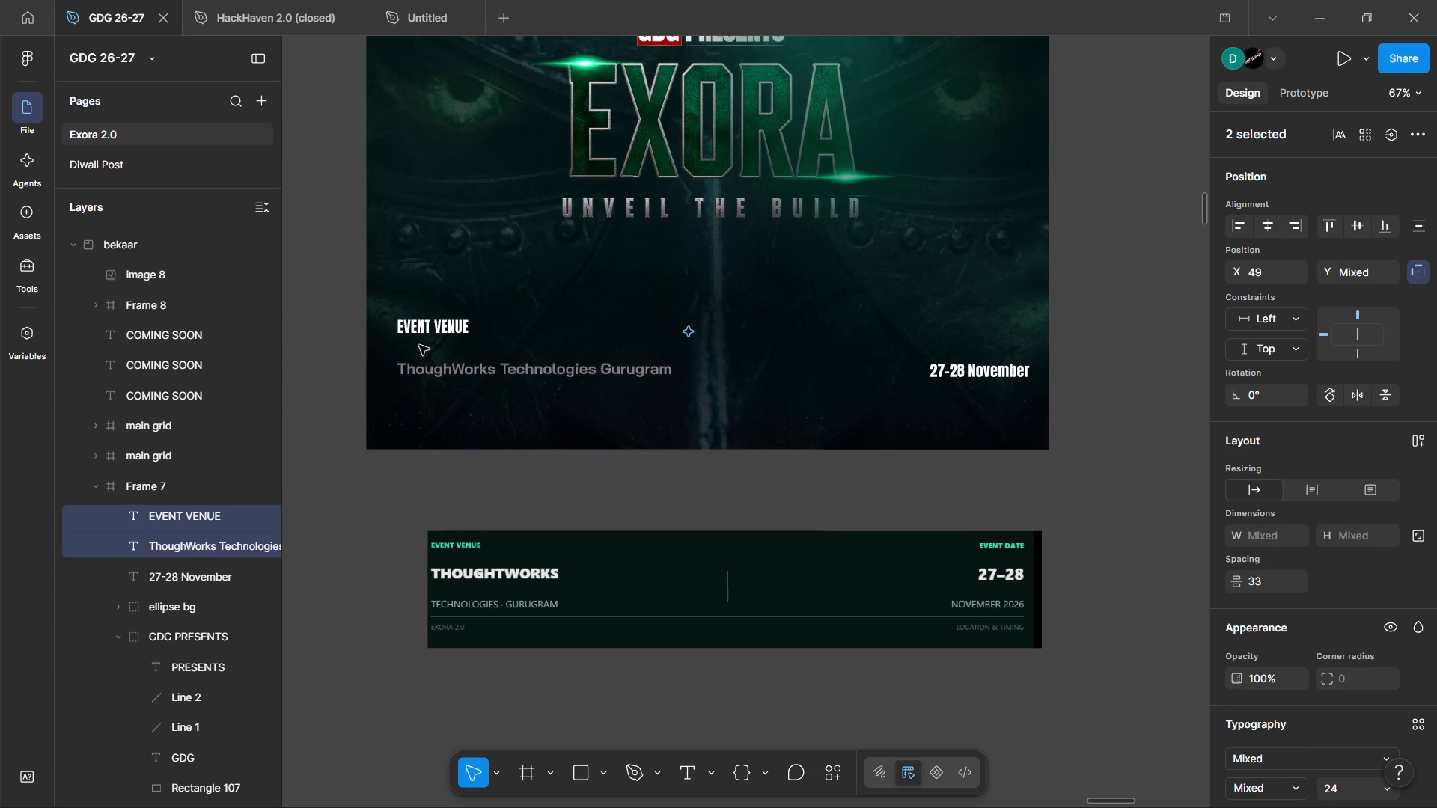
{"action": "key", "text": "Right"}
{"action": "key", "text": "Right"}
{"action": "left_click", "coordinate": [348, 461]}
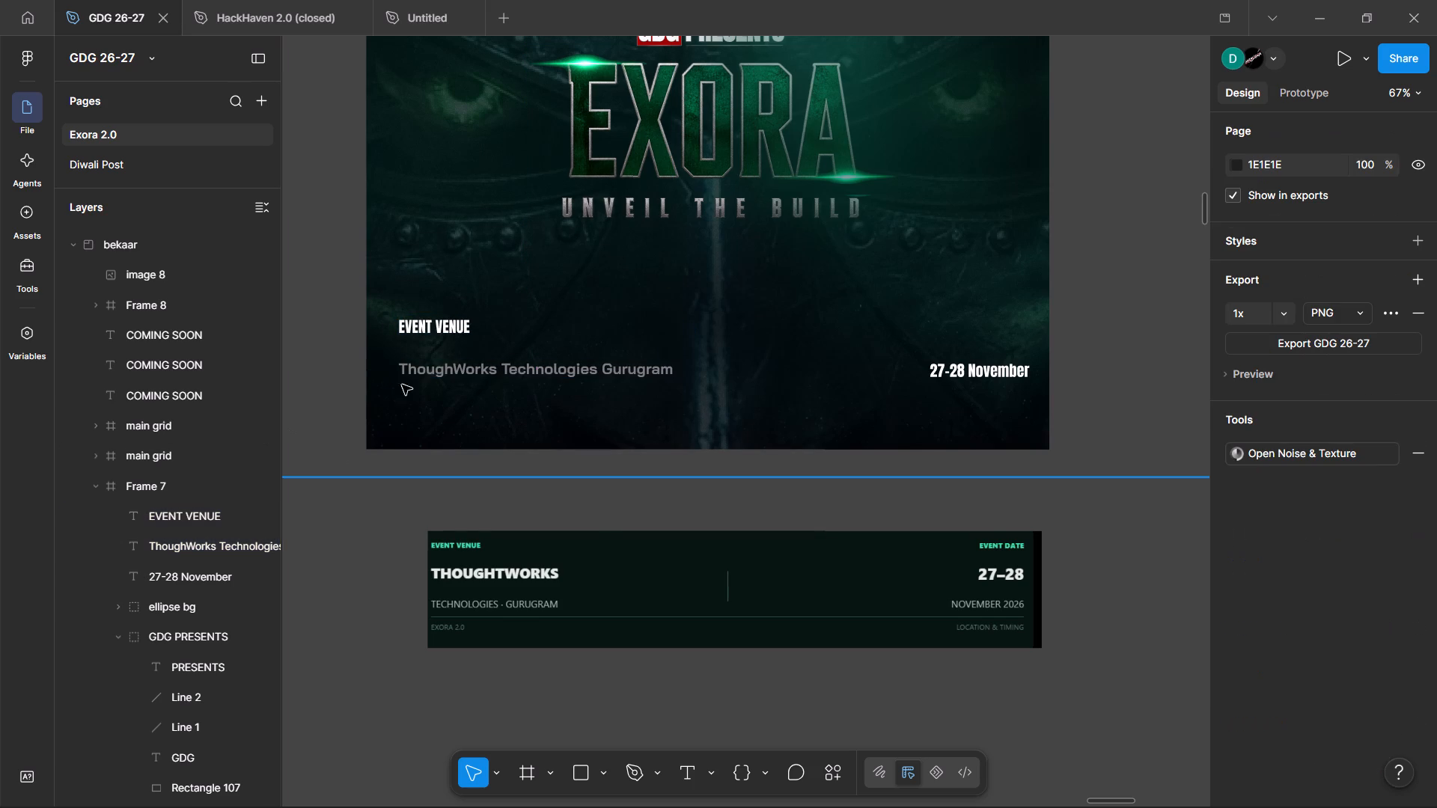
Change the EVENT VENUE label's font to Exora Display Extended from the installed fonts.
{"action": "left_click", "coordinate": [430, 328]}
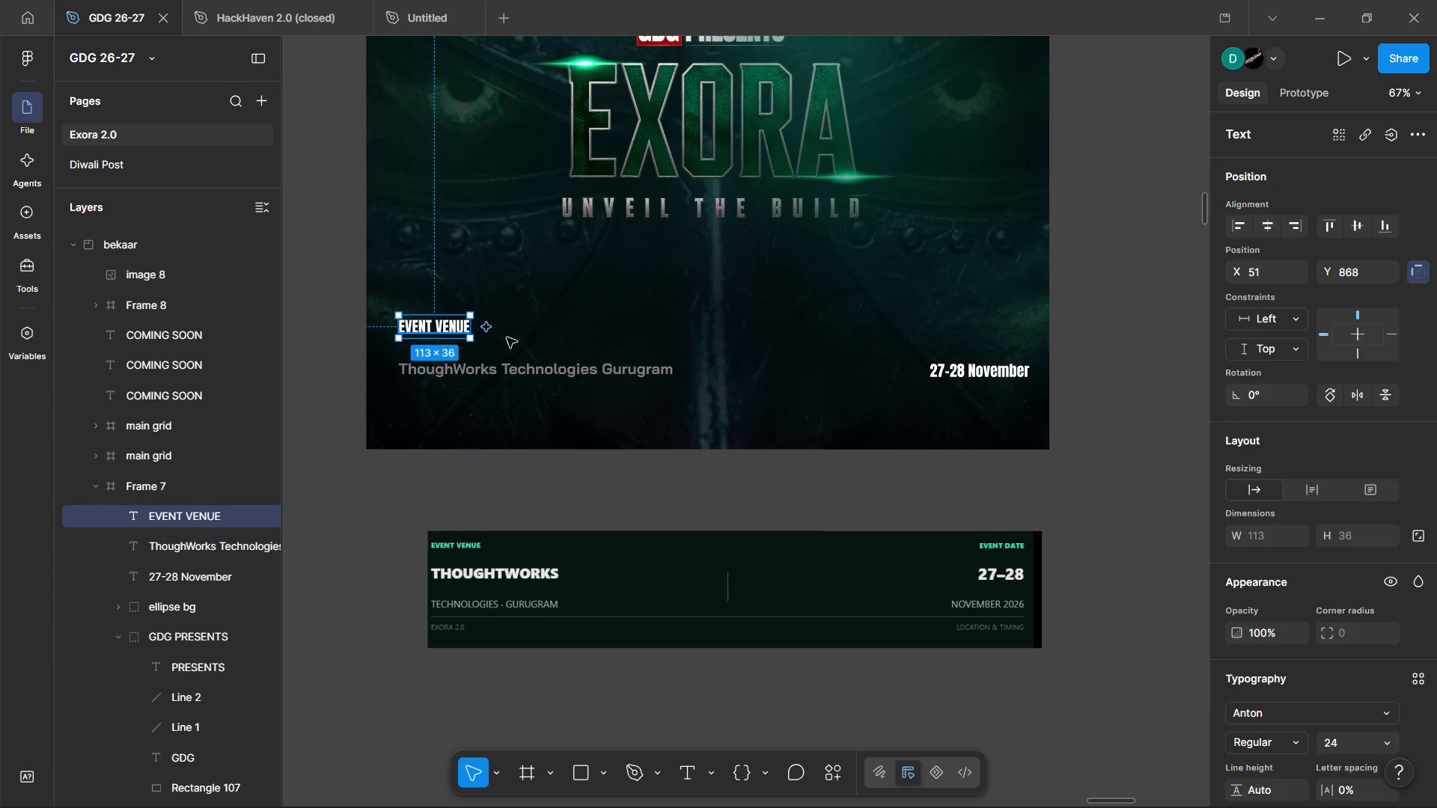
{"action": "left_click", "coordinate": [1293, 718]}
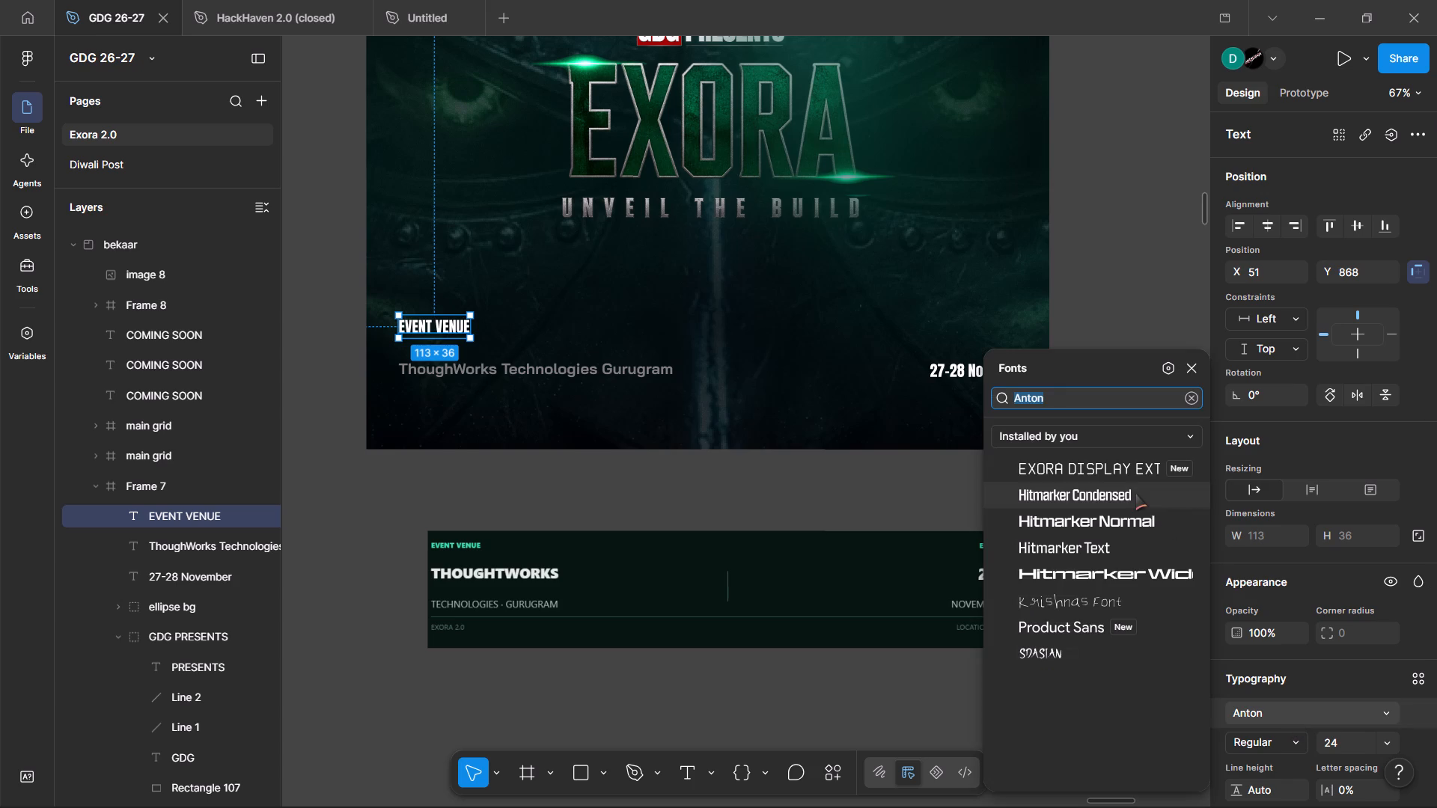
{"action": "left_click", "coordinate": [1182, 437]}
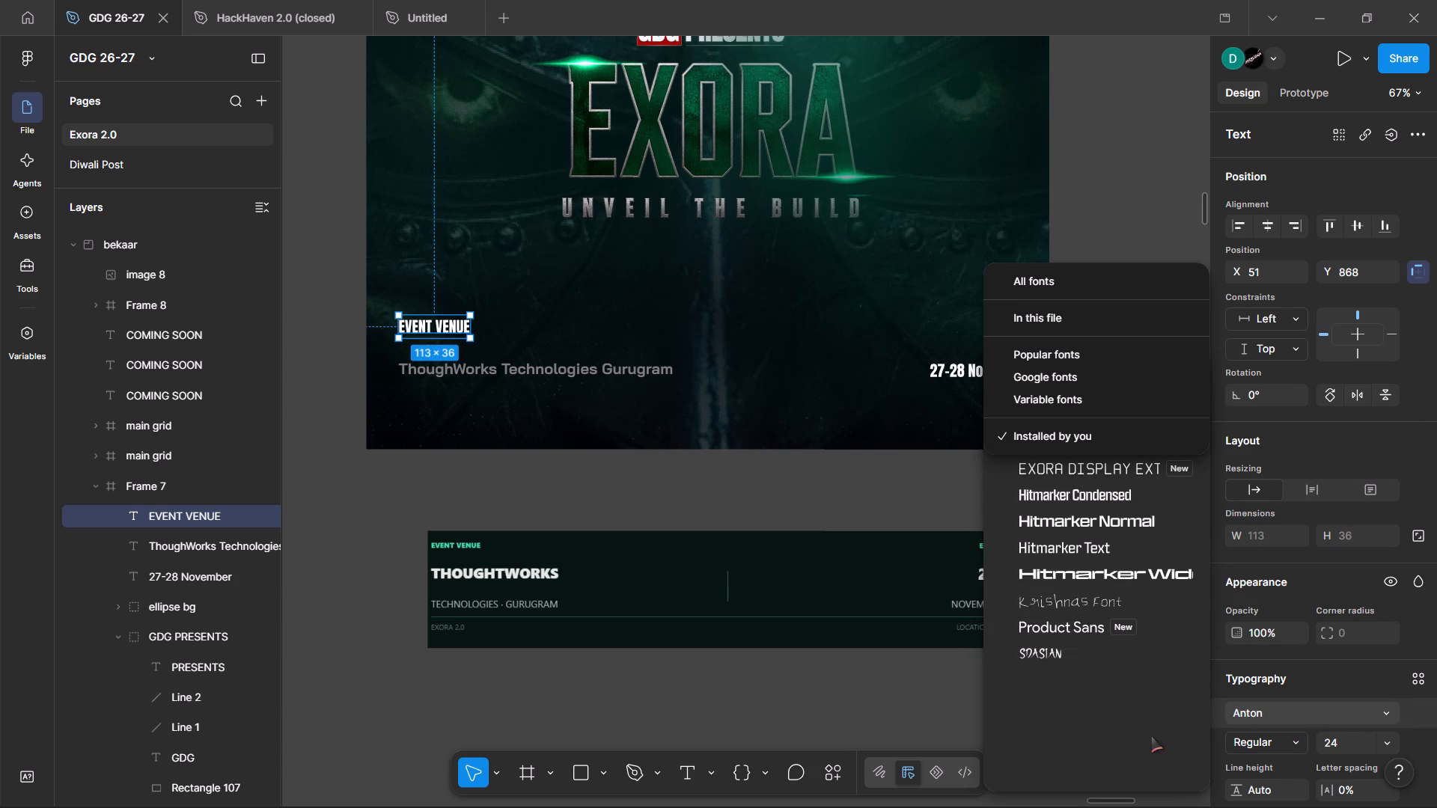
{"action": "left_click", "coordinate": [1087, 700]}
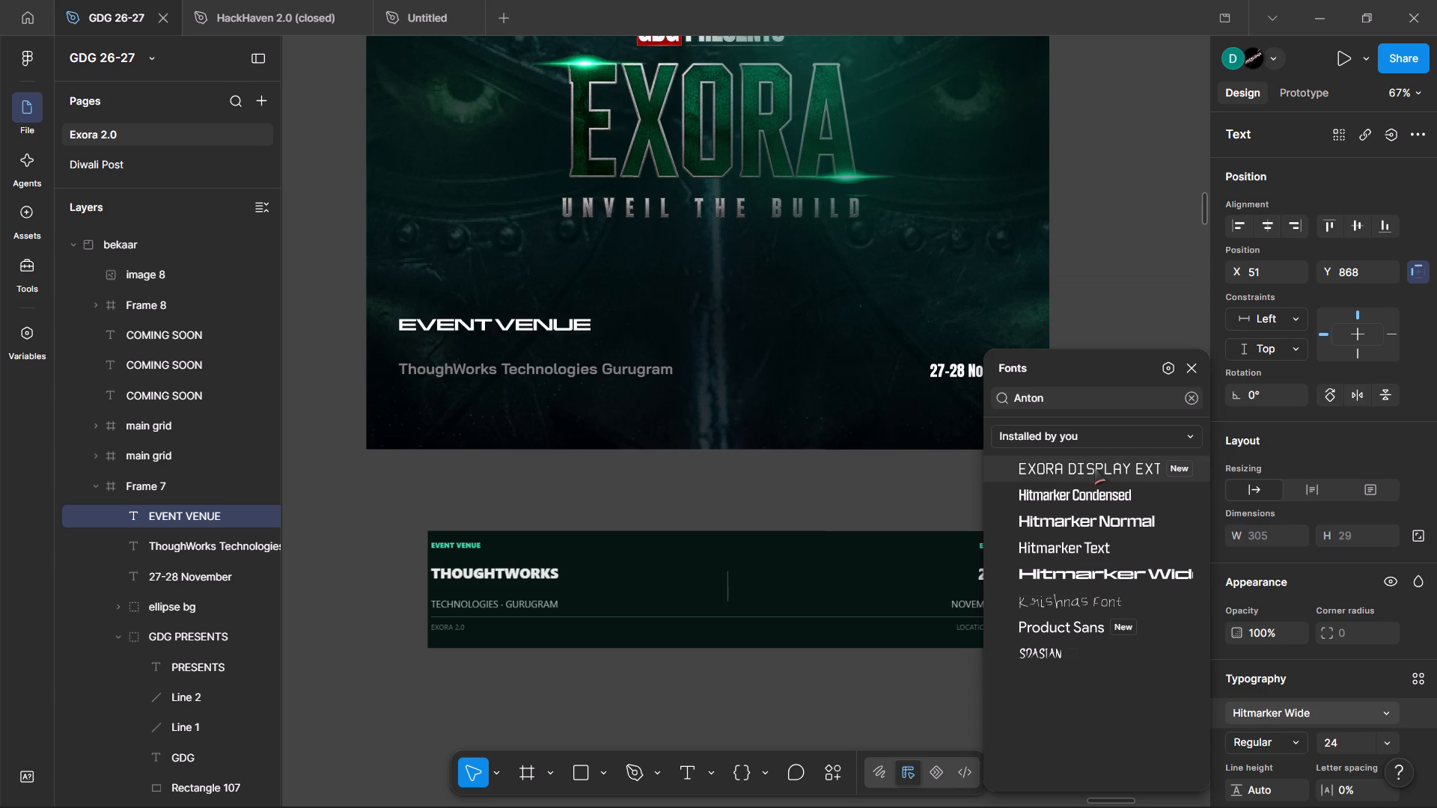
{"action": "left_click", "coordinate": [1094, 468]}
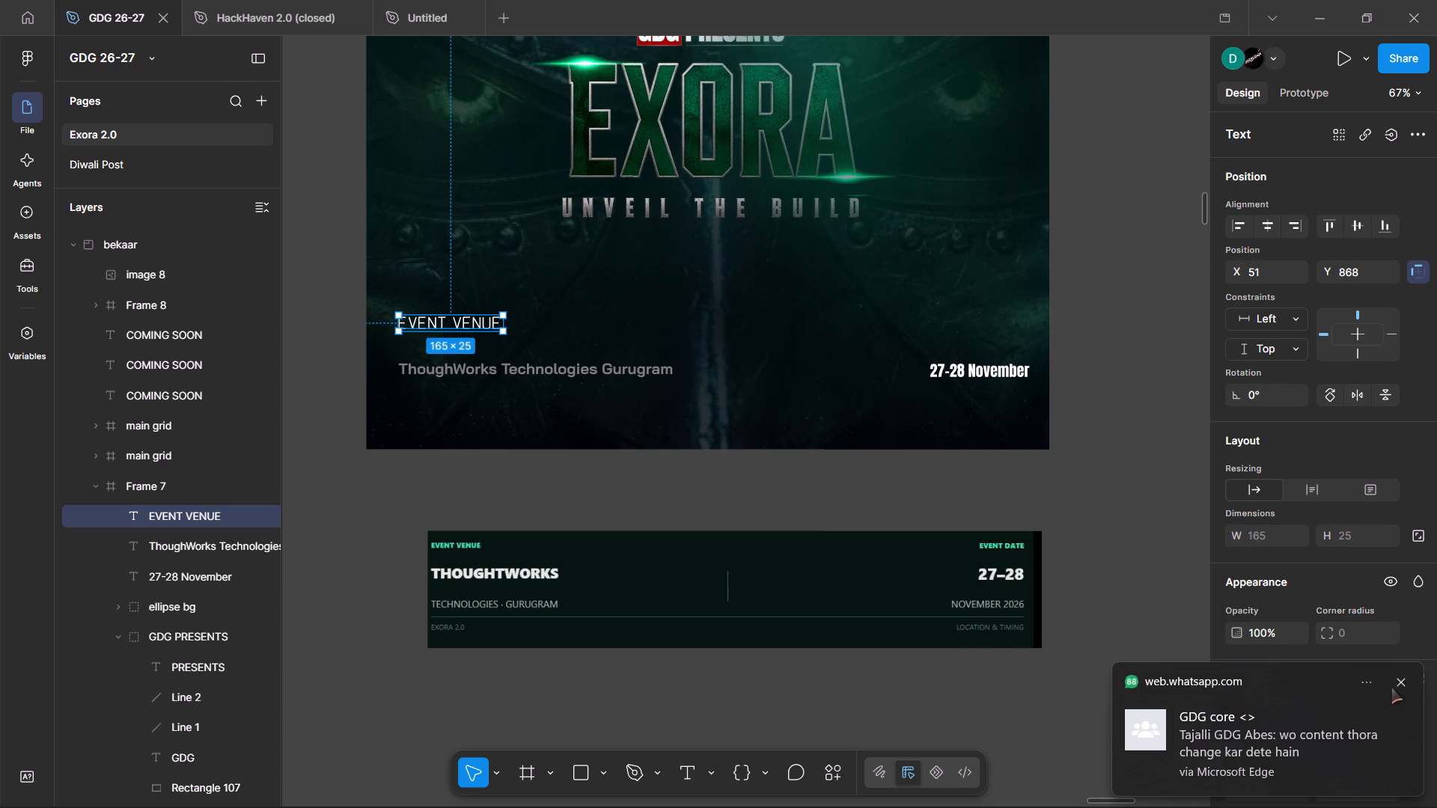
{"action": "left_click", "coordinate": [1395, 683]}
Browse the installed, popular and variable font lists for an alternative typeface for the EVENT VENUE label.
{"action": "left_click", "coordinate": [1276, 705]}
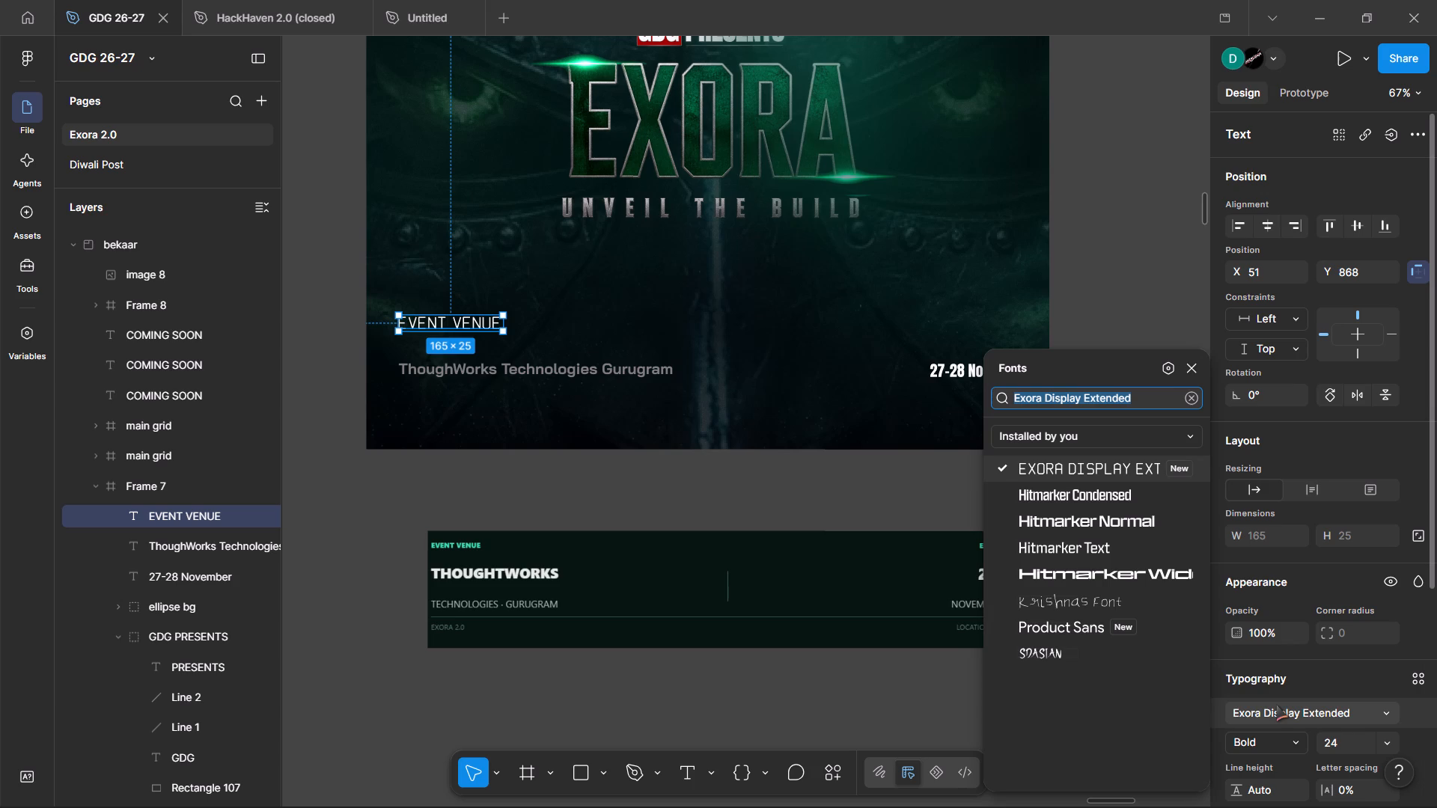
{"action": "left_click", "coordinate": [1099, 432]}
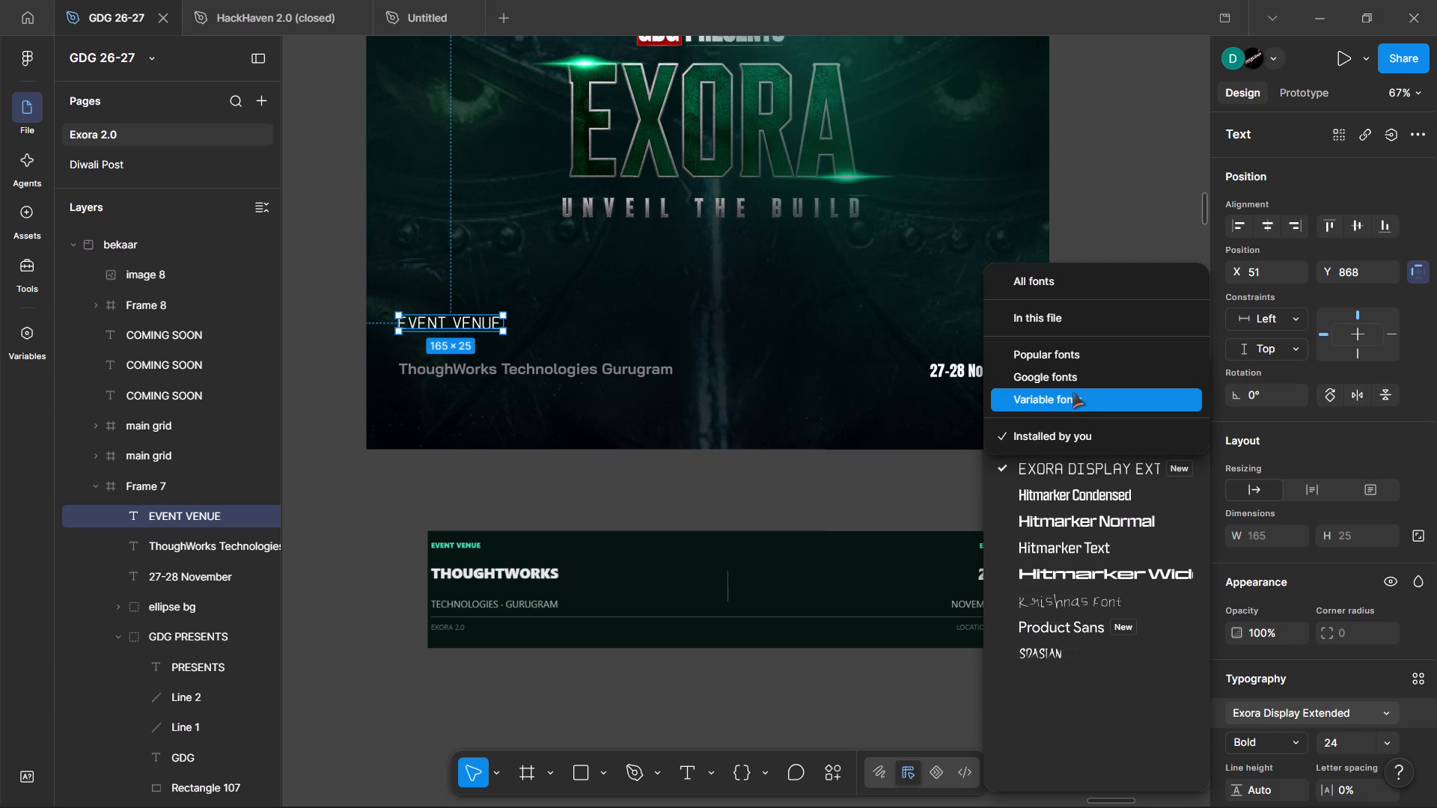
{"action": "left_click", "coordinate": [1085, 691]}
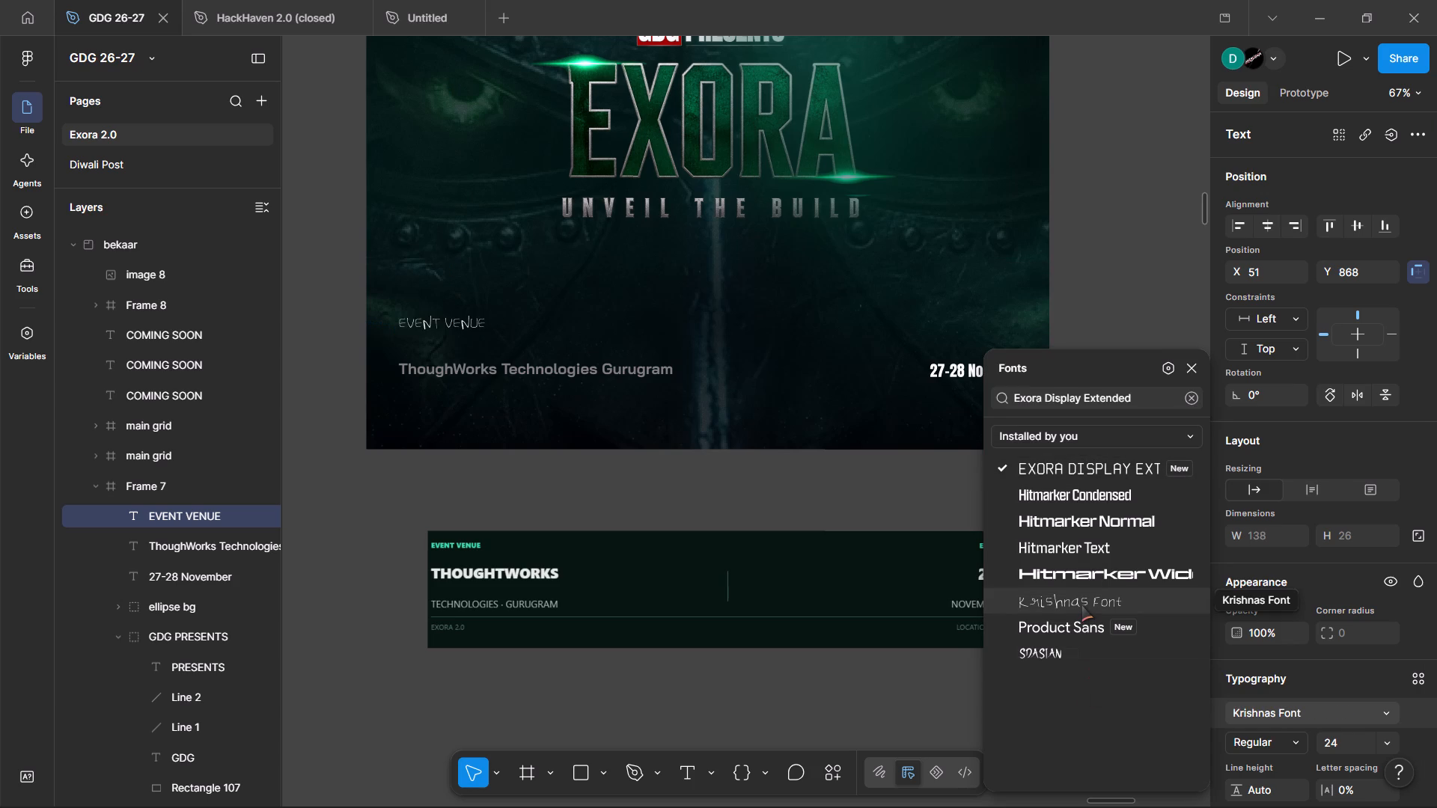
{"action": "left_click", "coordinate": [1076, 671]}
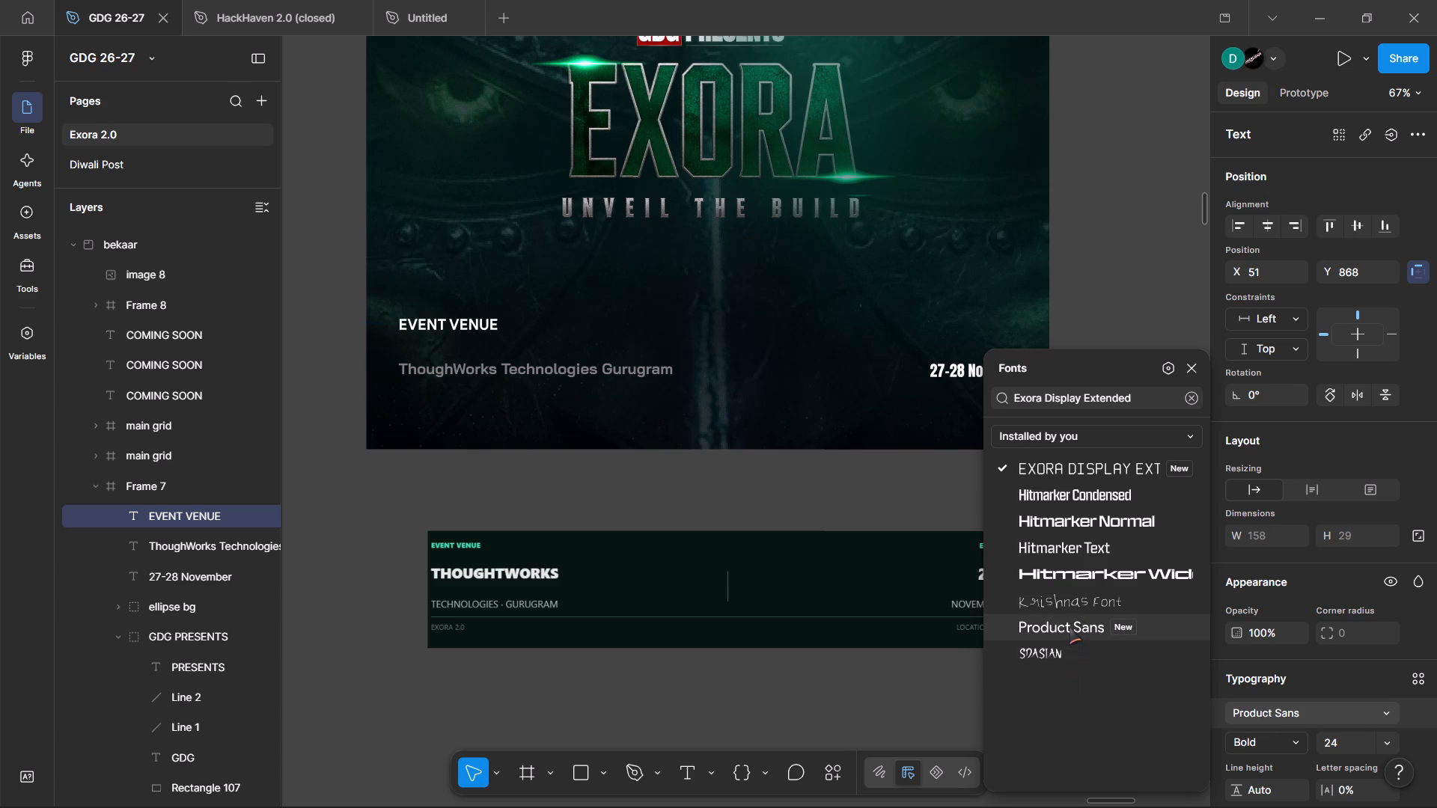
{"action": "left_click", "coordinate": [1055, 432]}
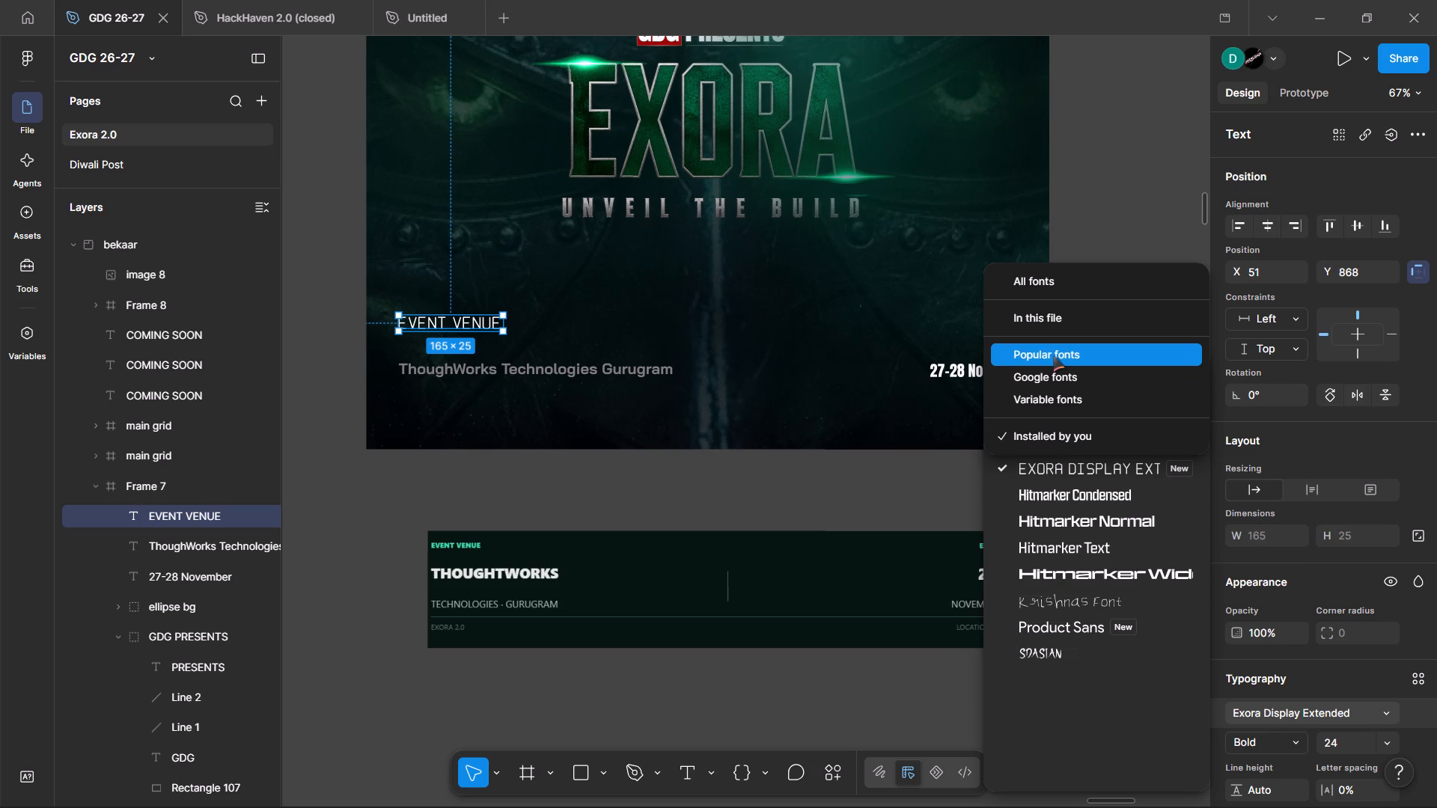
{"action": "left_click", "coordinate": [1053, 355]}
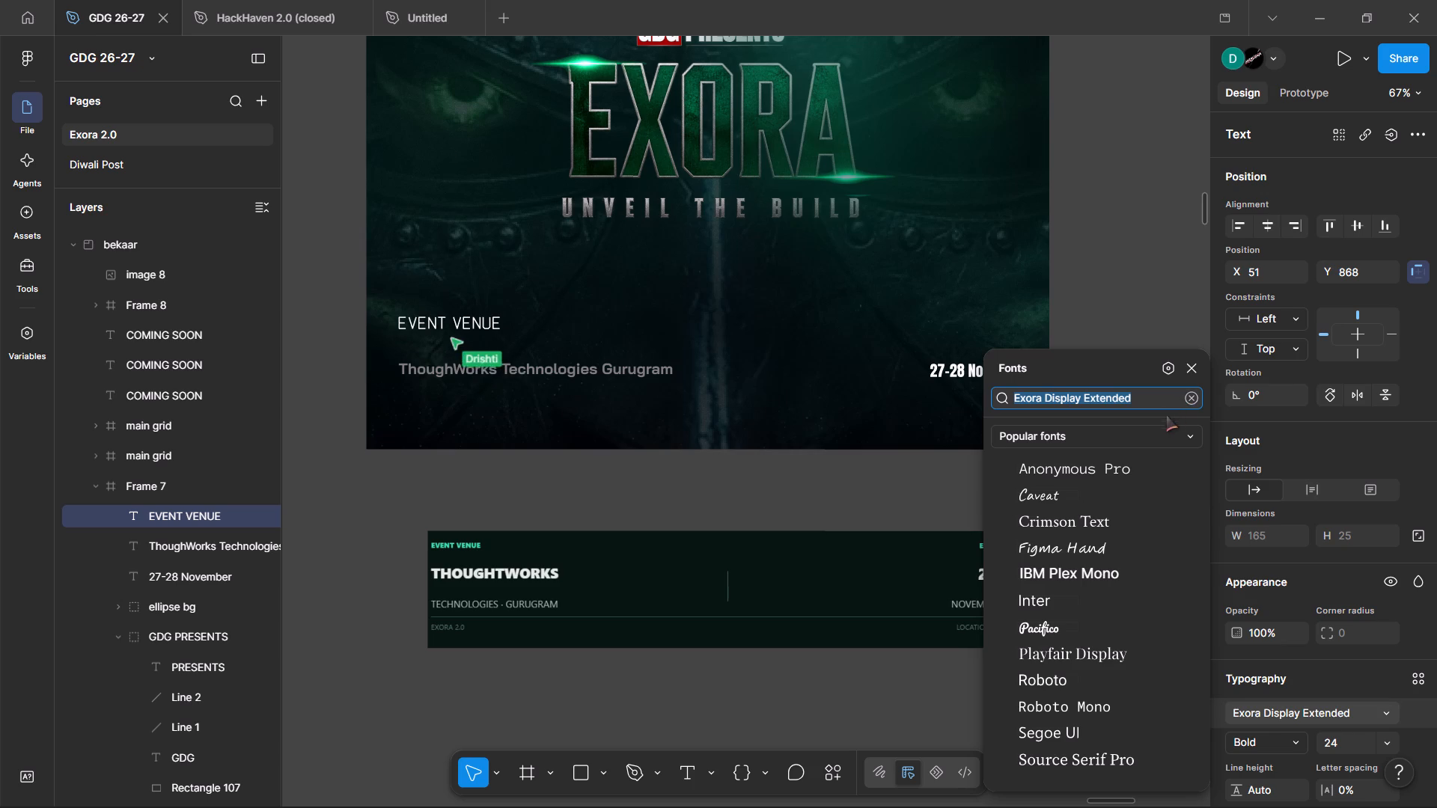
{"action": "left_click", "coordinate": [1150, 429]}
{"action": "left_click", "coordinate": [1115, 480]}
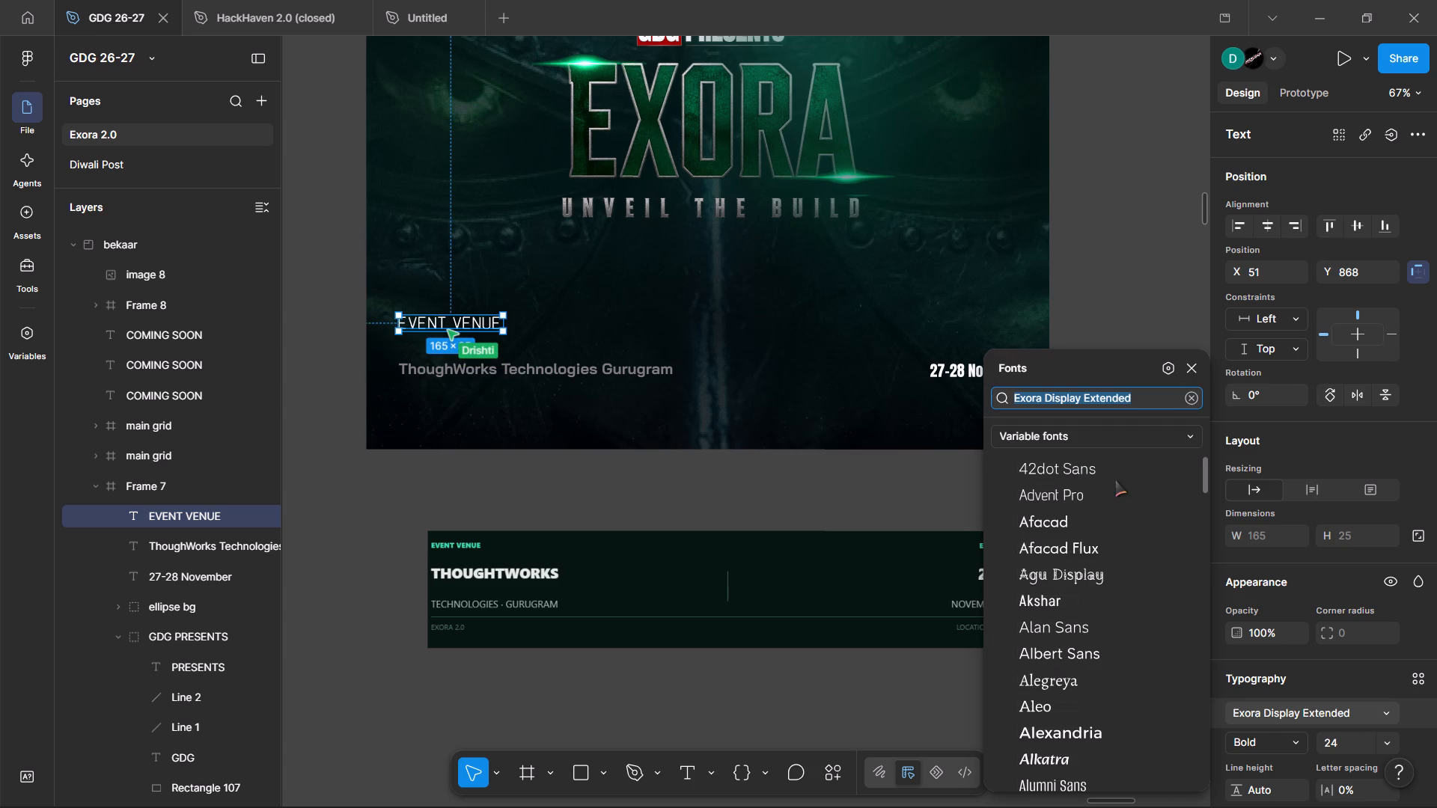
{"action": "left_click", "coordinate": [1153, 400]}
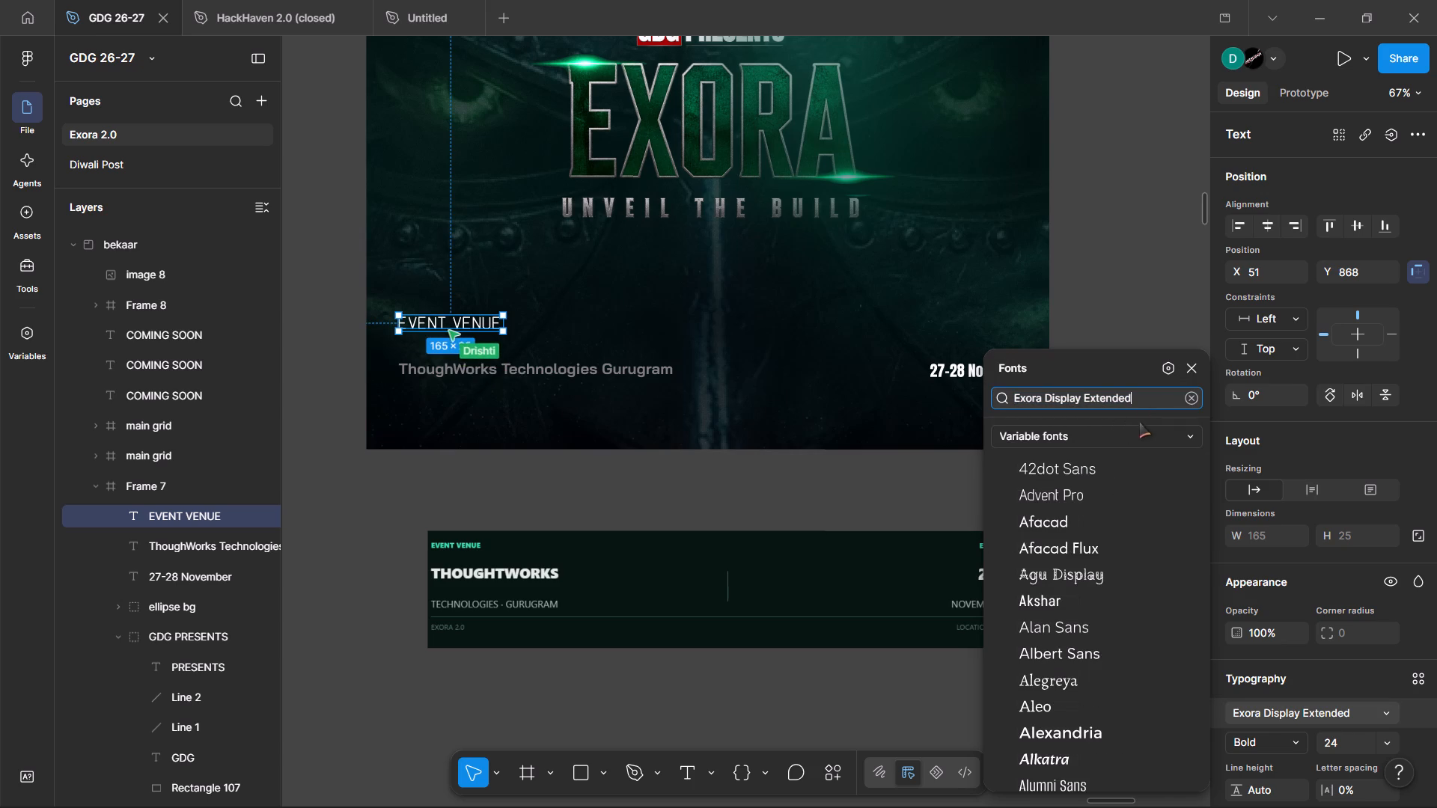
{"action": "left_click", "coordinate": [1126, 437]}
{"action": "left_click", "coordinate": [1105, 462]}
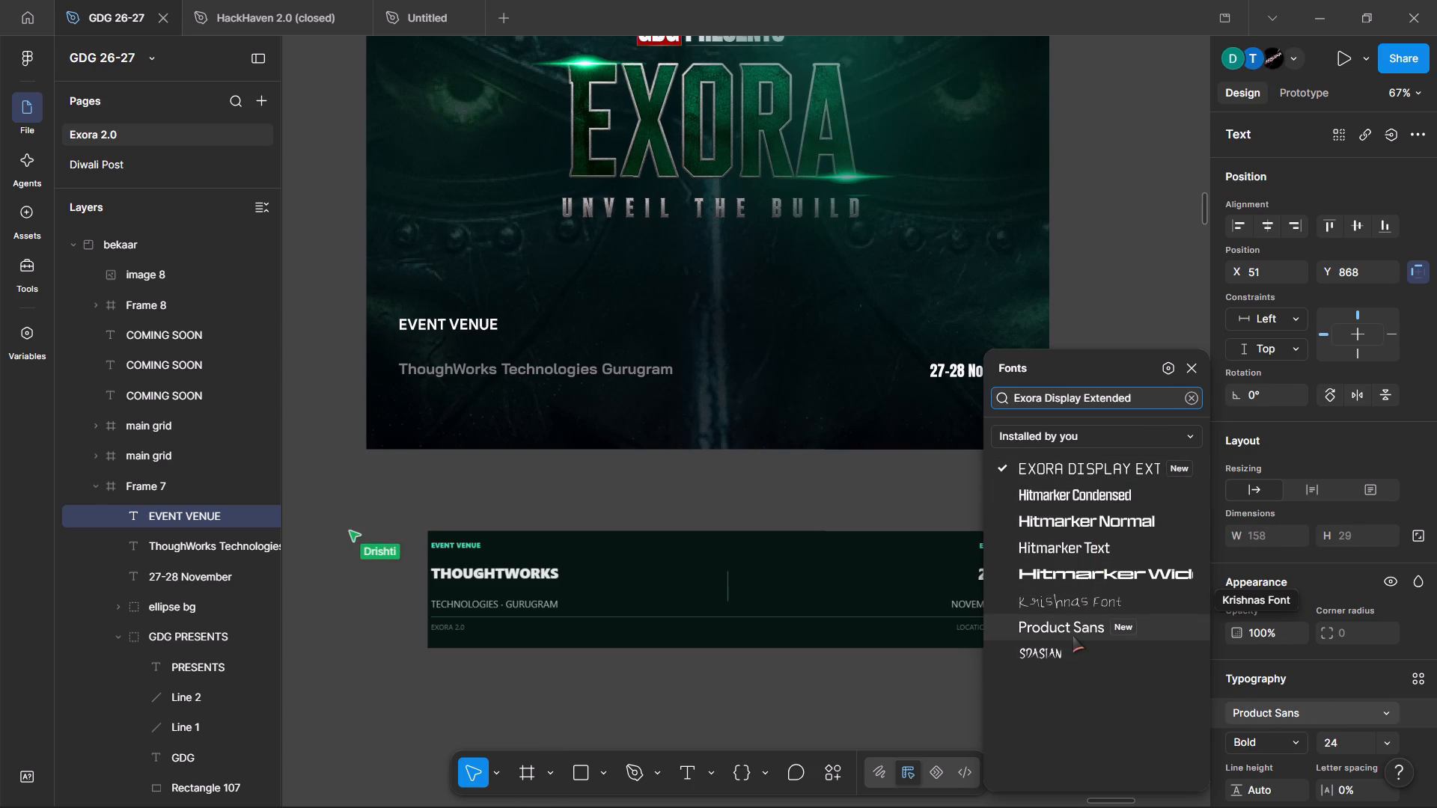
Close the font browser and undo the EVENT VENUE label's font change to Exora Display Extended.
{"action": "left_click", "coordinate": [1192, 359]}
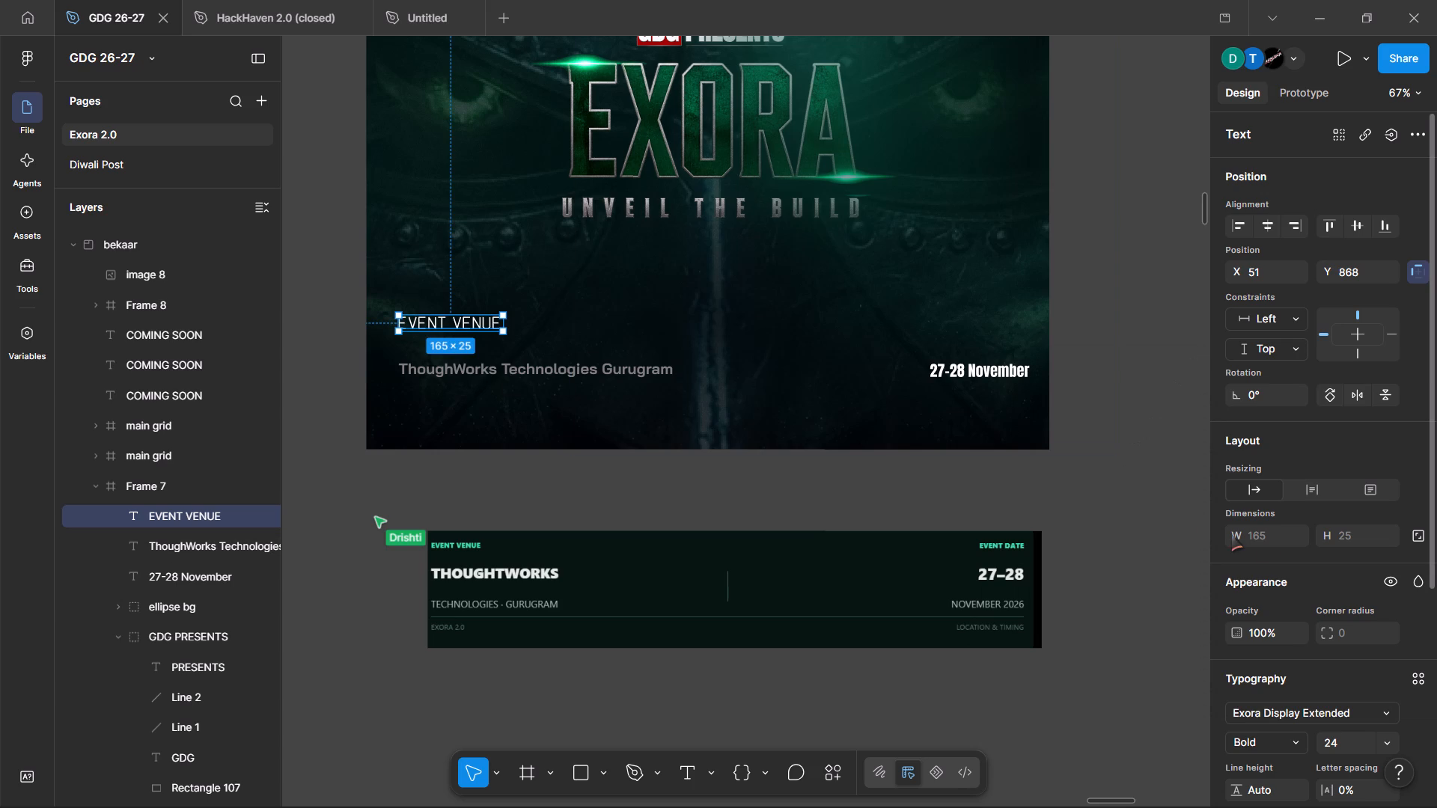
{"action": "key", "text": "ctrl+z"}
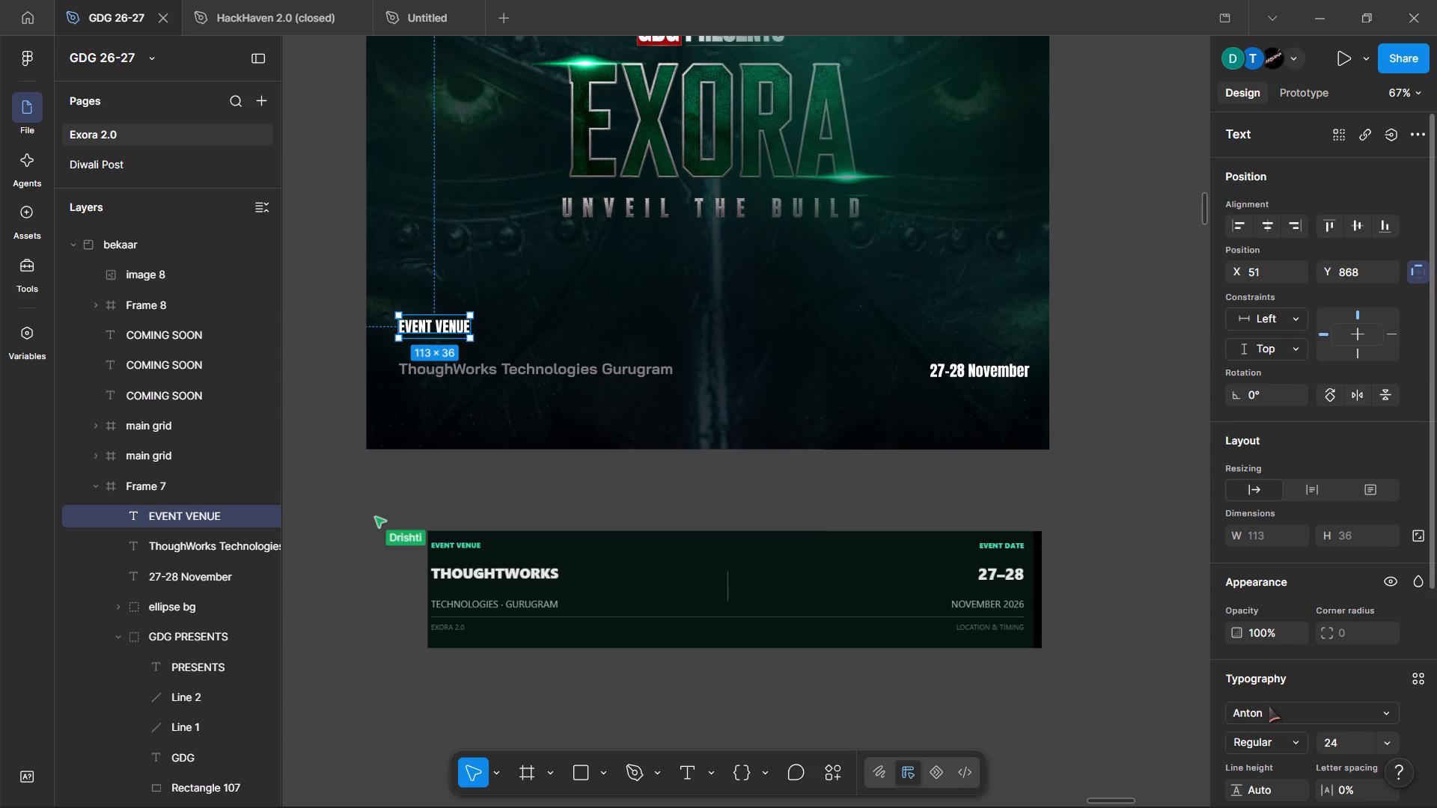
{"action": "left_click", "coordinate": [1148, 580]}
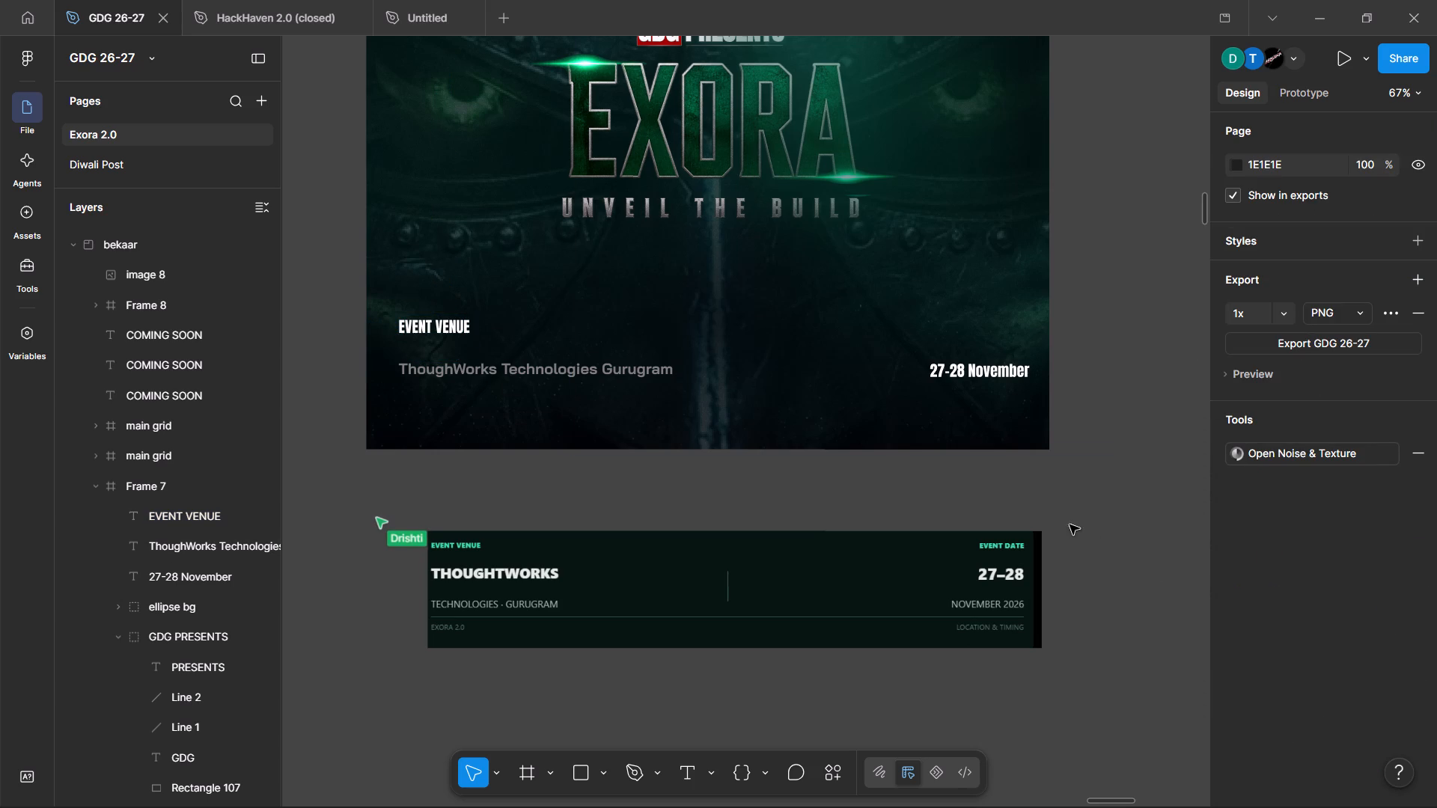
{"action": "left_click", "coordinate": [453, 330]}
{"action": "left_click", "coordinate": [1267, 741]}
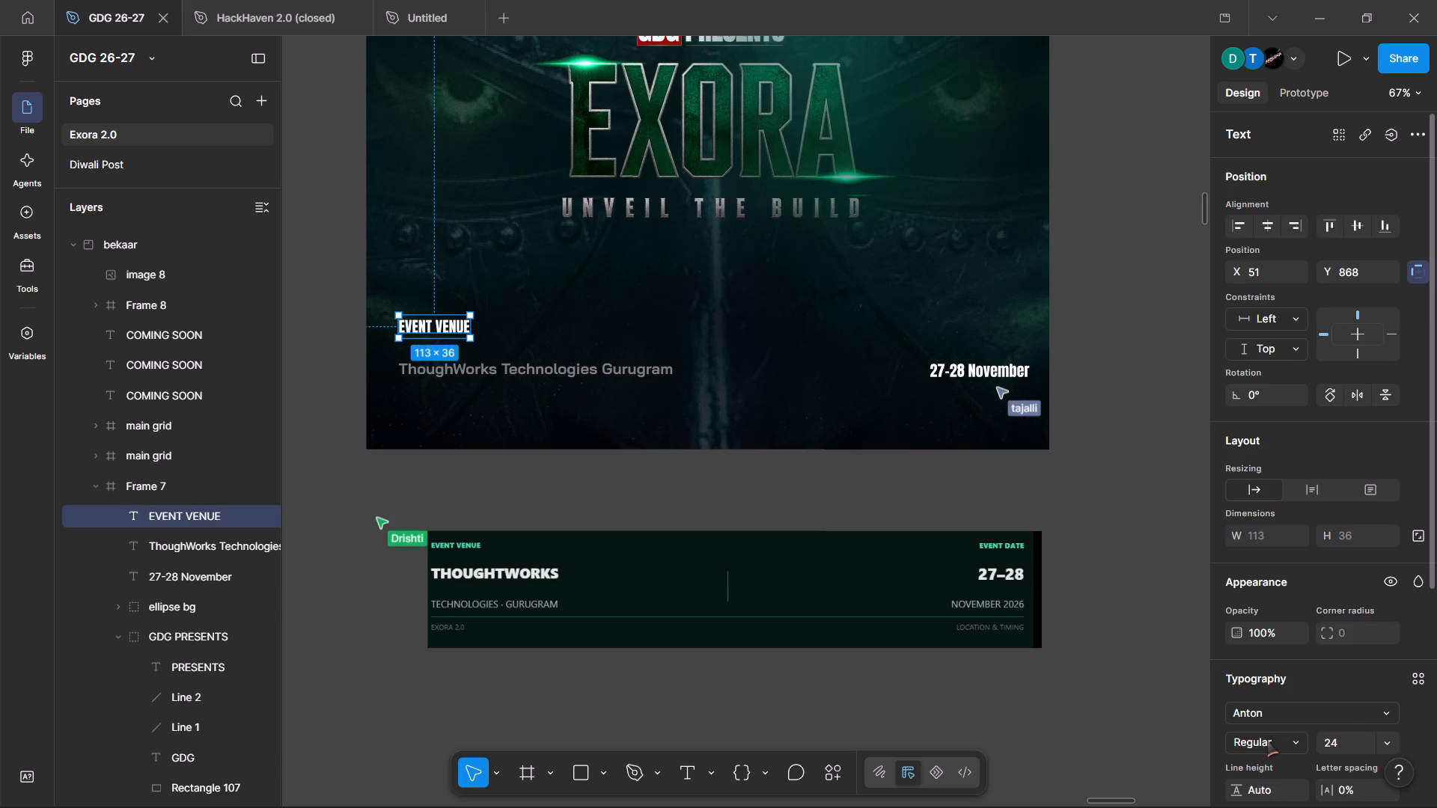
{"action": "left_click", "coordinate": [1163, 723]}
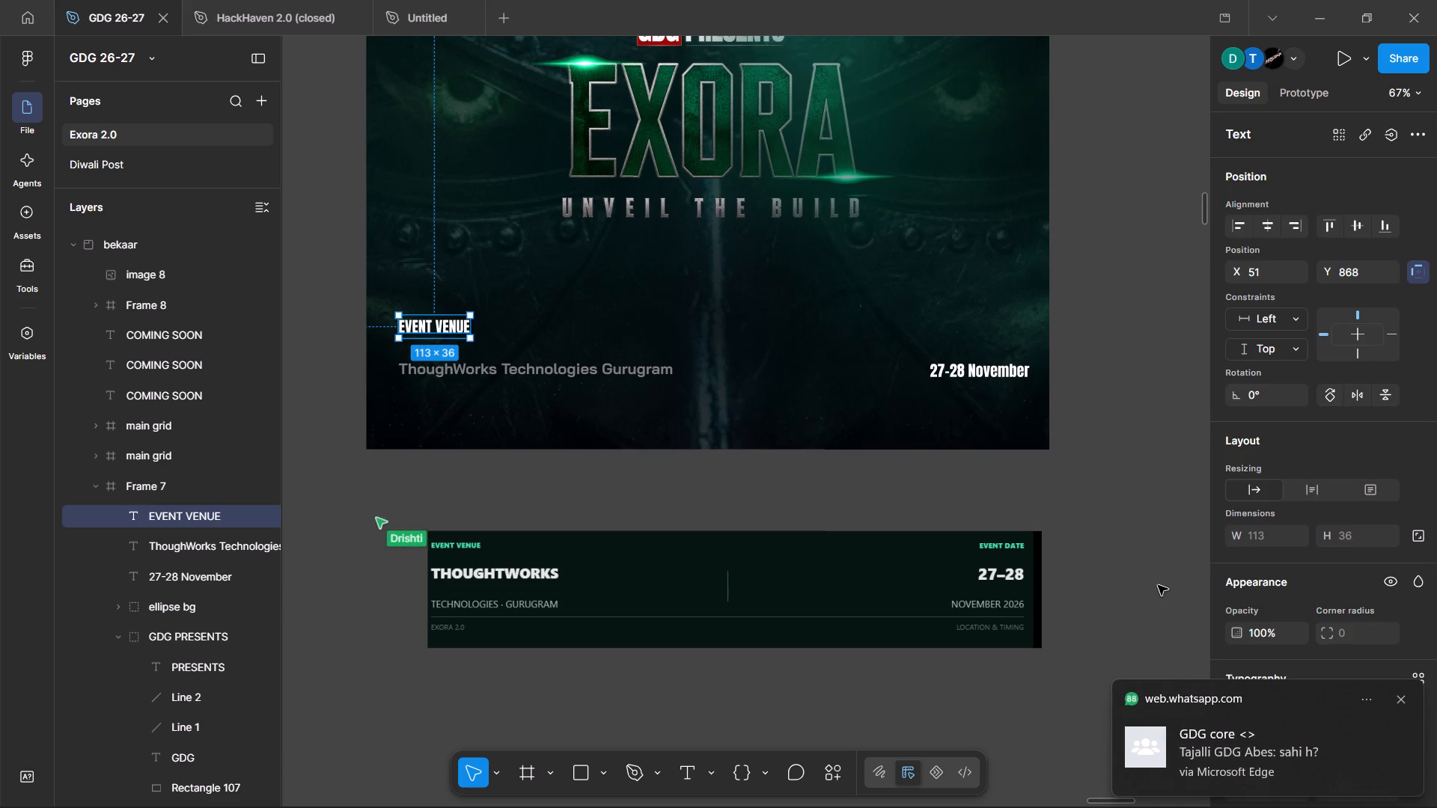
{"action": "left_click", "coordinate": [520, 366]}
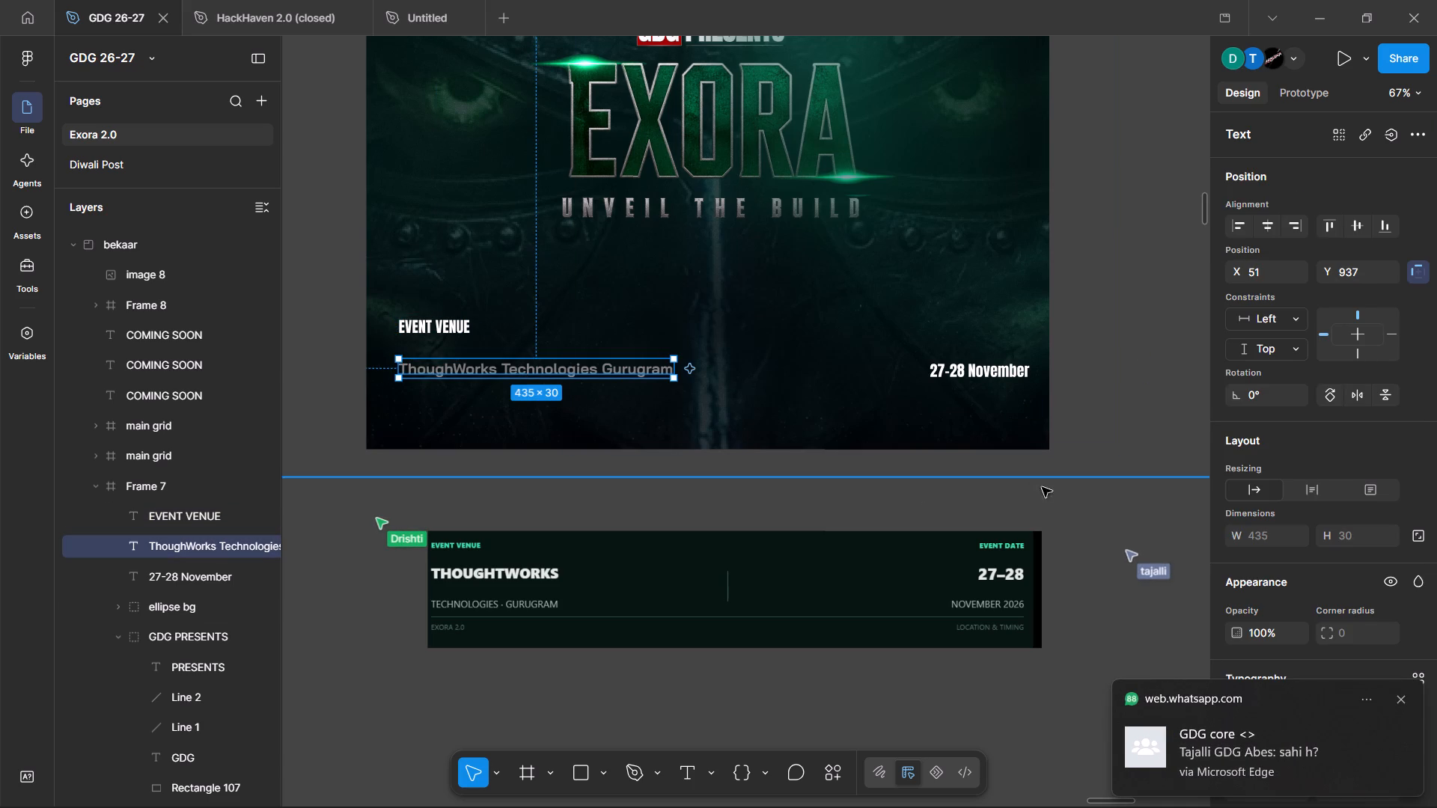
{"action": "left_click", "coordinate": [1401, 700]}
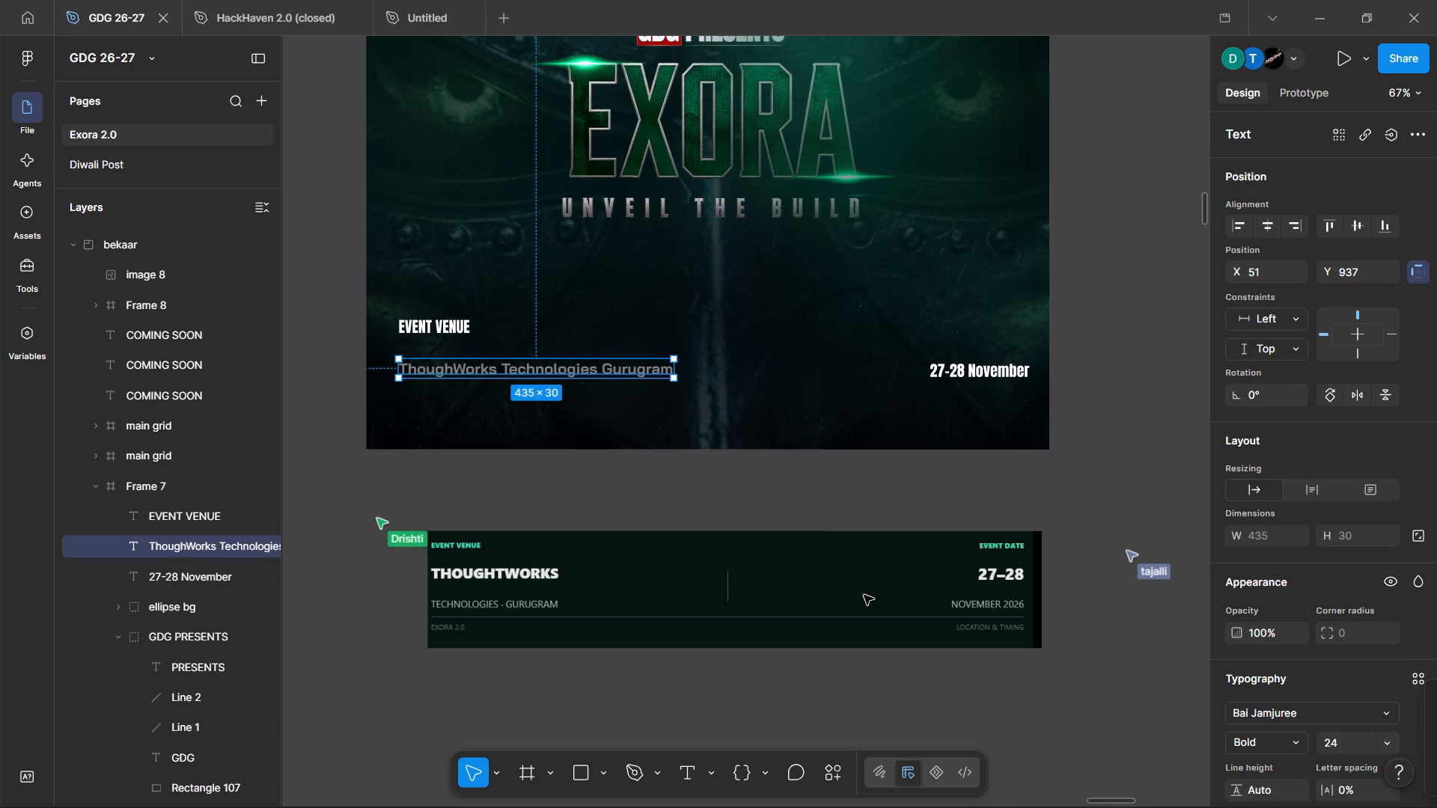
Recolour the EVENT VENUE label's fill to dark green 033623, sampled from the EXORA title.
{"action": "left_click", "coordinate": [457, 327]}
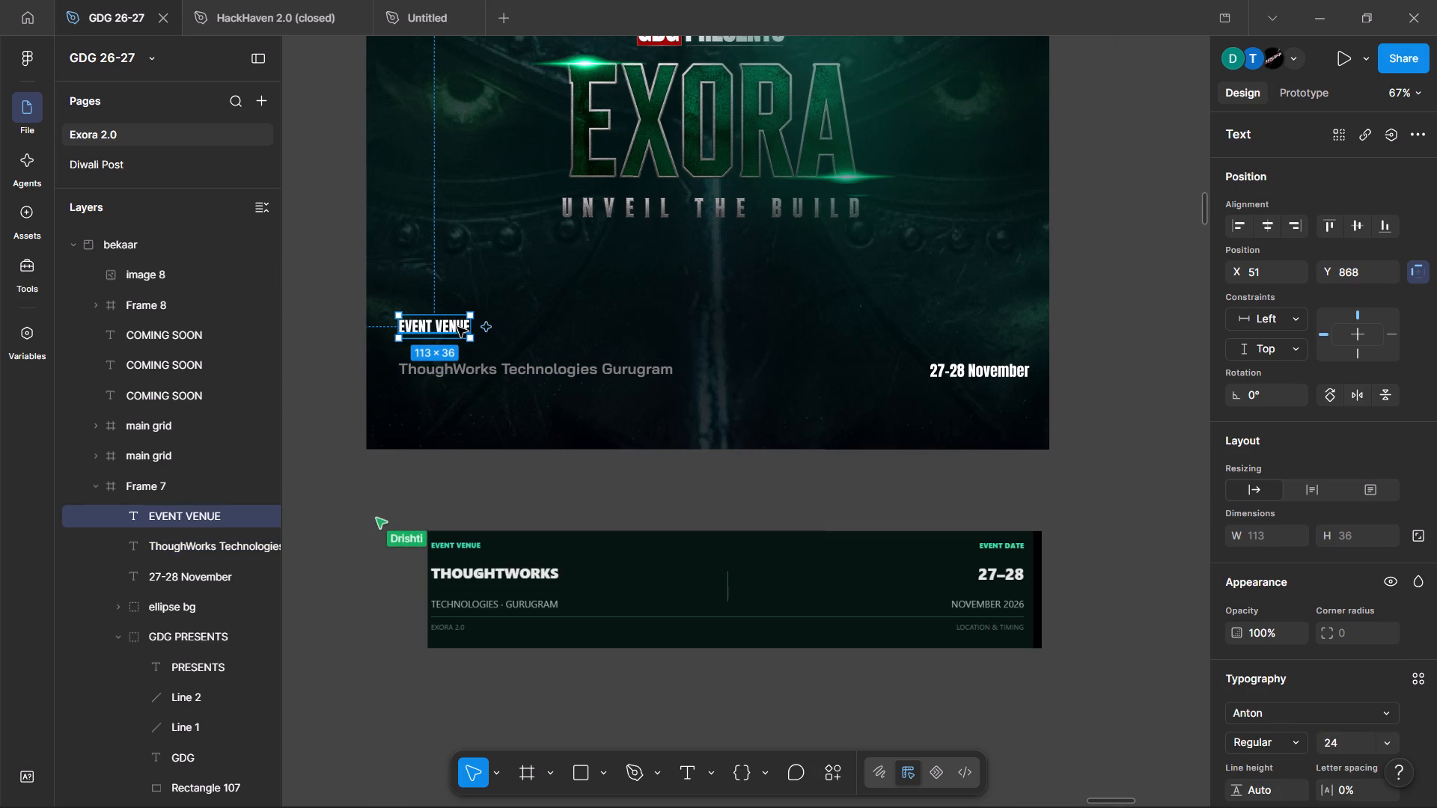
{"action": "scroll", "coordinate": [1322, 747], "scroll_direction": "down", "scroll_amount": 2}
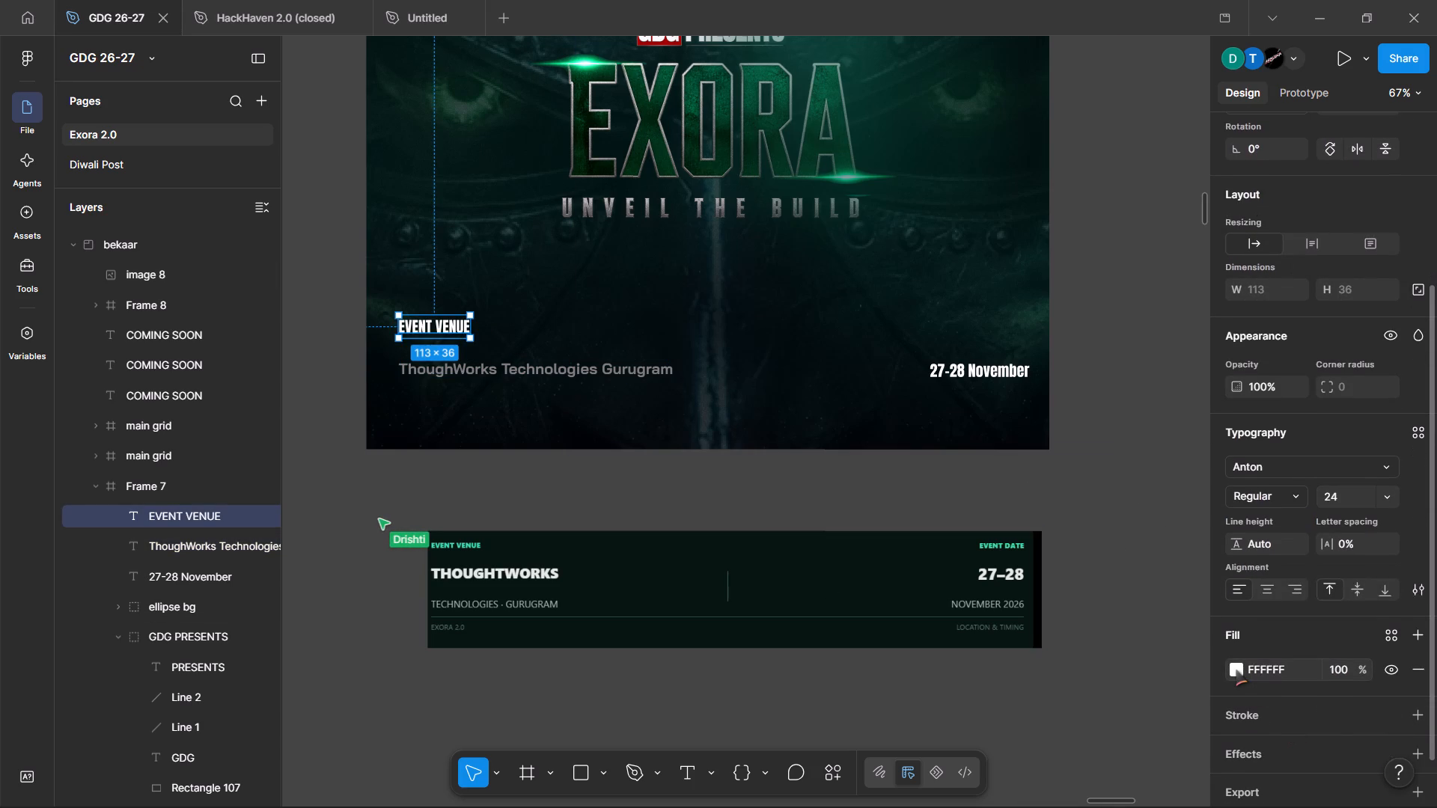
{"action": "left_click", "coordinate": [1234, 670]}
{"action": "left_click", "coordinate": [1018, 602]}
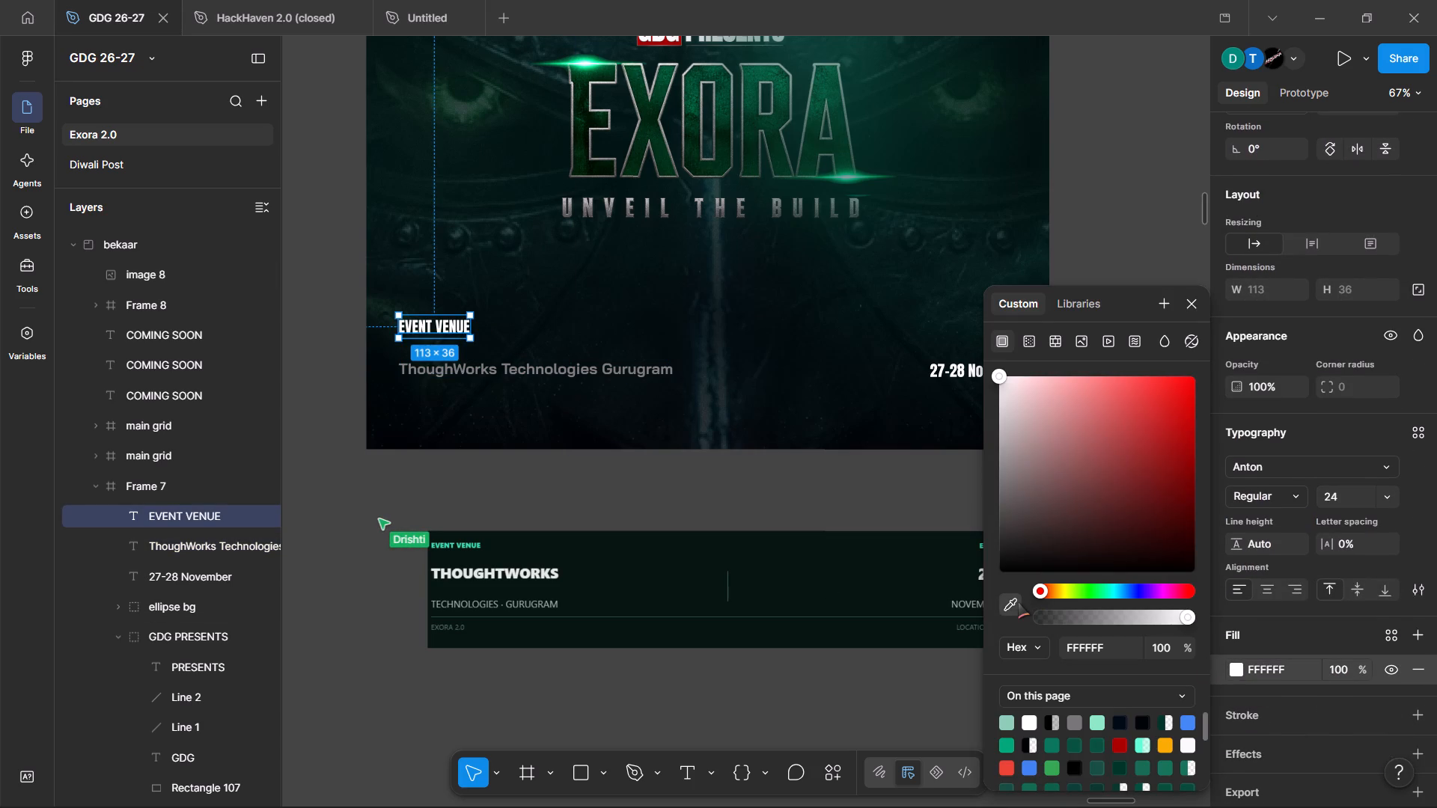
{"action": "left_click", "coordinate": [810, 158]}
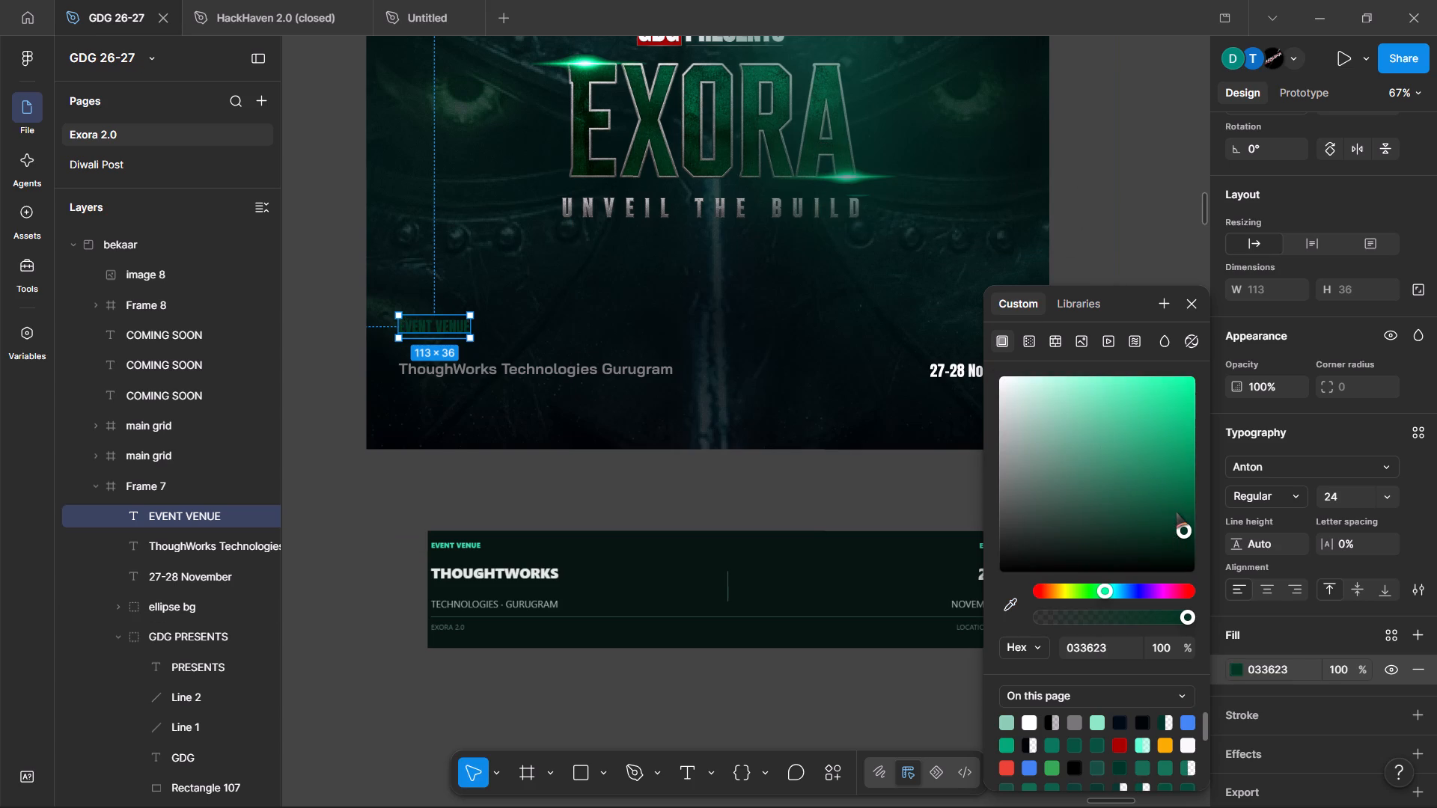
Set the EVENT VENUE label's fill colour to green 008654.
{"action": "left_click_drag", "start_coordinate": [1176, 512], "coordinate": [1211, 474]}
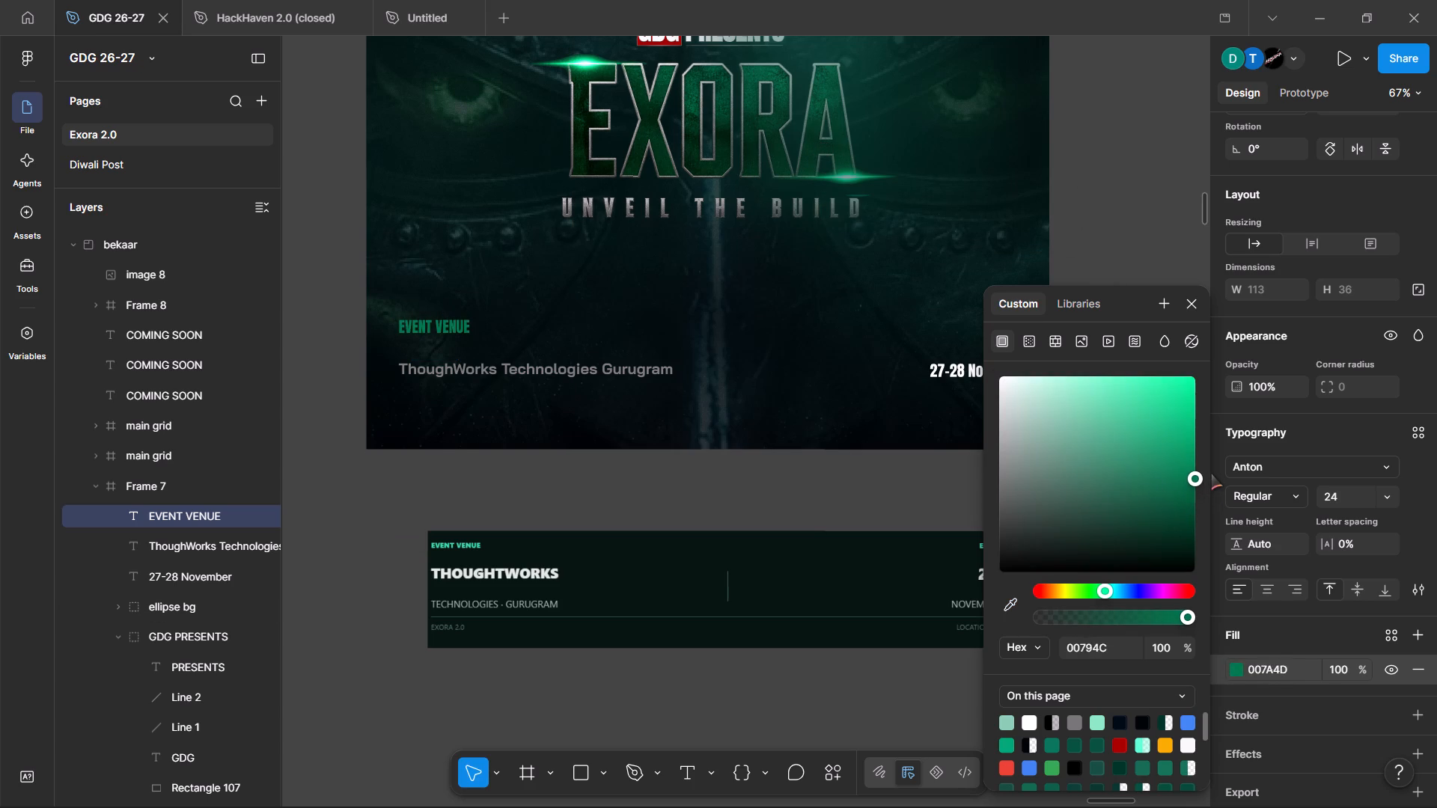
{"action": "left_click_drag", "start_coordinate": [1211, 474], "coordinate": [1215, 469]}
{"action": "left_click", "coordinate": [1189, 306]}
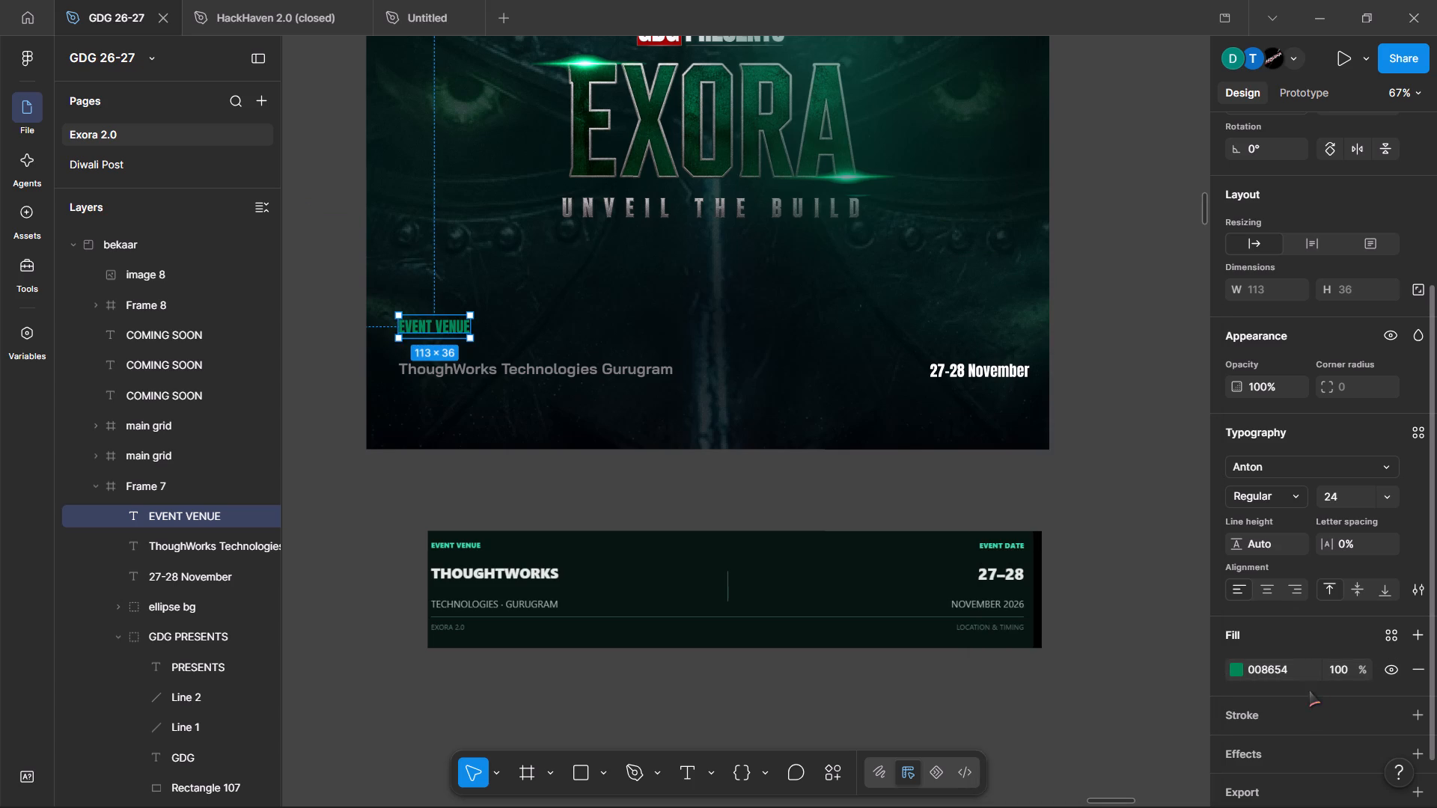
Add an outside stroke to the EVENT VENUE label and colour it dark grey 2D2D2D.
{"action": "left_click", "coordinate": [1288, 709]}
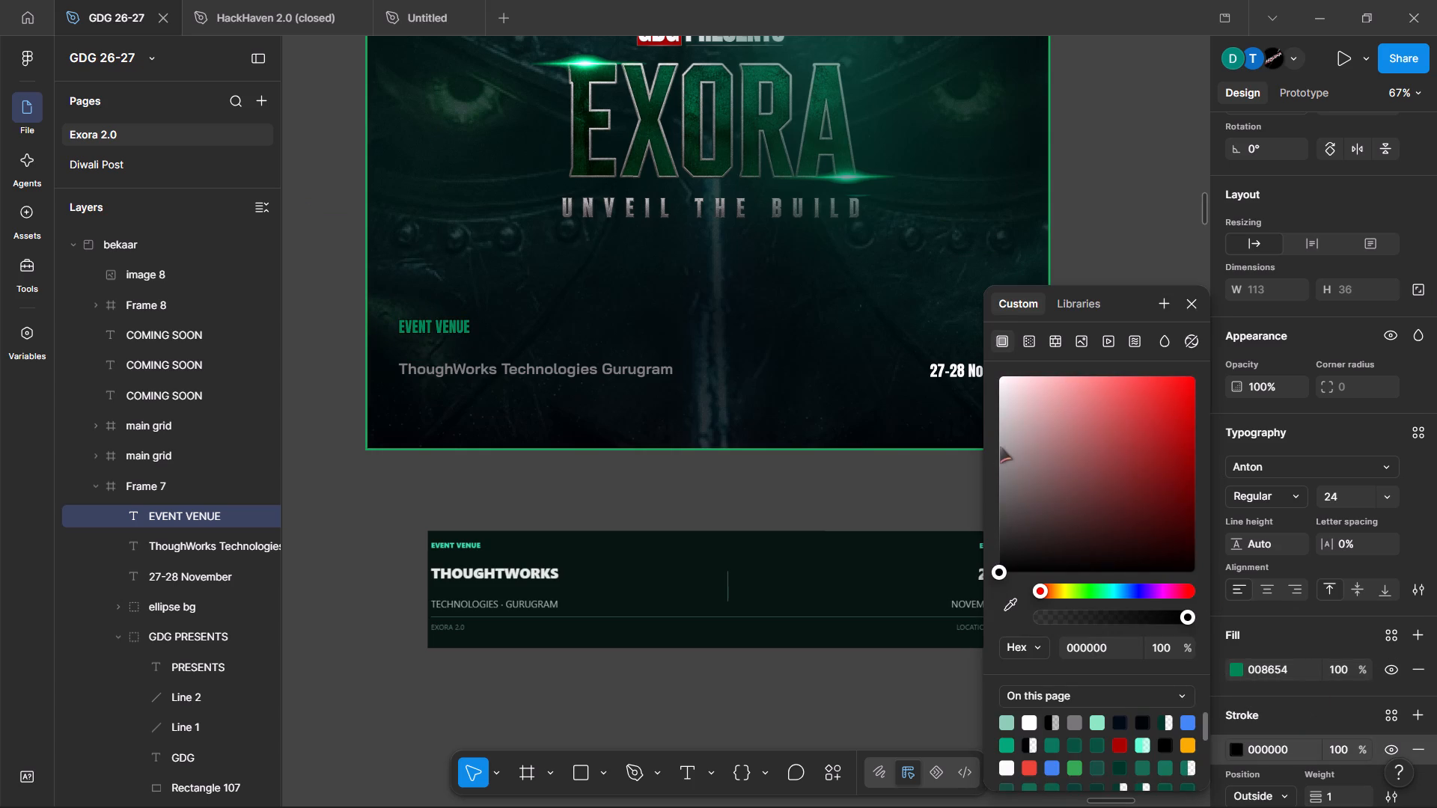
{"action": "left_click_drag", "start_coordinate": [1002, 444], "coordinate": [1001, 474]}
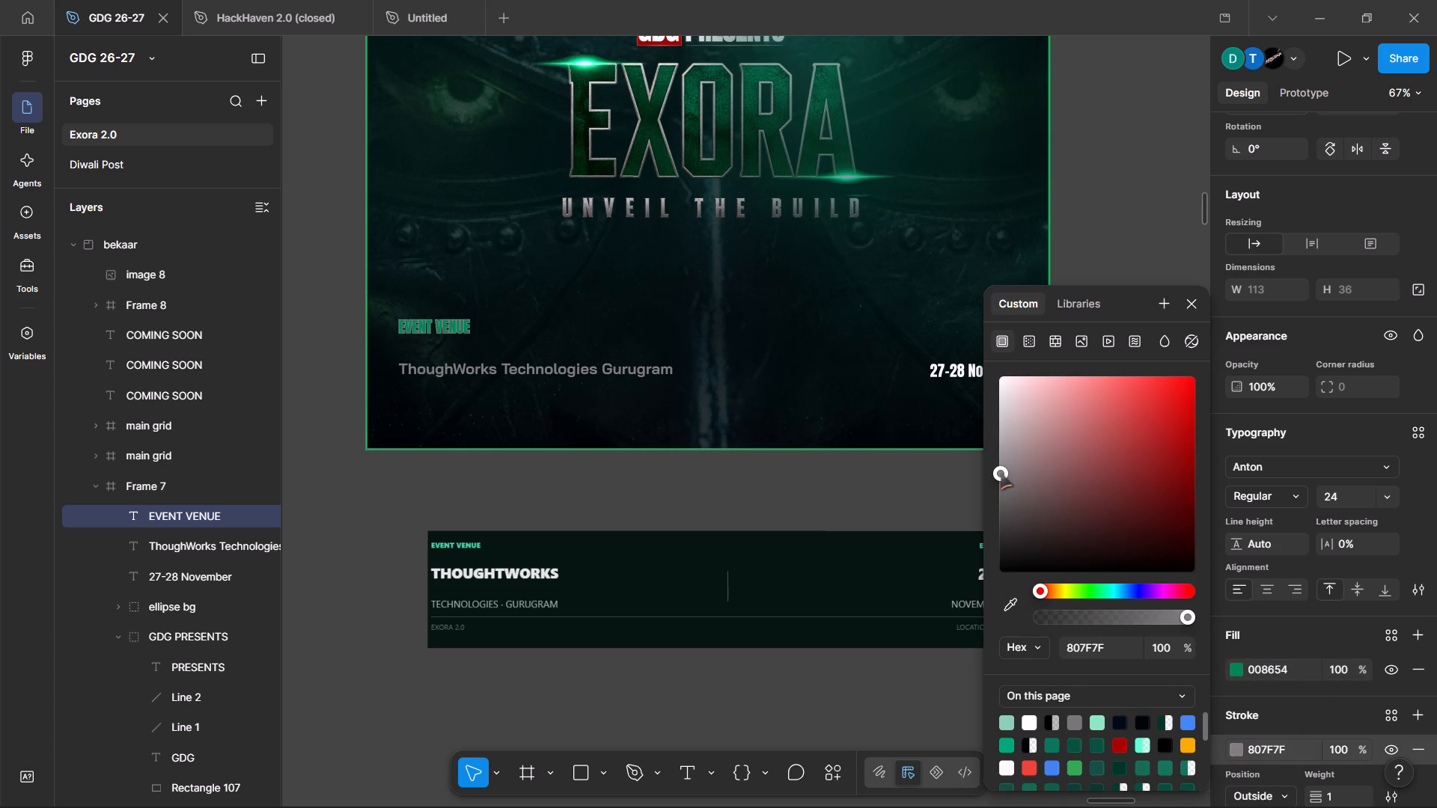
{"action": "left_click_drag", "start_coordinate": [1001, 474], "coordinate": [1004, 545]}
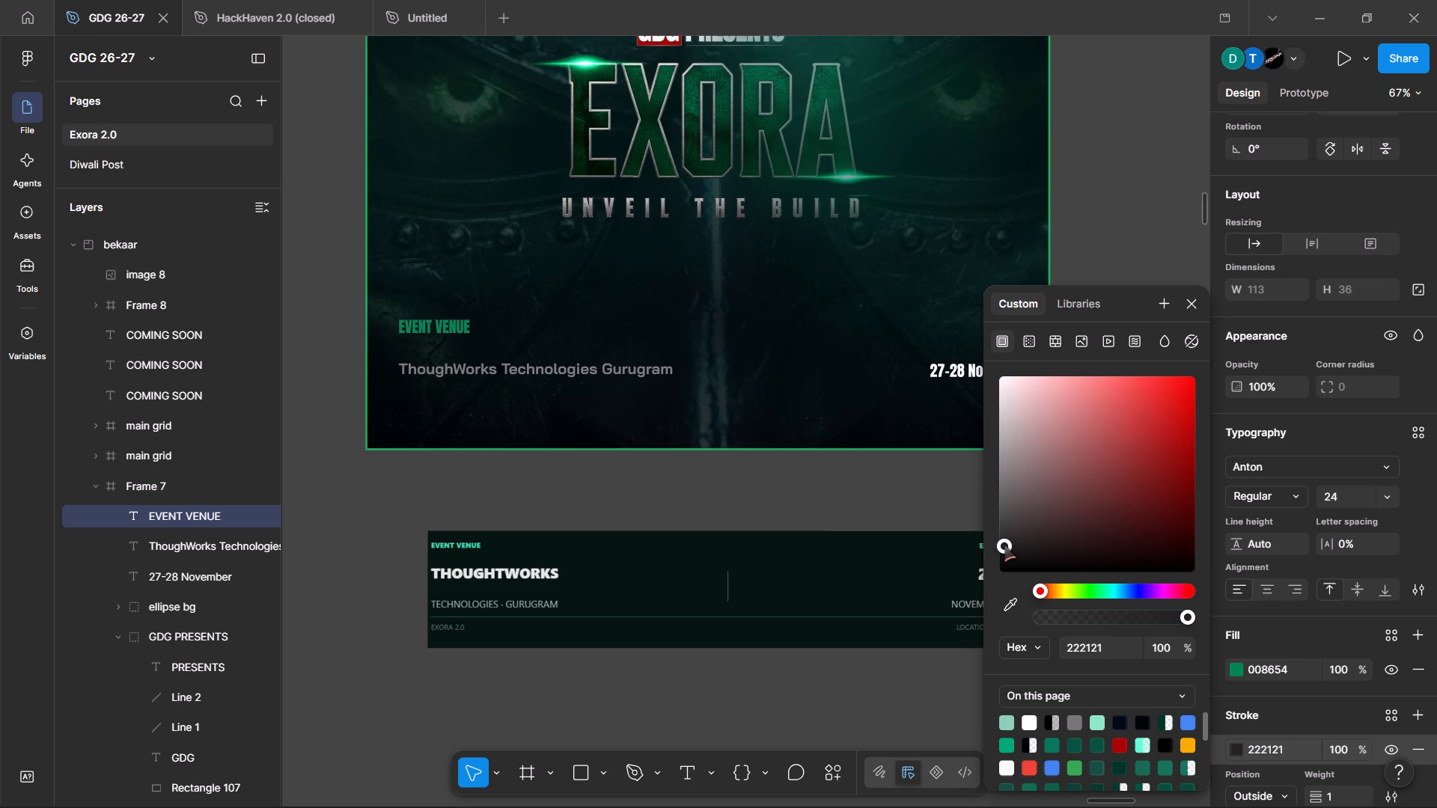
{"action": "left_click_drag", "start_coordinate": [1004, 545], "coordinate": [1002, 537]}
Try lighter stroke colours on the EVENT VENUE label and set the stroke to white FFFFFF.
{"action": "scroll", "coordinate": [421, 329], "scroll_direction": "up", "scroll_amount": 2, "text": "ctrl"}
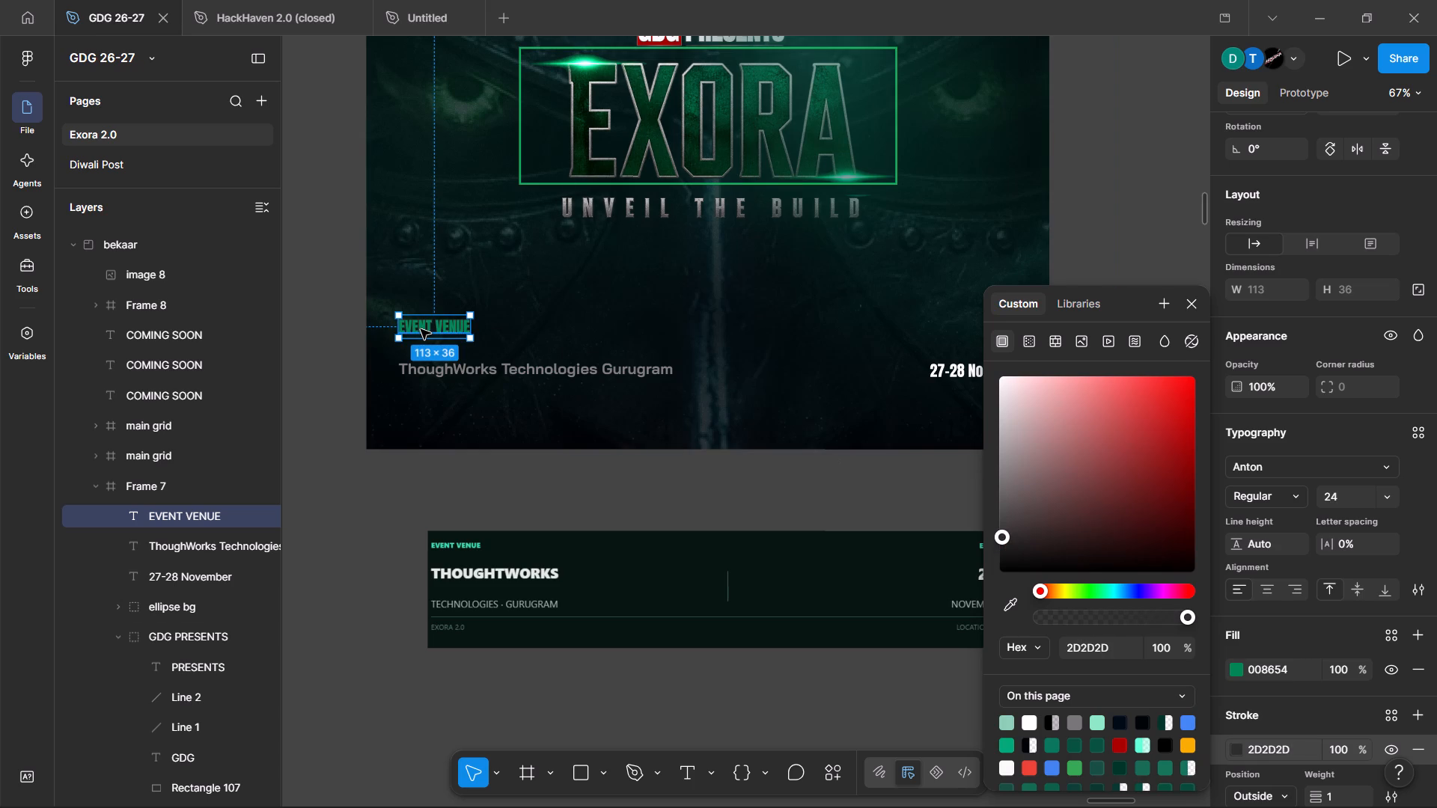
{"action": "scroll", "coordinate": [421, 329], "scroll_direction": "up", "scroll_amount": 7, "text": "ctrl"}
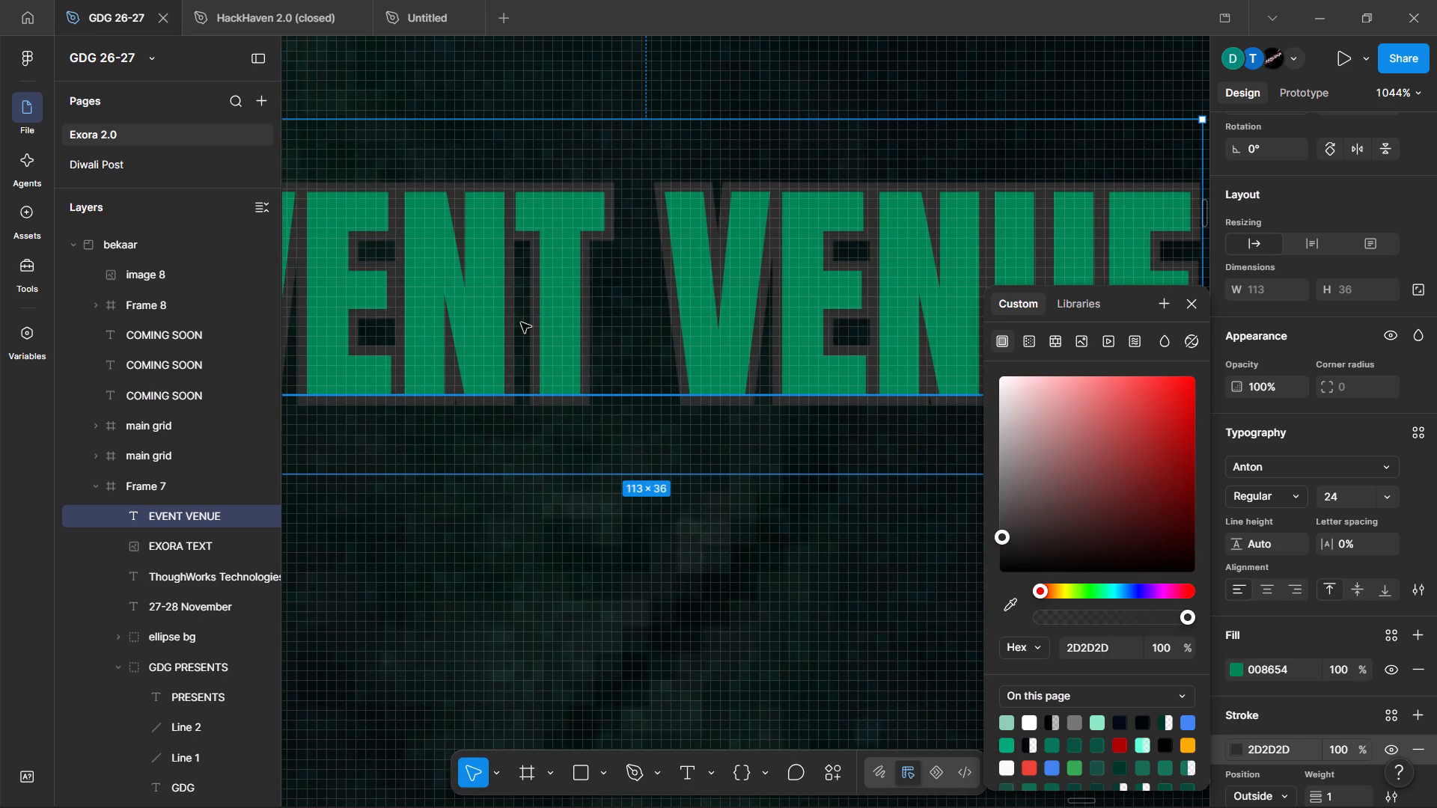
{"action": "left_click", "coordinate": [1004, 379]}
{"action": "scroll", "coordinate": [744, 424], "scroll_direction": "down", "scroll_amount": 1, "text": "ctrl"}
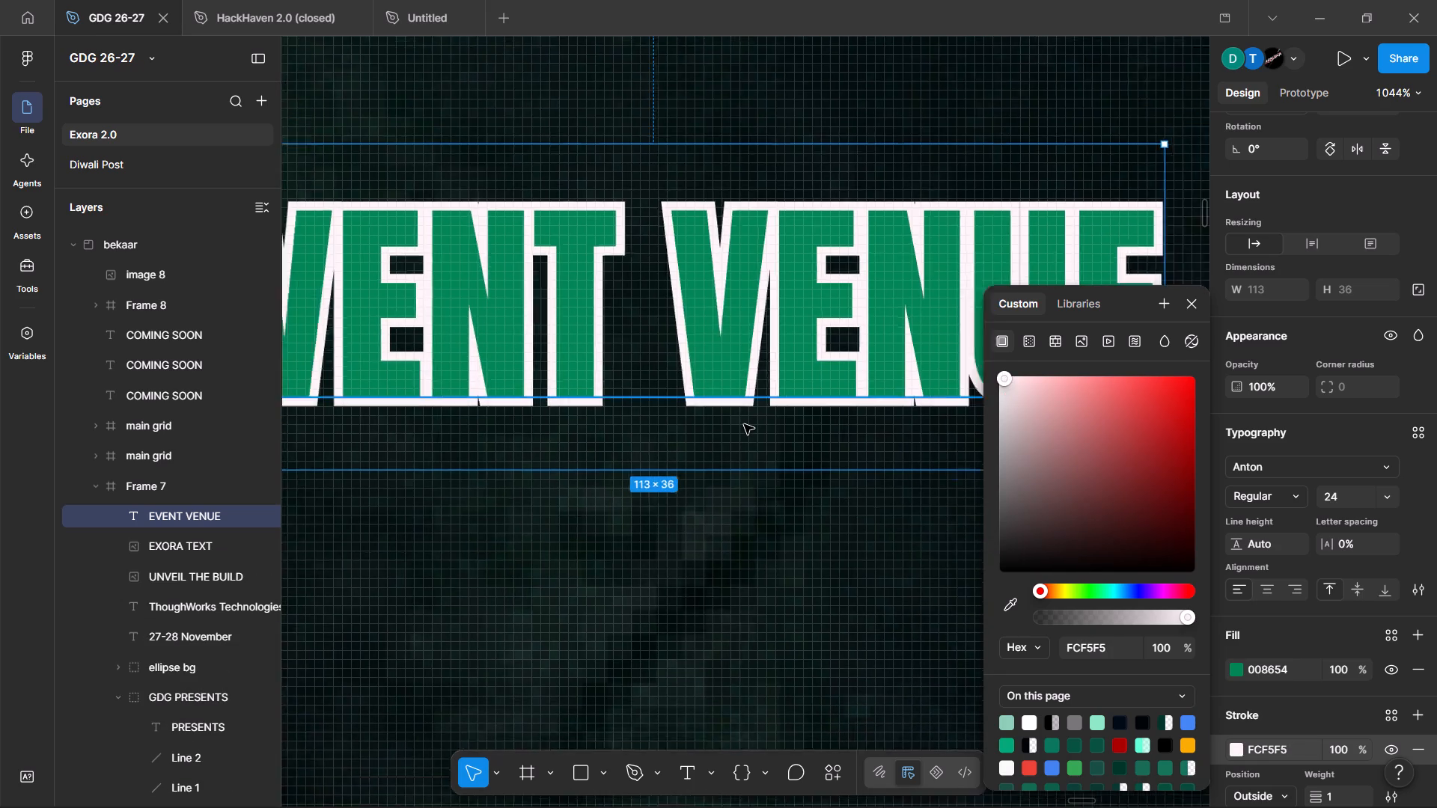
{"action": "scroll", "coordinate": [744, 424], "scroll_direction": "down", "scroll_amount": 5, "text": "ctrl"}
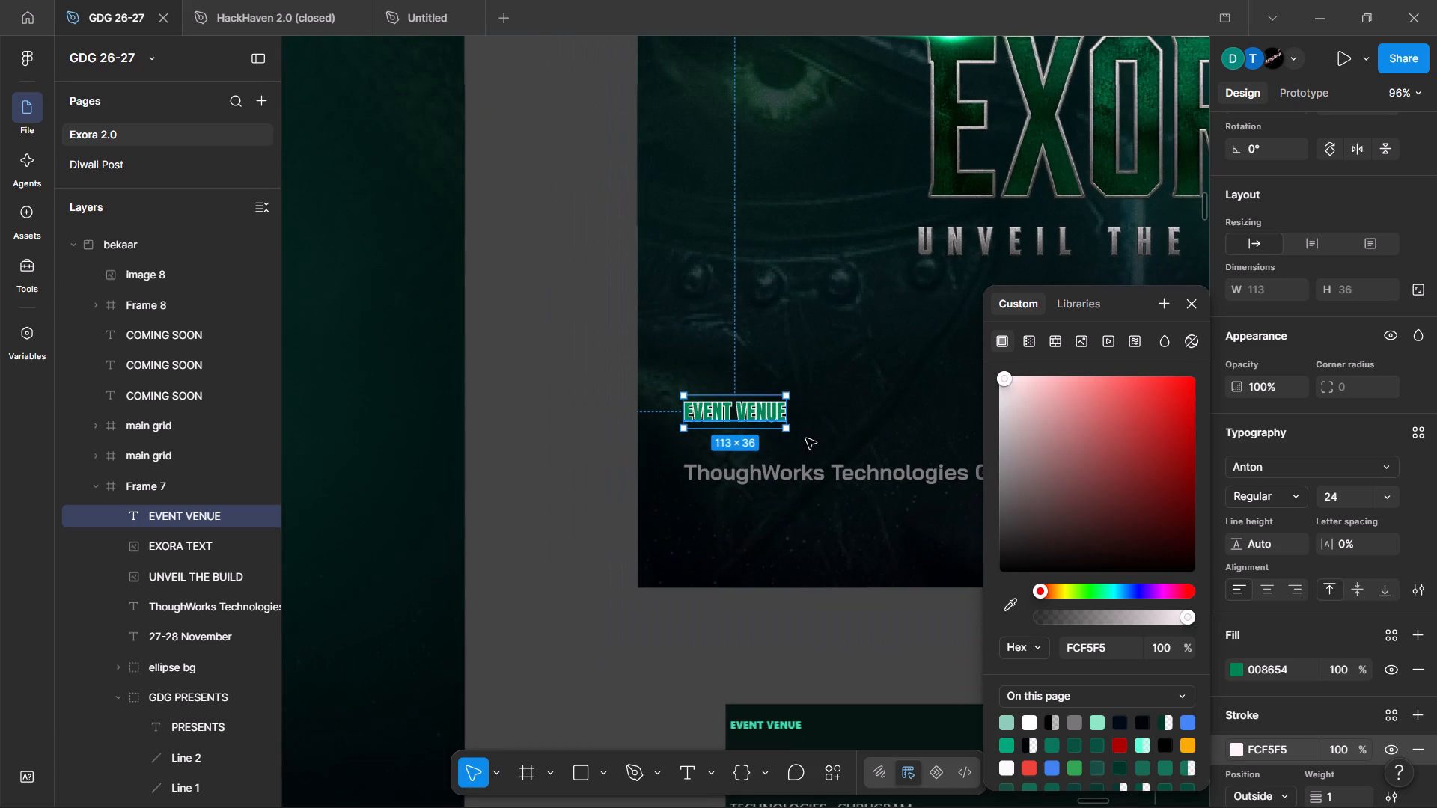
{"action": "left_click", "coordinate": [1002, 450]}
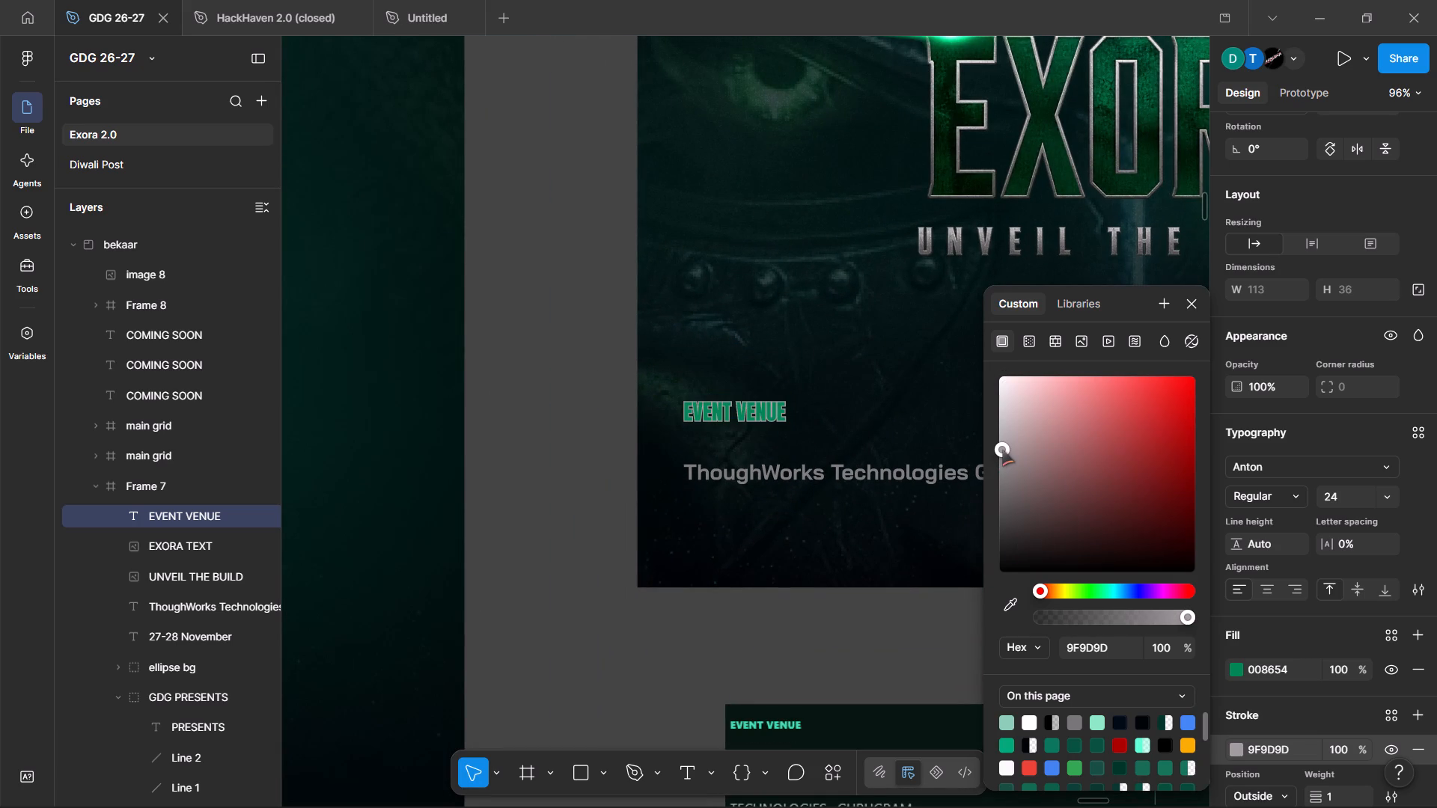
{"action": "left_click_drag", "start_coordinate": [1012, 388], "coordinate": [973, 371]}
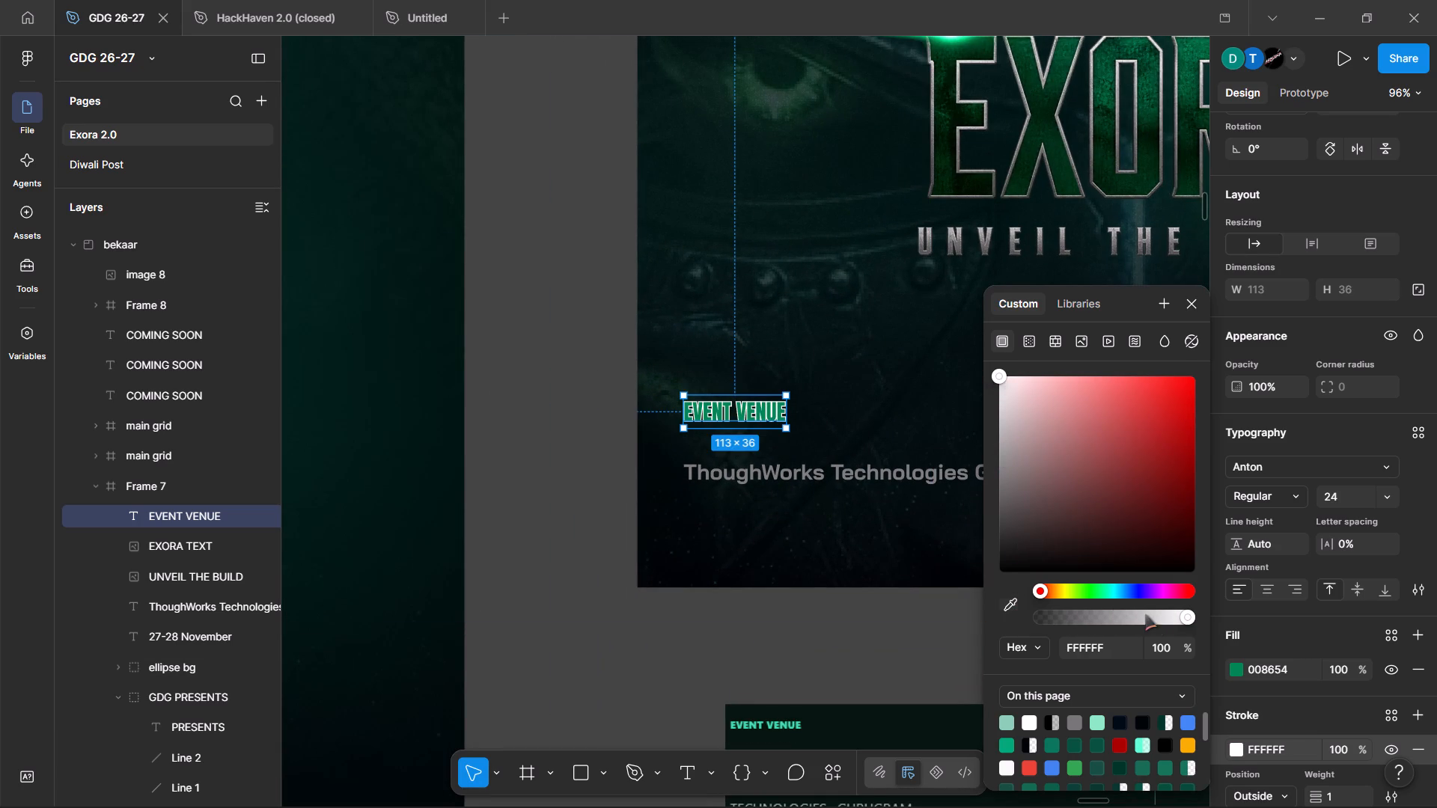
Darken the EVENT VENUE label's stroke from the lighter shades to black 000000.
{"action": "left_click_drag", "start_coordinate": [1187, 654], "coordinate": [1177, 654]}
{"action": "left_click_drag", "start_coordinate": [1177, 654], "coordinate": [903, 408]}
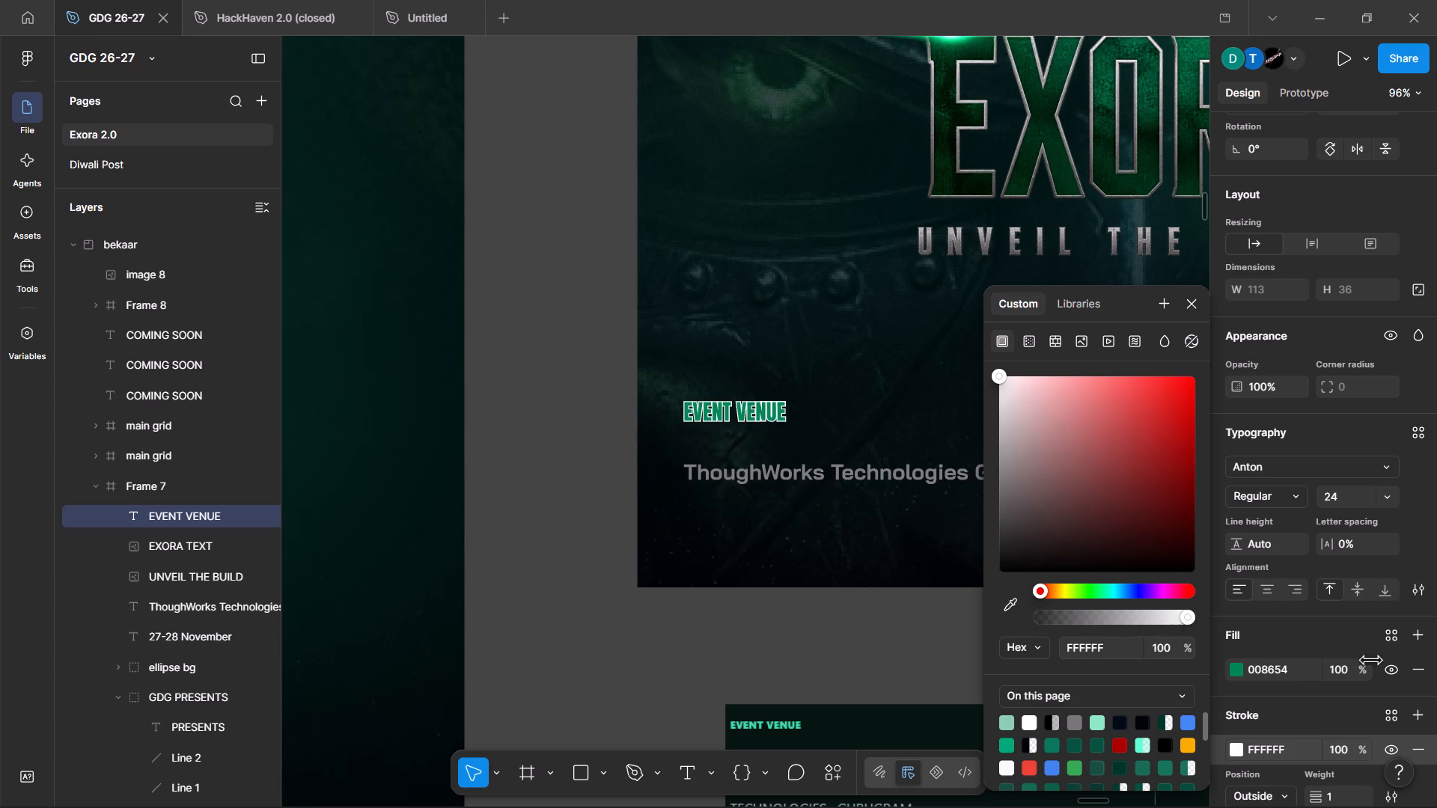
{"action": "left_click_drag", "start_coordinate": [903, 408], "coordinate": [910, 405]}
{"action": "left_click_drag", "start_coordinate": [1003, 512], "coordinate": [989, 508]}
{"action": "left_click", "coordinate": [989, 508]}
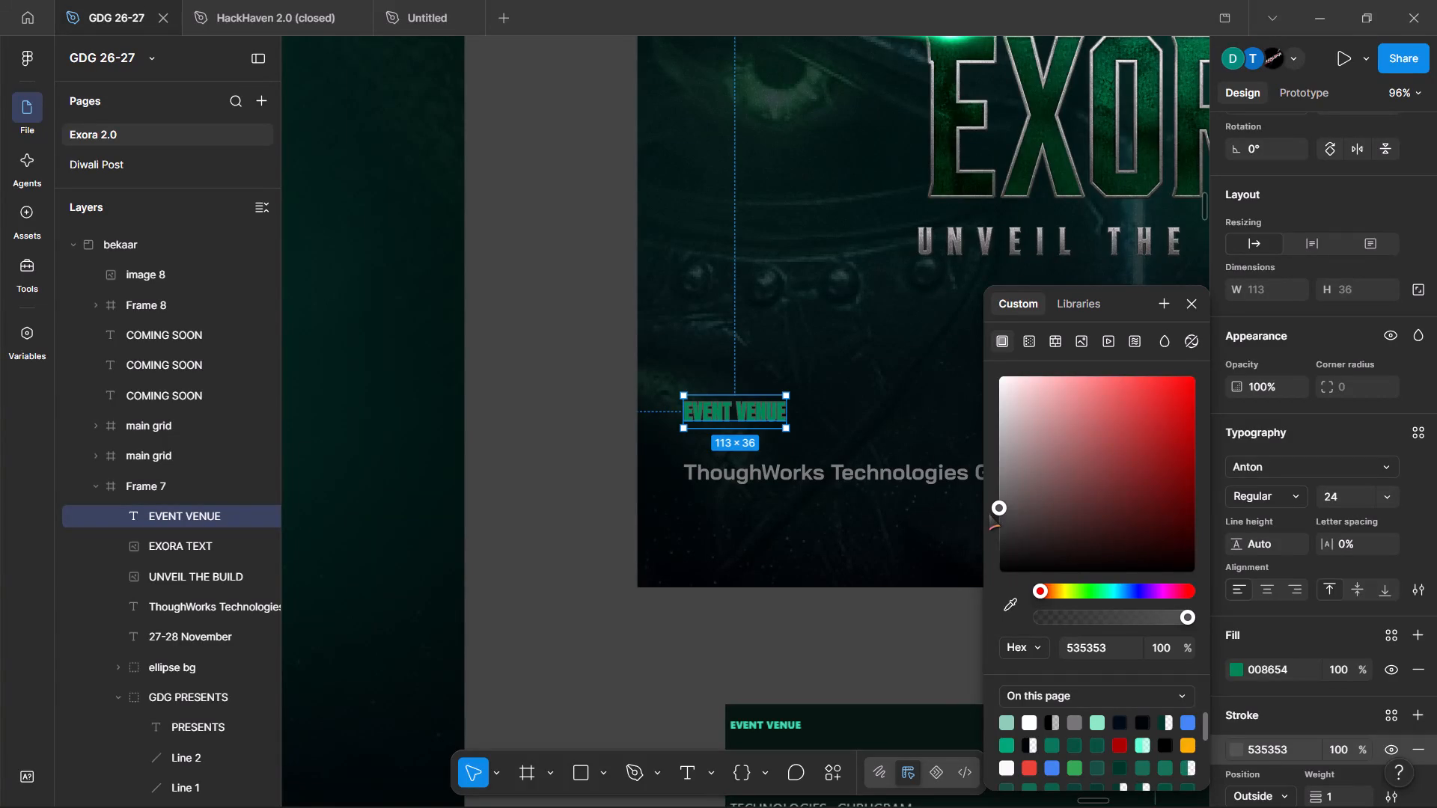
{"action": "left_click", "coordinate": [1004, 519]}
{"action": "left_click_drag", "start_coordinate": [1004, 519], "coordinate": [992, 532]}
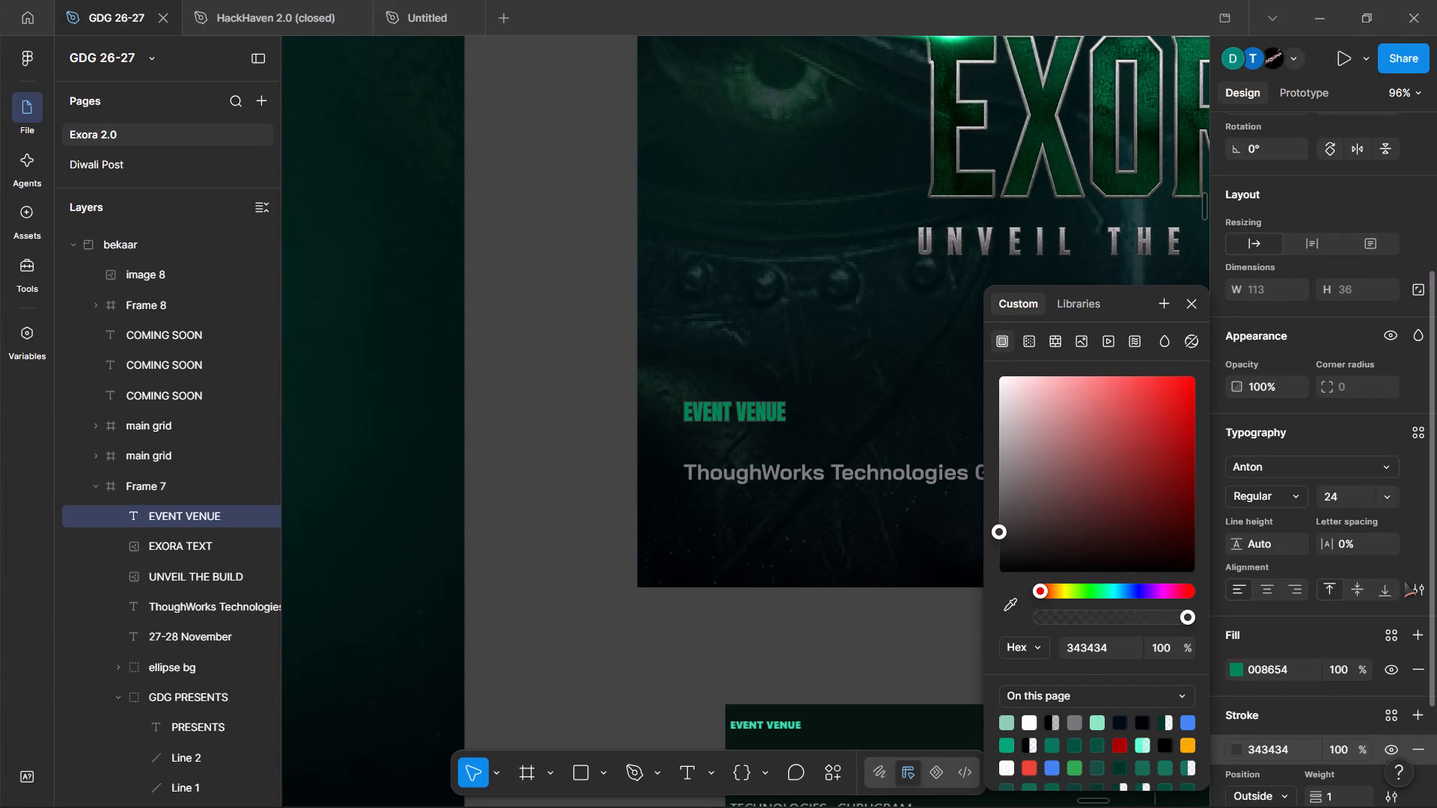
{"action": "left_click_drag", "start_coordinate": [1007, 555], "coordinate": [992, 570]}
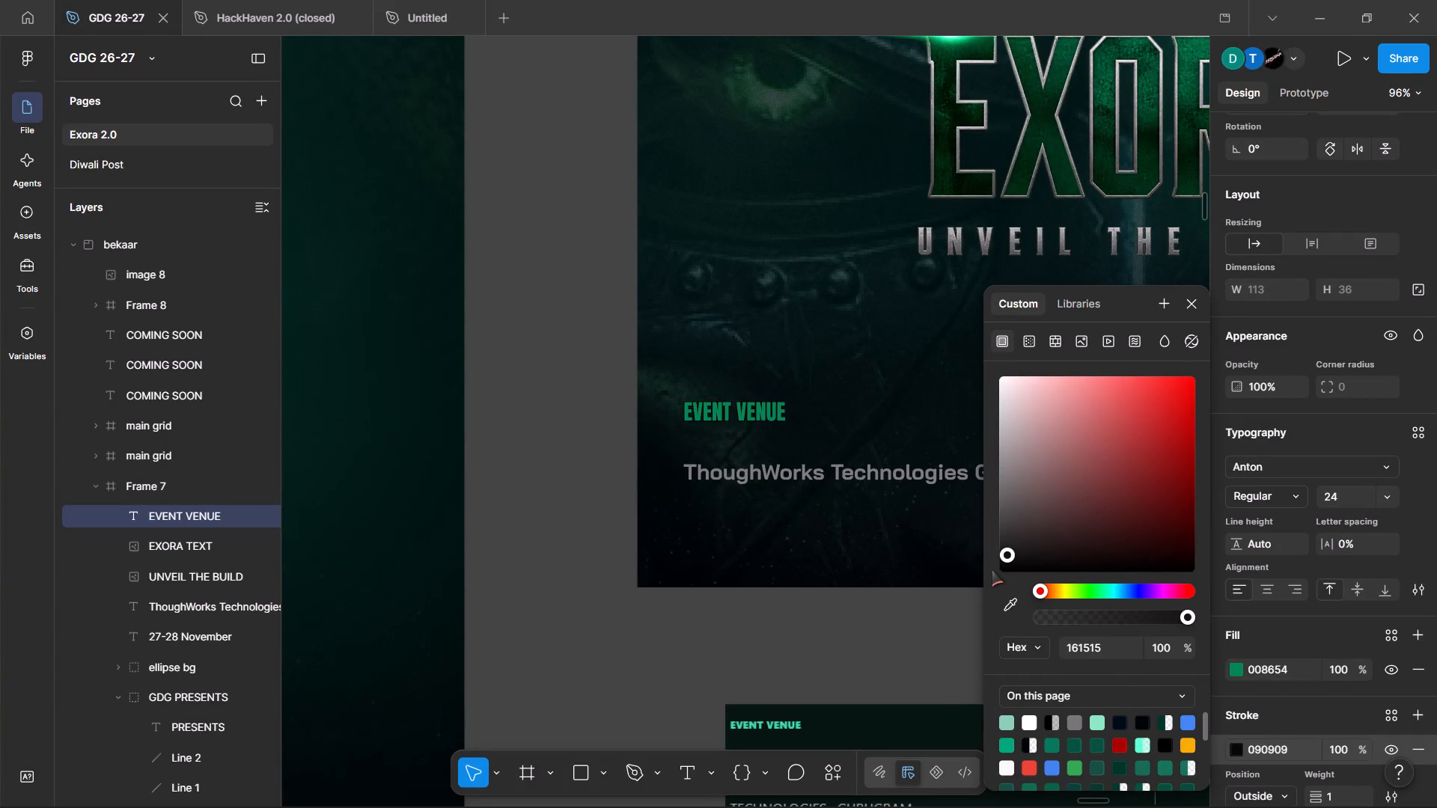
{"action": "left_click_drag", "start_coordinate": [992, 570], "coordinate": [989, 574]}
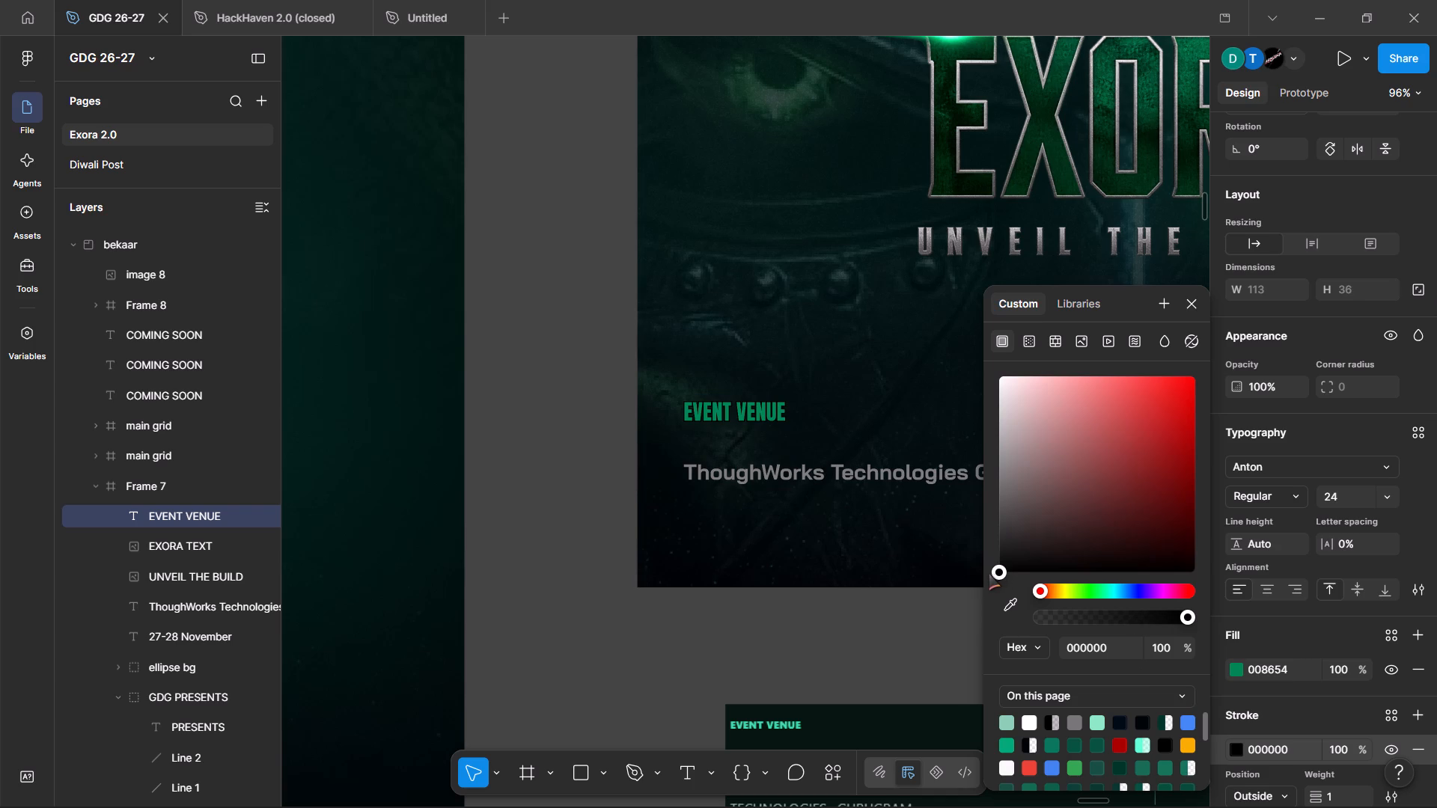
{"action": "left_click", "coordinate": [1185, 295]}
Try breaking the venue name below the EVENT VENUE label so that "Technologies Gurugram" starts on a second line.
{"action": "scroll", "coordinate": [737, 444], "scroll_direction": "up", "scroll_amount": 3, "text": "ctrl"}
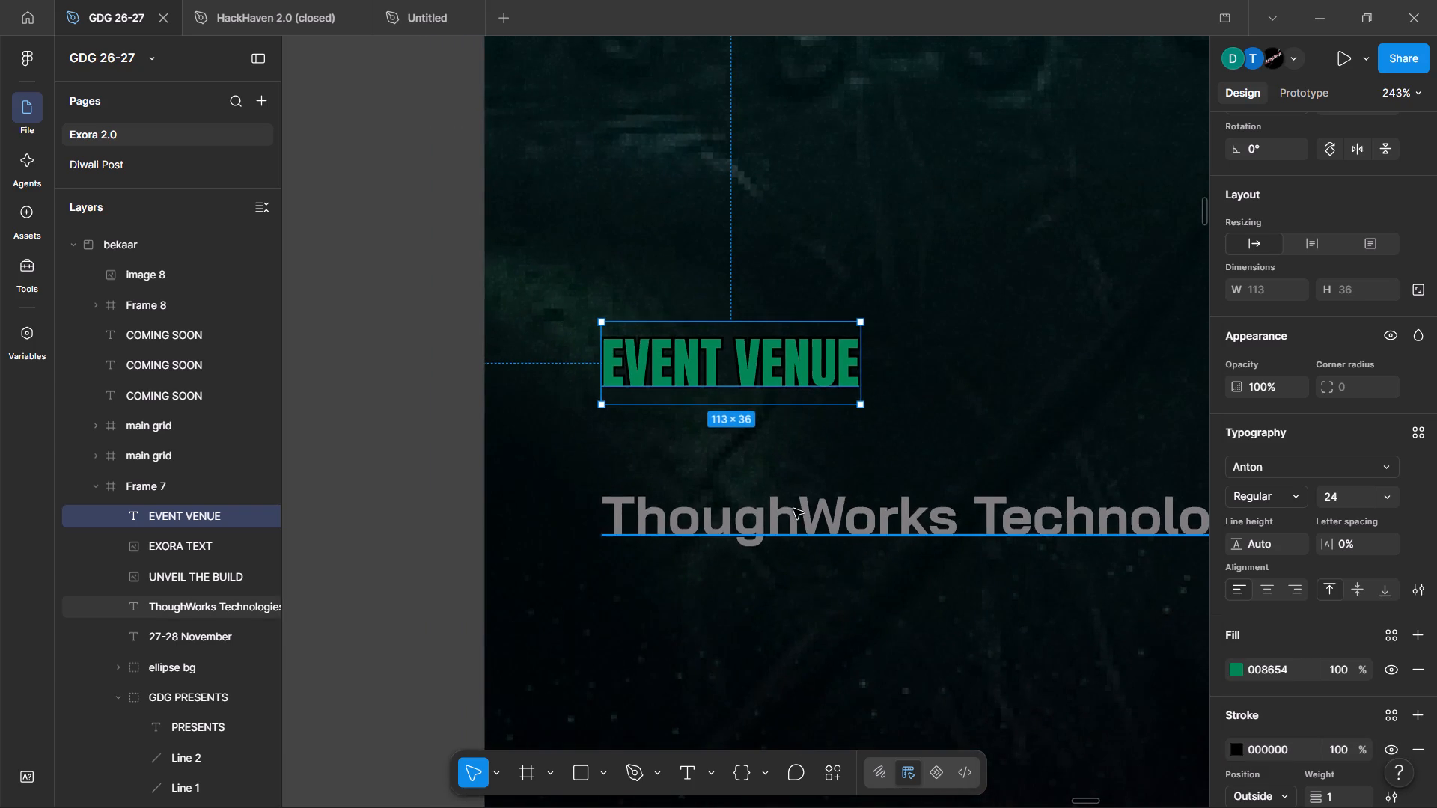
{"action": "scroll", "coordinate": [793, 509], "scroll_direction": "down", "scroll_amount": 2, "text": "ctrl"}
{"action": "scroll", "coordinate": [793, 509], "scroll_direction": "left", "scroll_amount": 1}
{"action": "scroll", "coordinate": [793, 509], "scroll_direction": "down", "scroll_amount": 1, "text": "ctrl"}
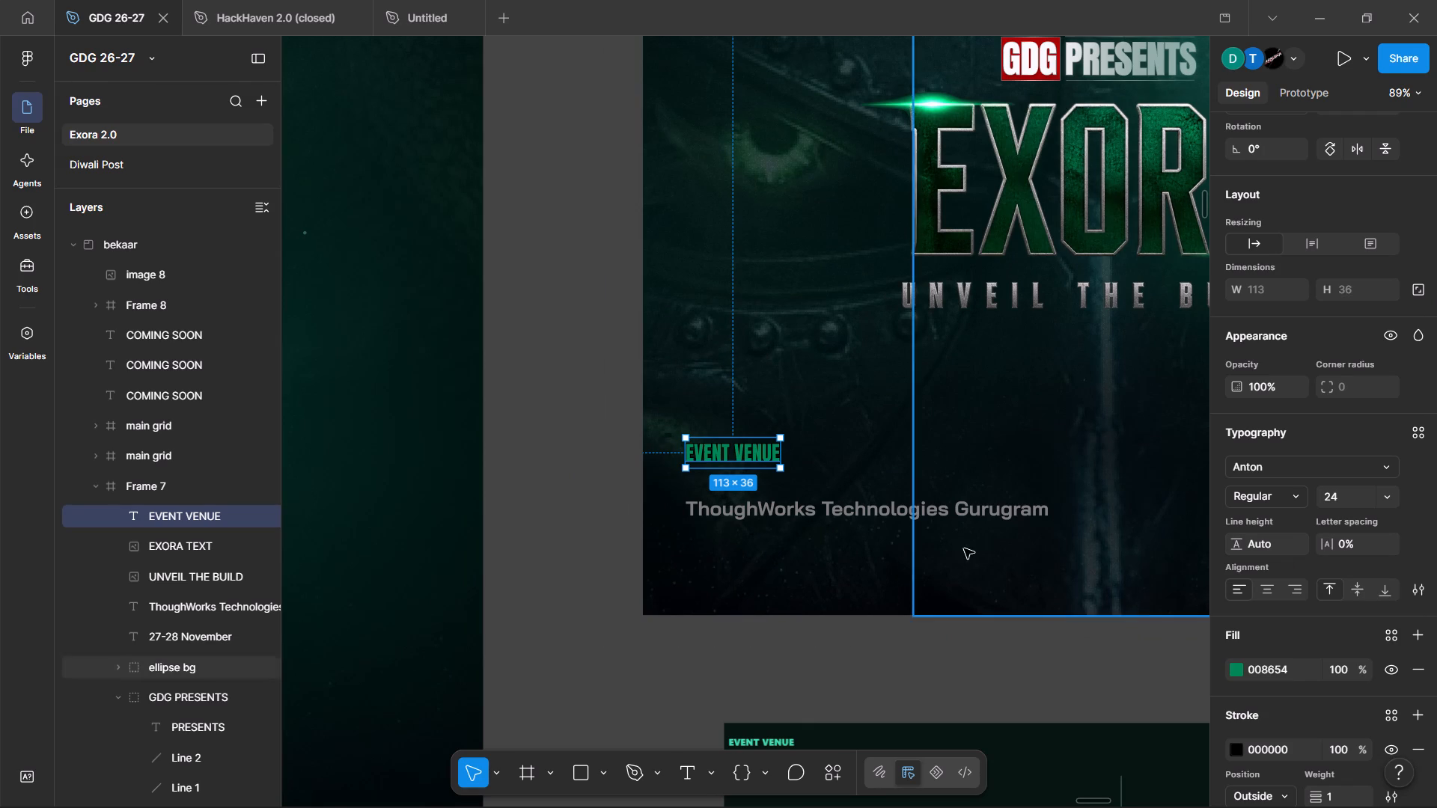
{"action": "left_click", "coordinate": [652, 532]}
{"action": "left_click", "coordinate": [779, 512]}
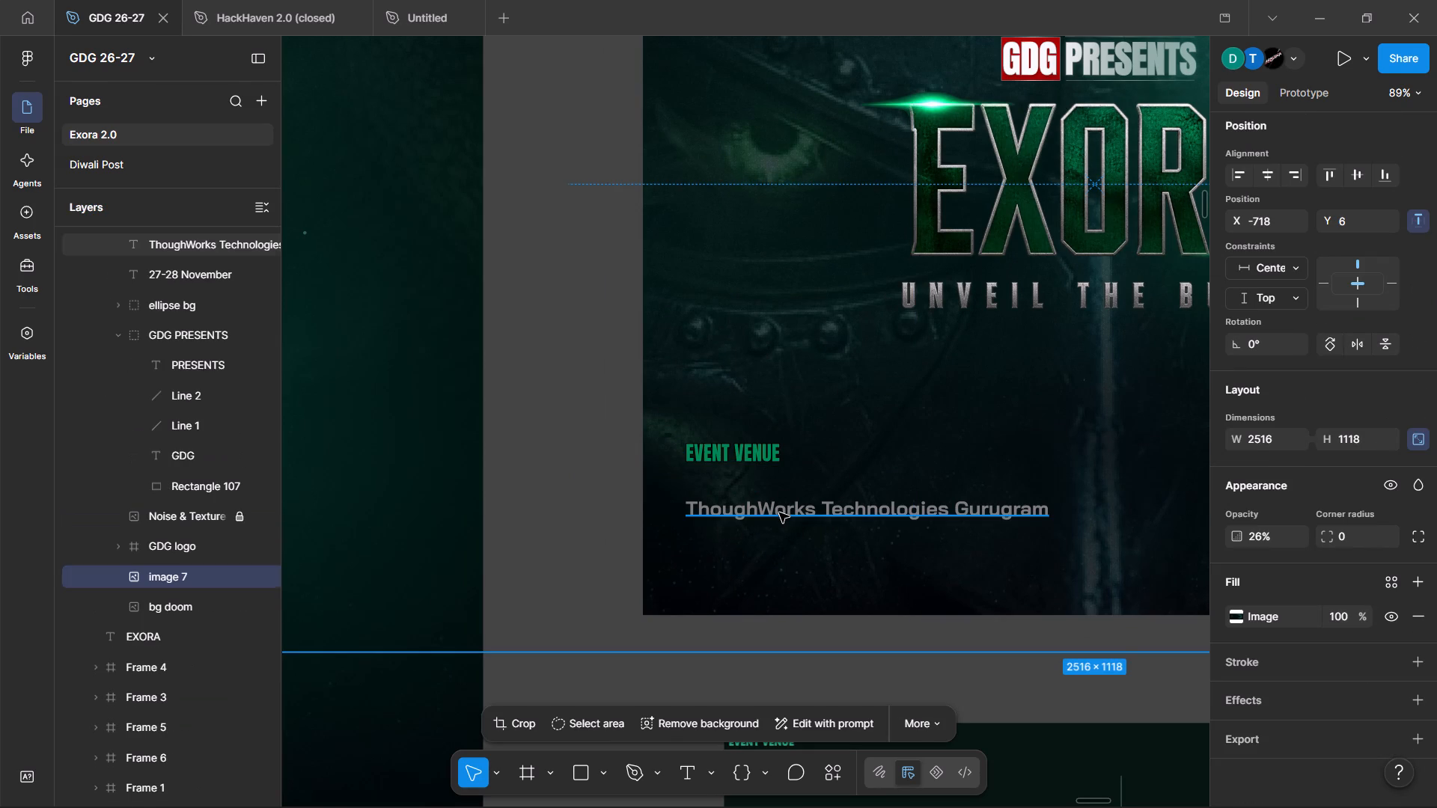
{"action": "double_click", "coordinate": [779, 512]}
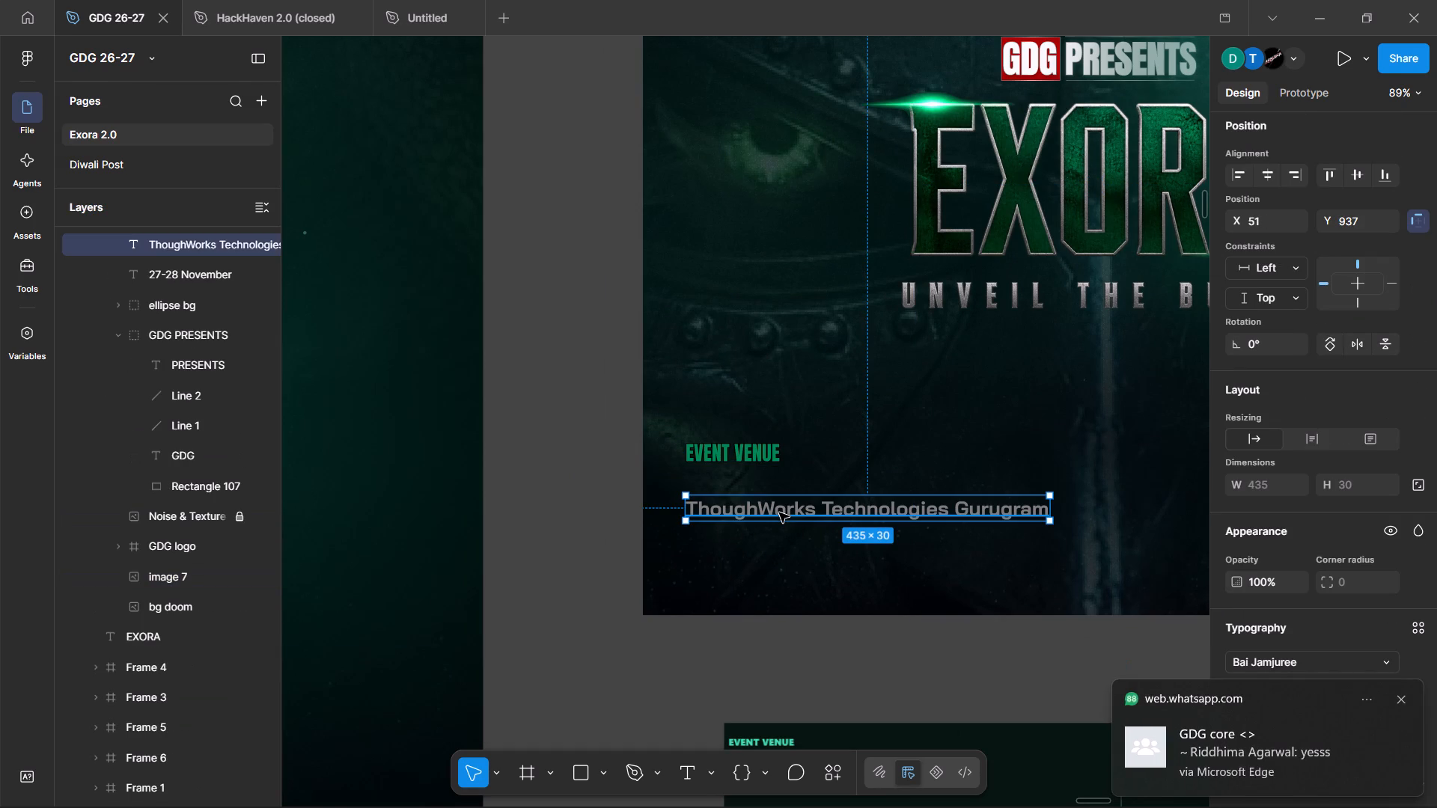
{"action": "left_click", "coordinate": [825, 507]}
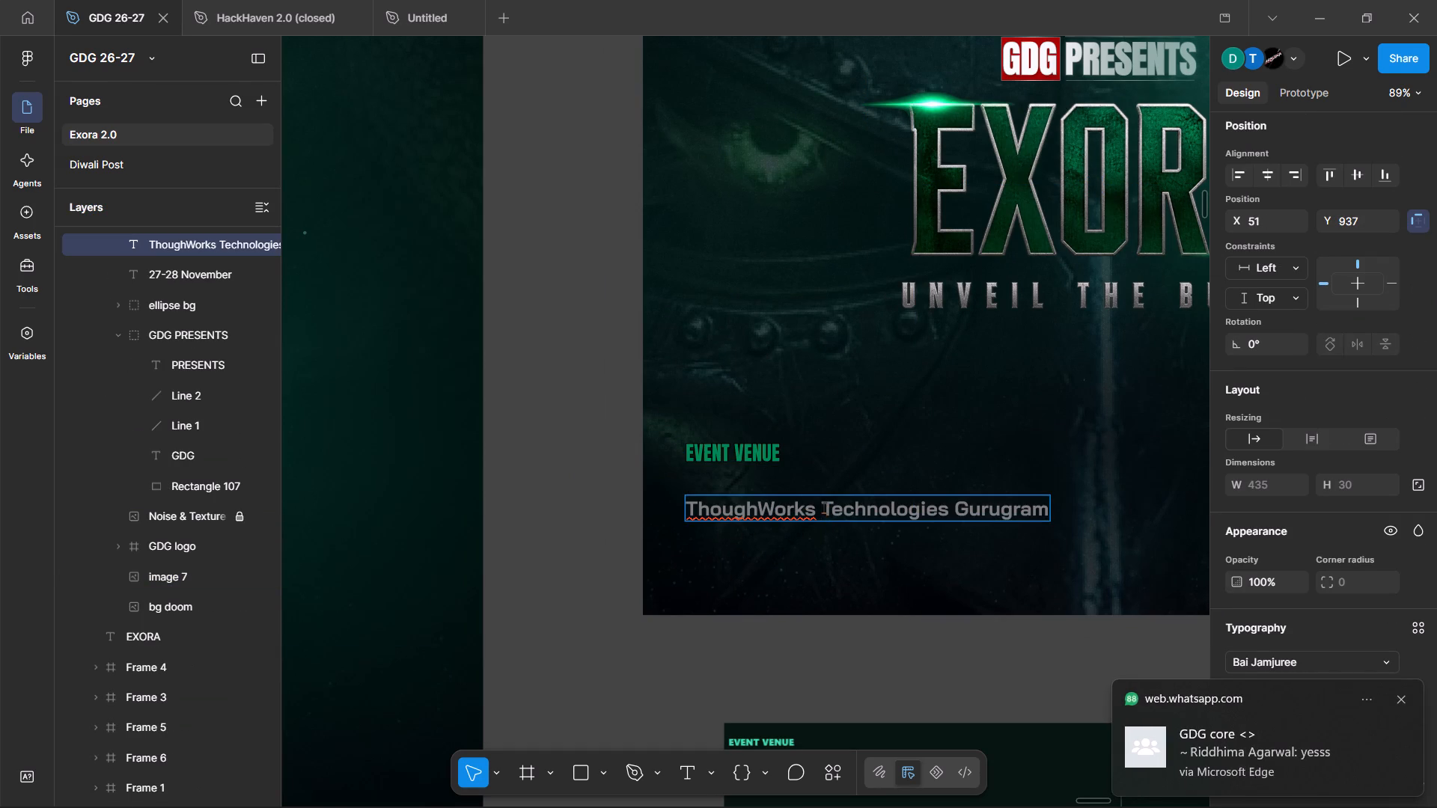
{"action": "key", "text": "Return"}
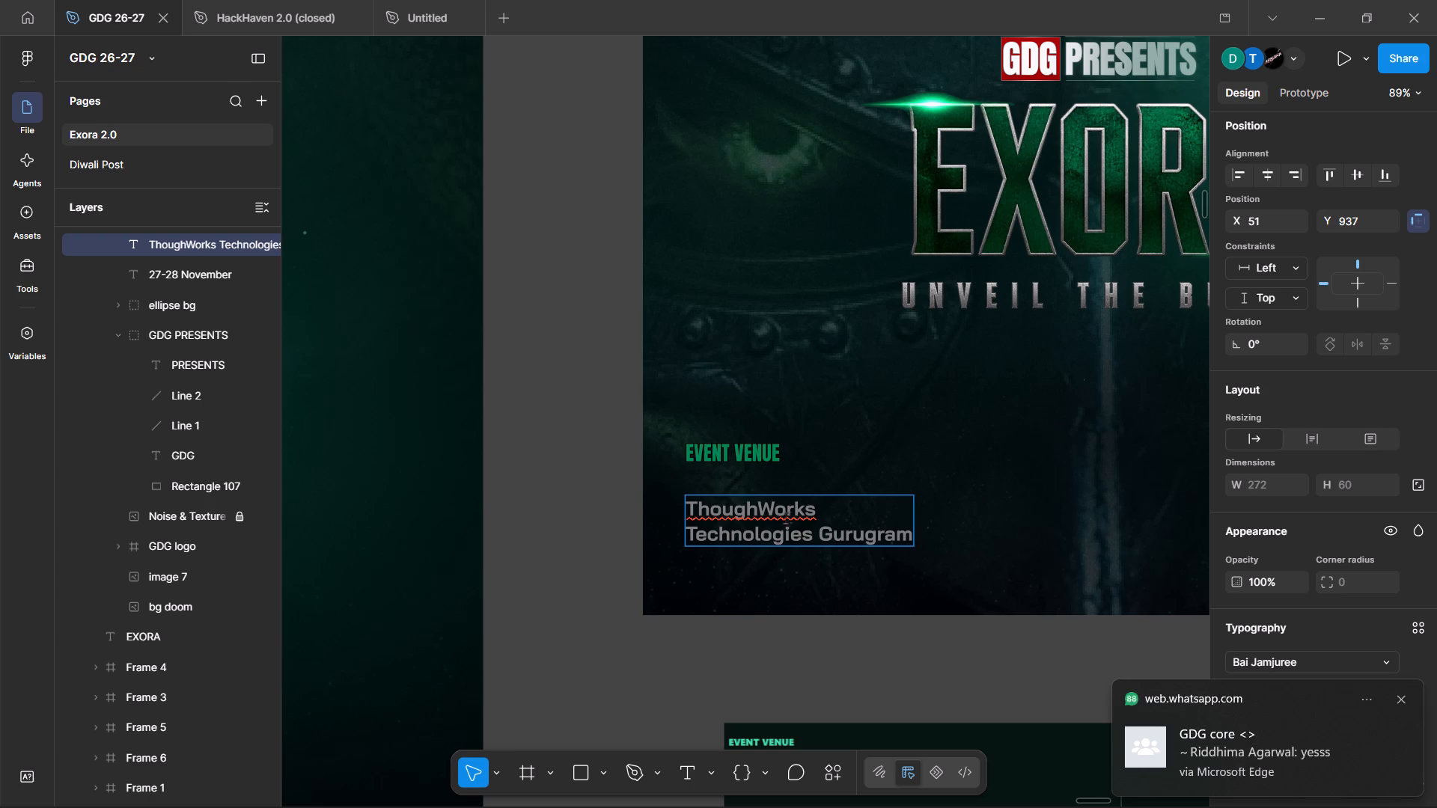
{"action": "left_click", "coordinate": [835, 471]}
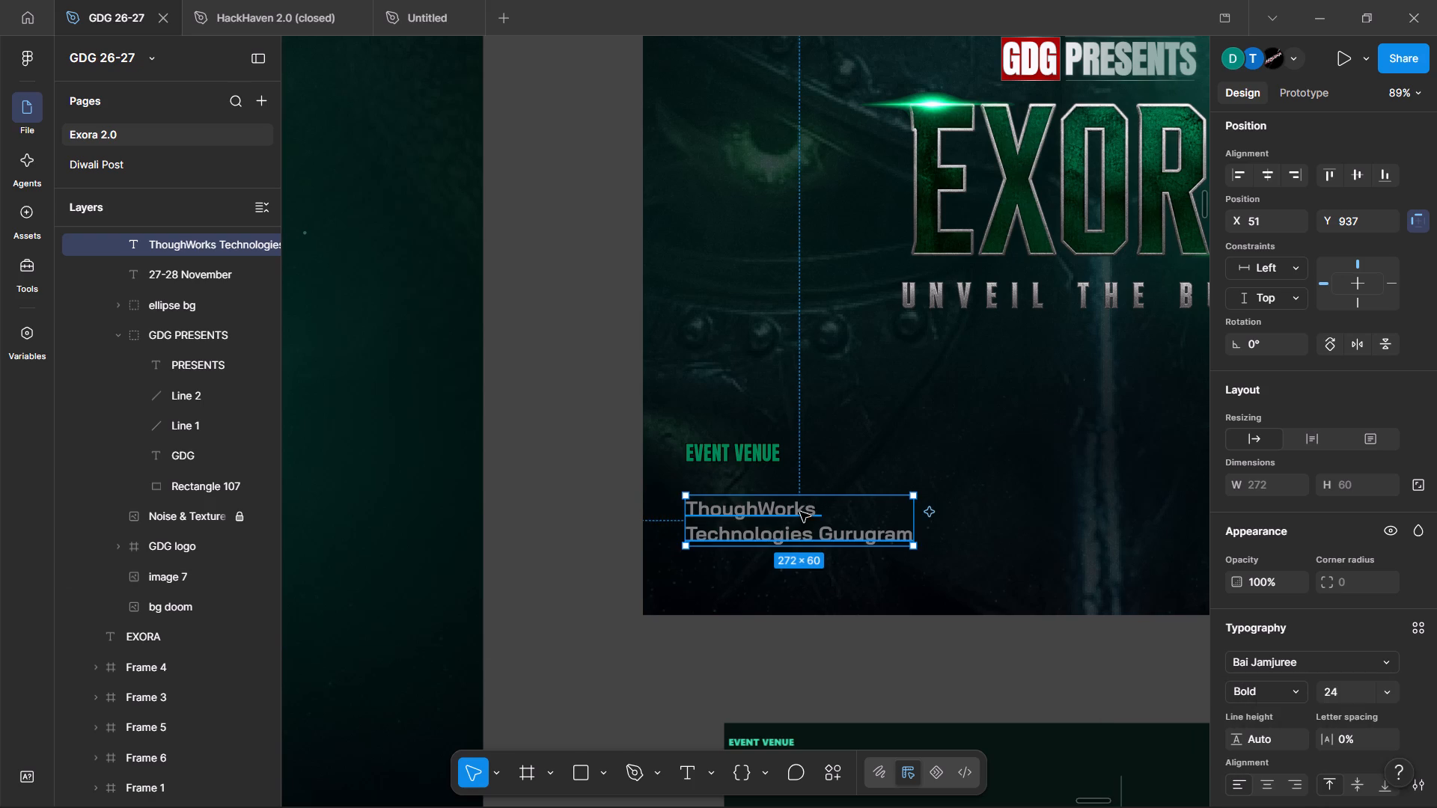
Delete "Technologies Gurugram" and the line break from the venue name, keeping only "ThoughWorks" on a single line.
{"action": "double_click", "coordinate": [799, 514]}
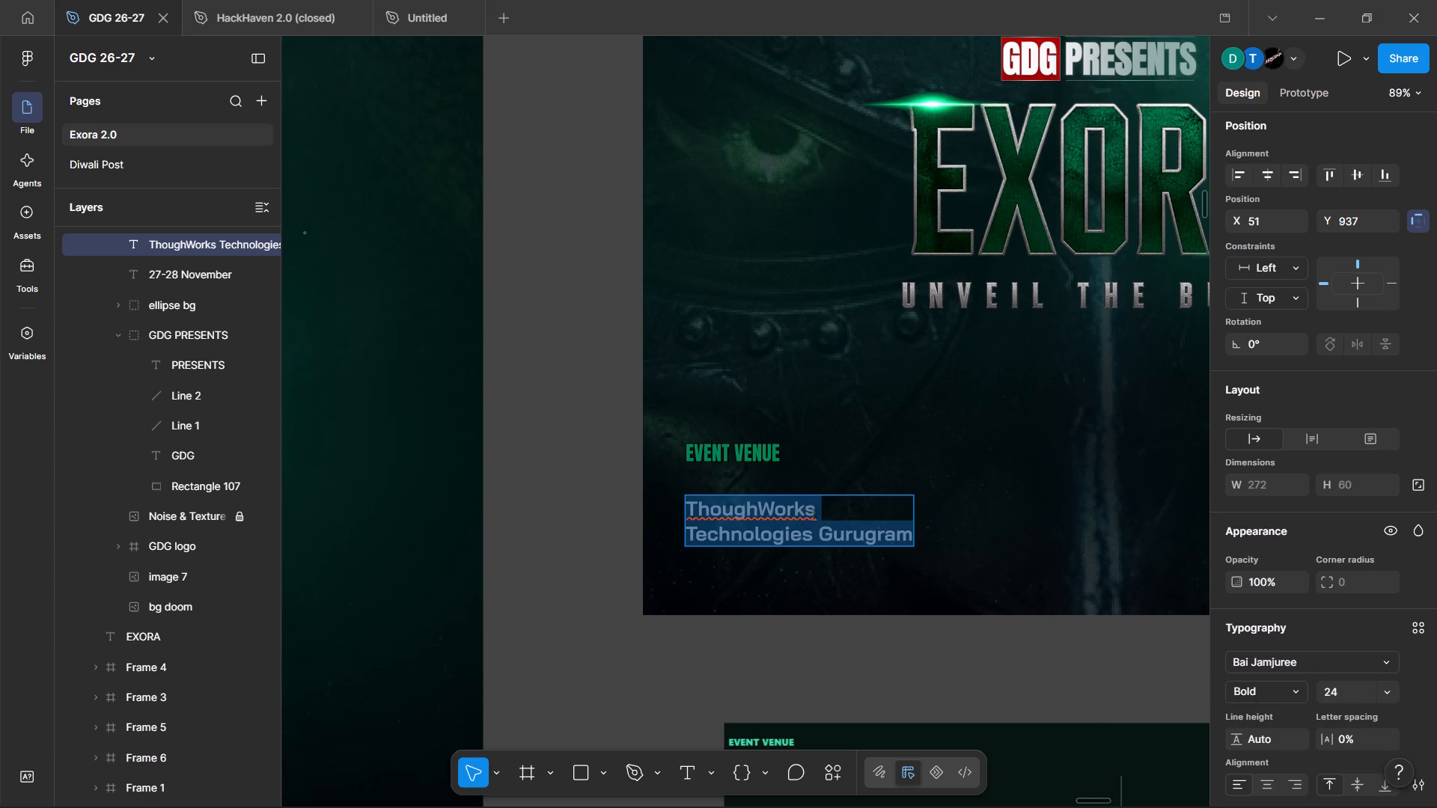
{"action": "left_click", "coordinate": [852, 536]}
{"action": "double_click", "coordinate": [852, 536]}
{"action": "key", "text": "BackSpace"}
{"action": "key", "text": "BackSpace"}
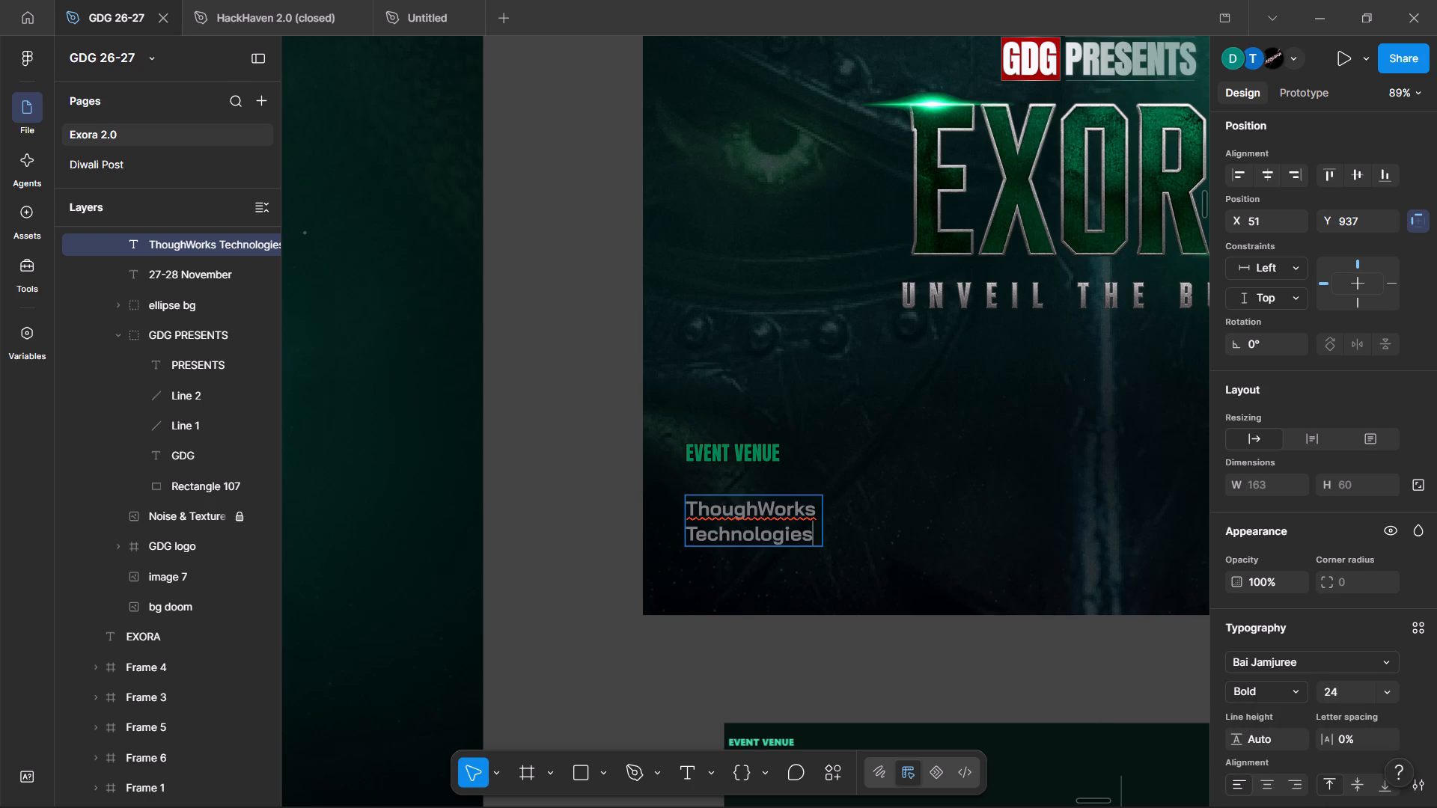
{"action": "key", "text": "BackSpace"}
{"action": "key", "text": "ctrl+BackSpace"}
{"action": "key", "text": "ctrl+BackSpace"}
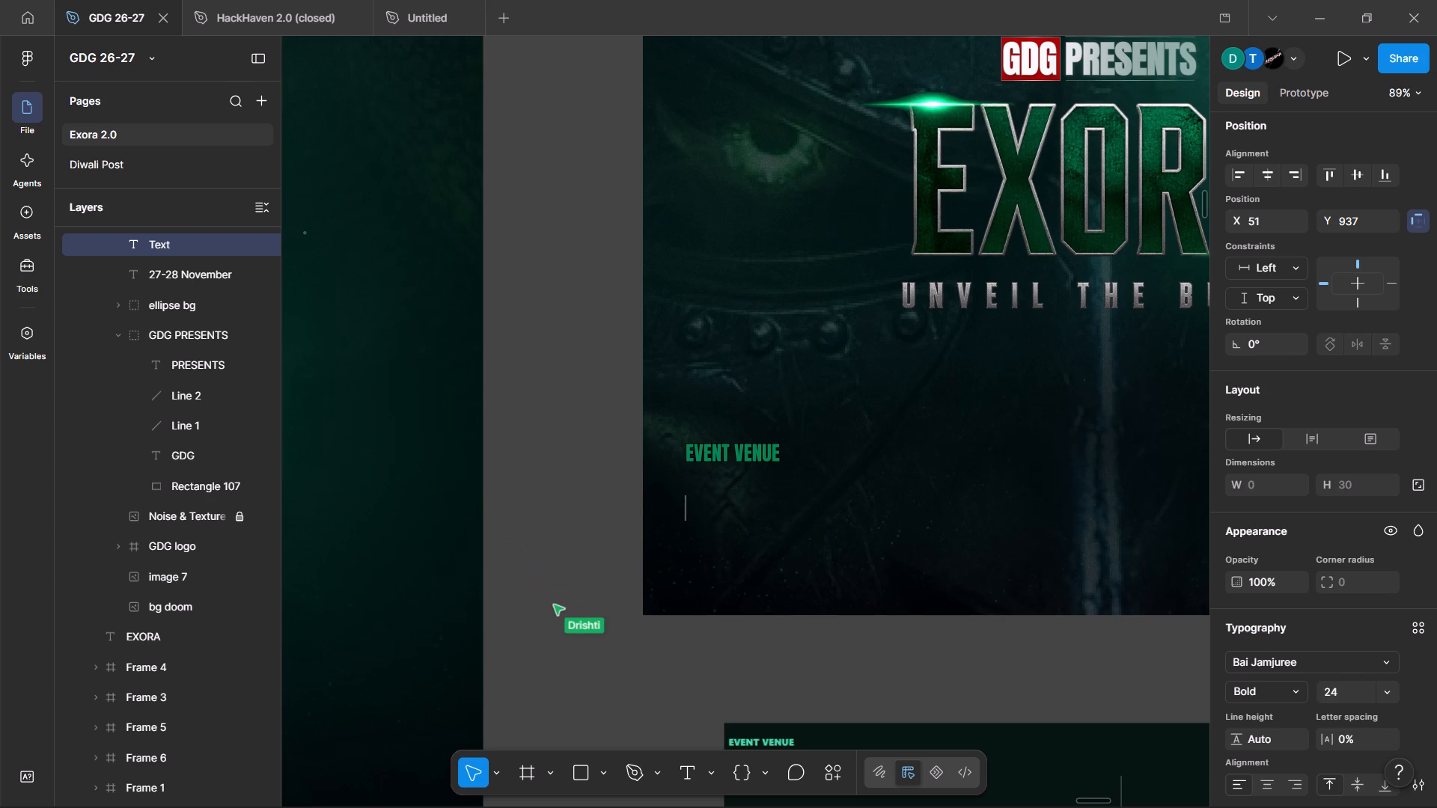
{"action": "key", "text": "ctrl+z"}
{"action": "key", "text": "ctrl+BackSpace"}
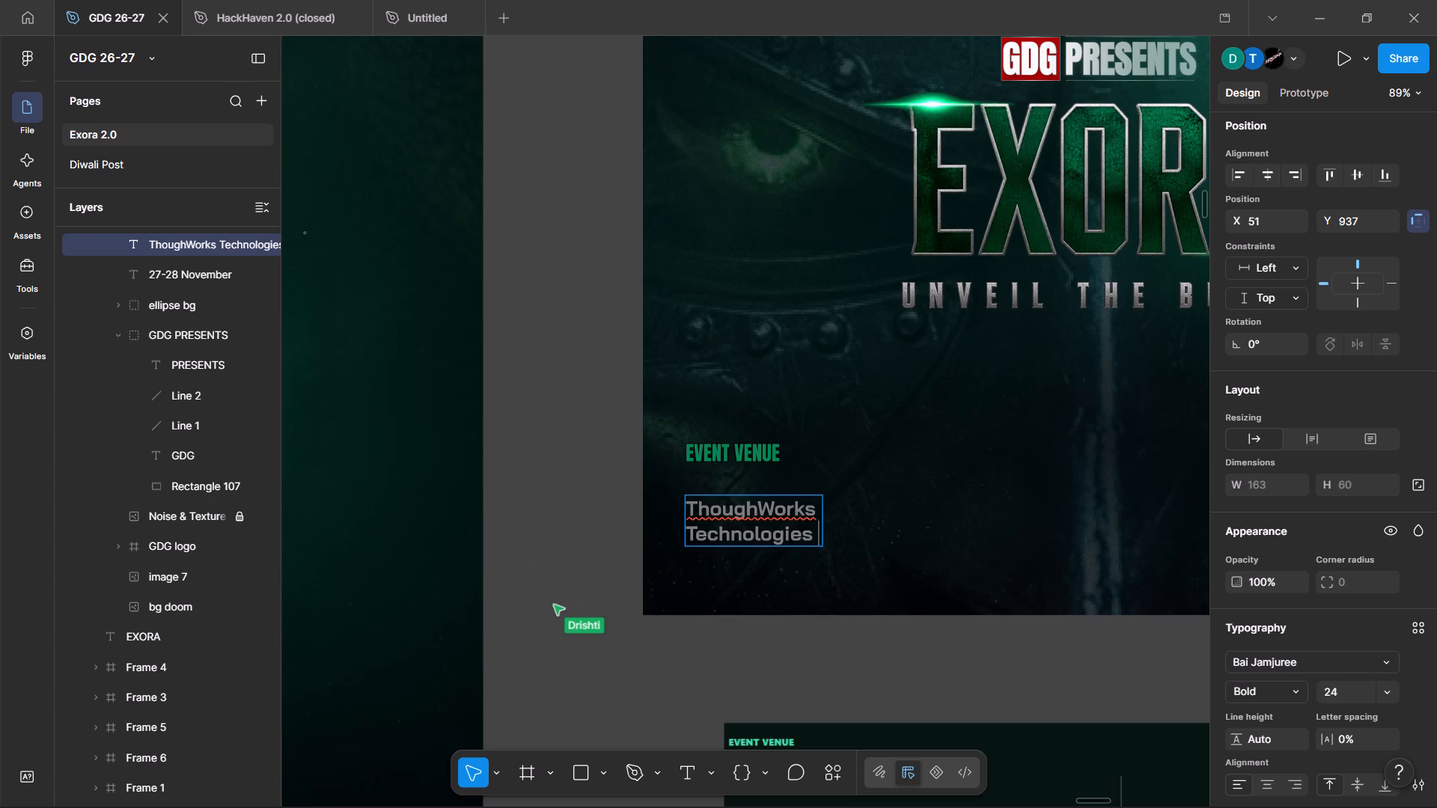
{"action": "key", "text": "ctrl+BackSpace"}
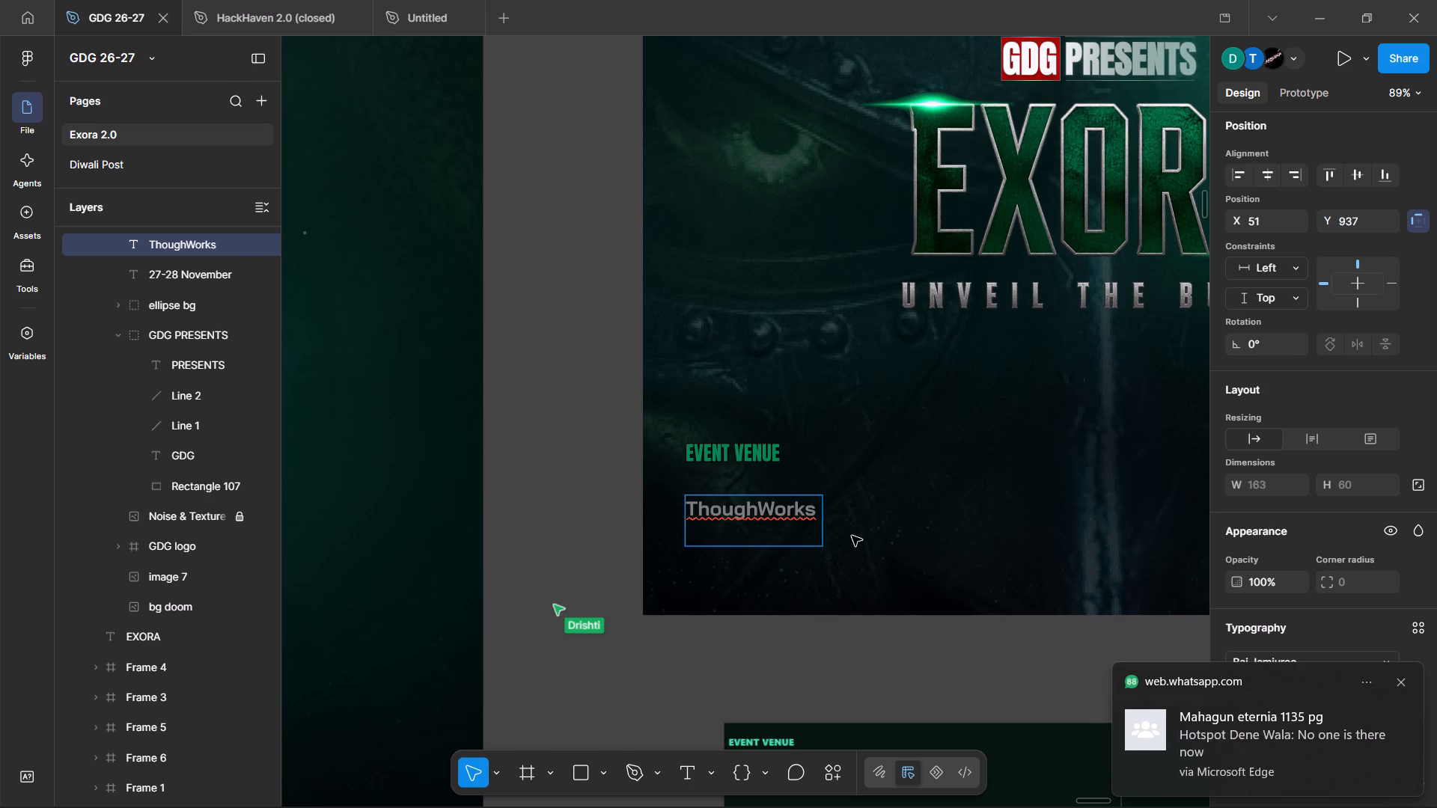
{"action": "key", "text": "BackSpace"}
{"action": "key", "text": "BackSpace"}
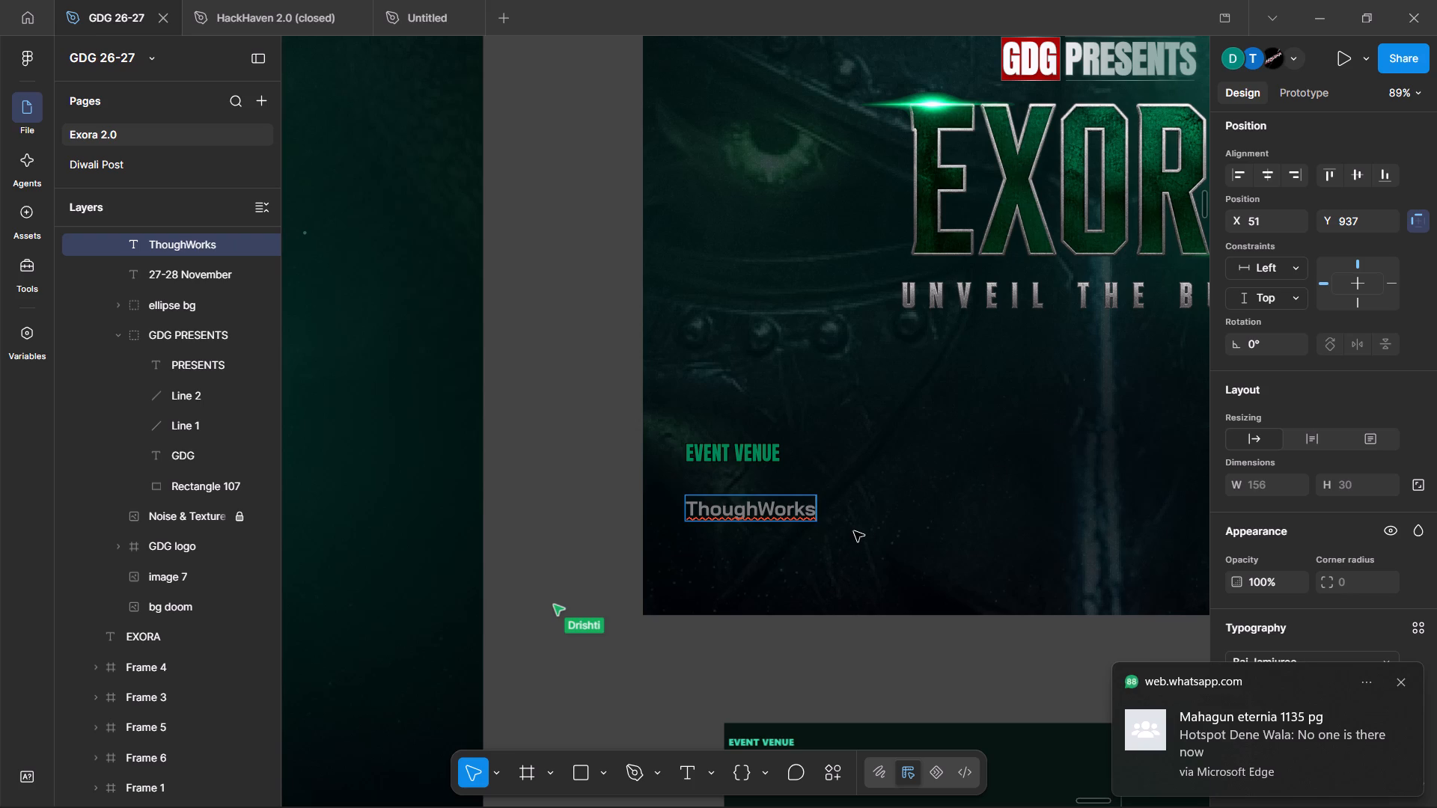
{"action": "left_click", "coordinate": [854, 531]}
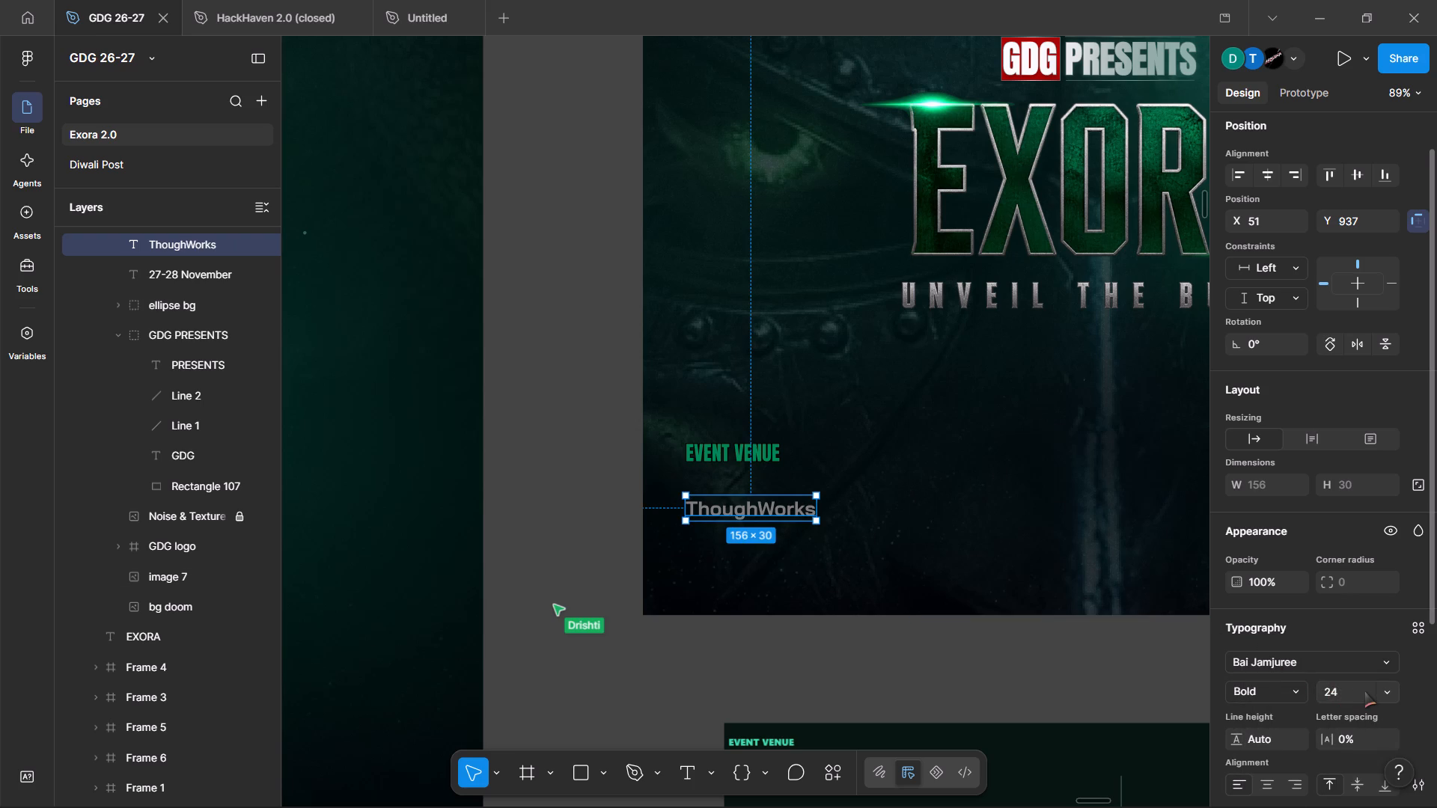
Set the ThoughtWorks text's font to Anton, try size 28, and settle on size 32.
{"action": "double_click", "coordinate": [1258, 664]}
{"action": "left_click", "coordinate": [1258, 664]}
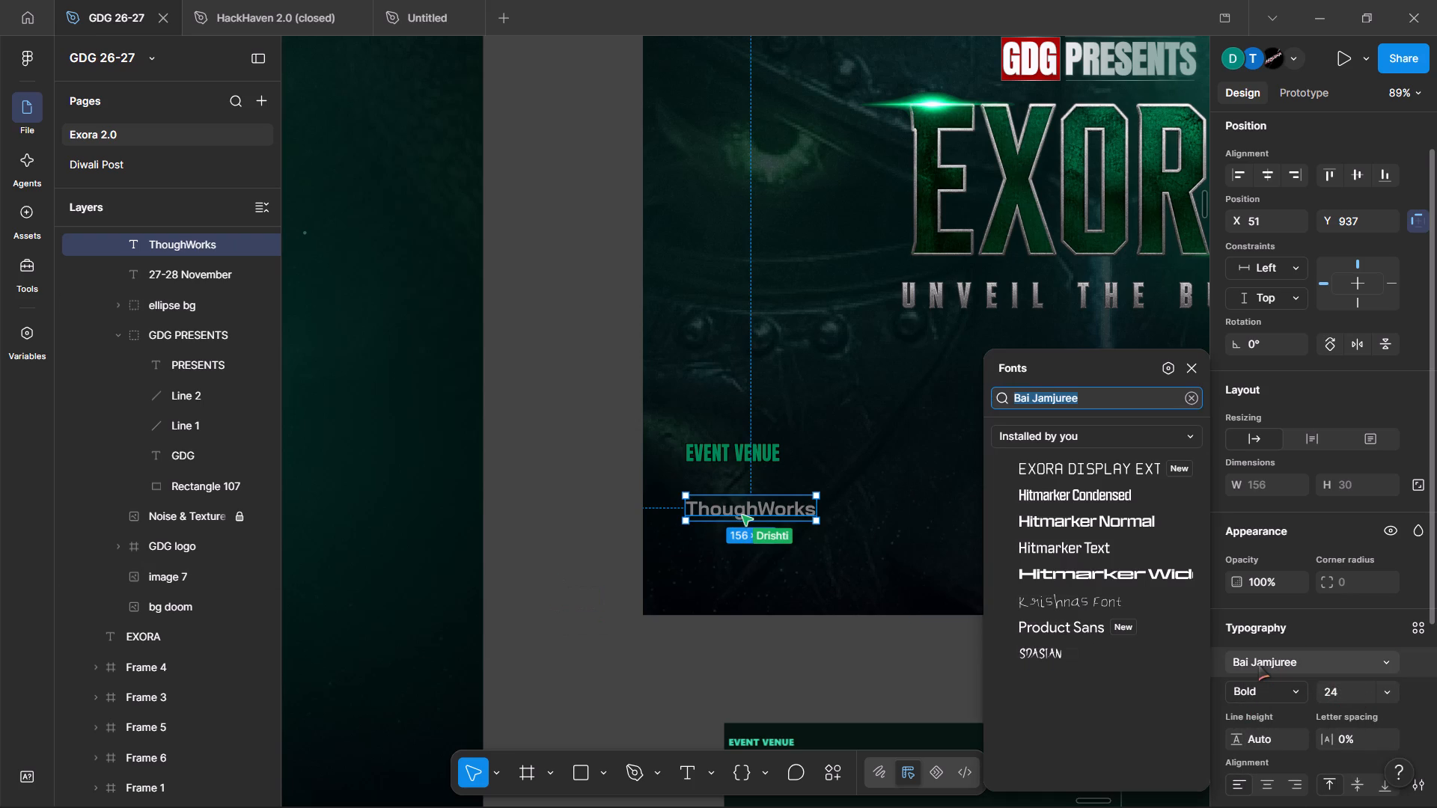
{"action": "type", "text": "anton"}
{"action": "key", "text": "Return"}
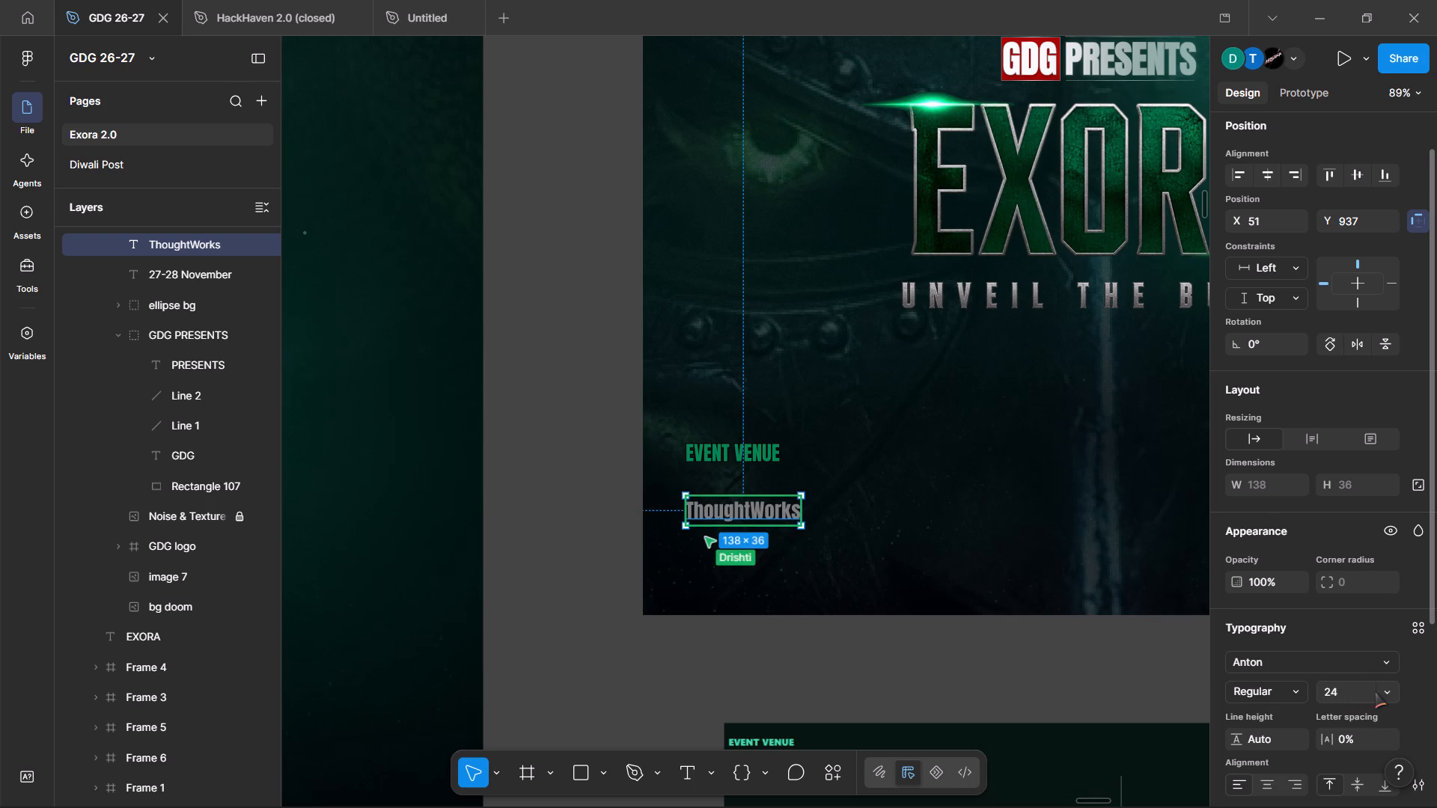
{"action": "double_click", "coordinate": [1330, 689]}
{"action": "type", "text": "28"}
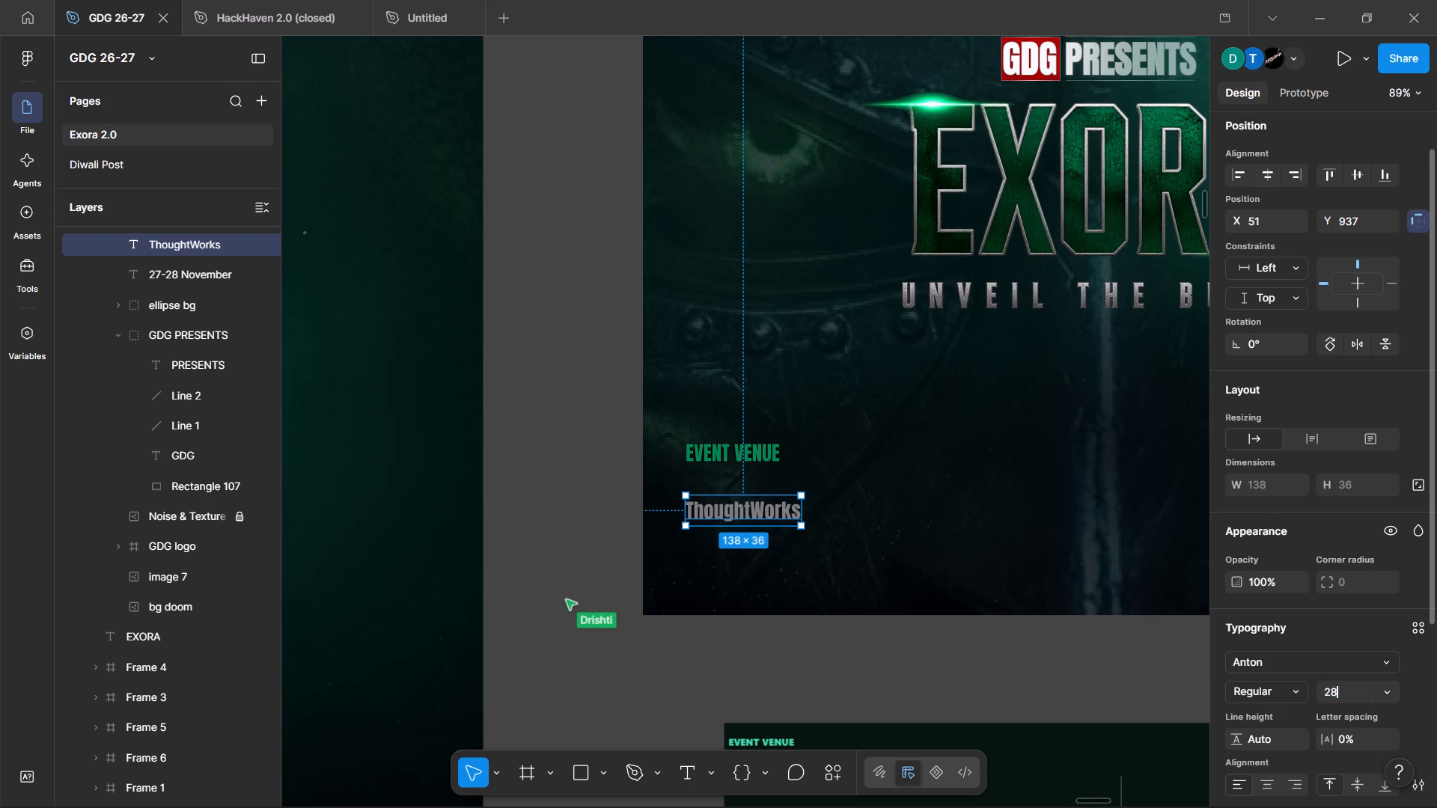
{"action": "key", "text": "Return"}
{"action": "double_click", "coordinate": [1326, 694]}
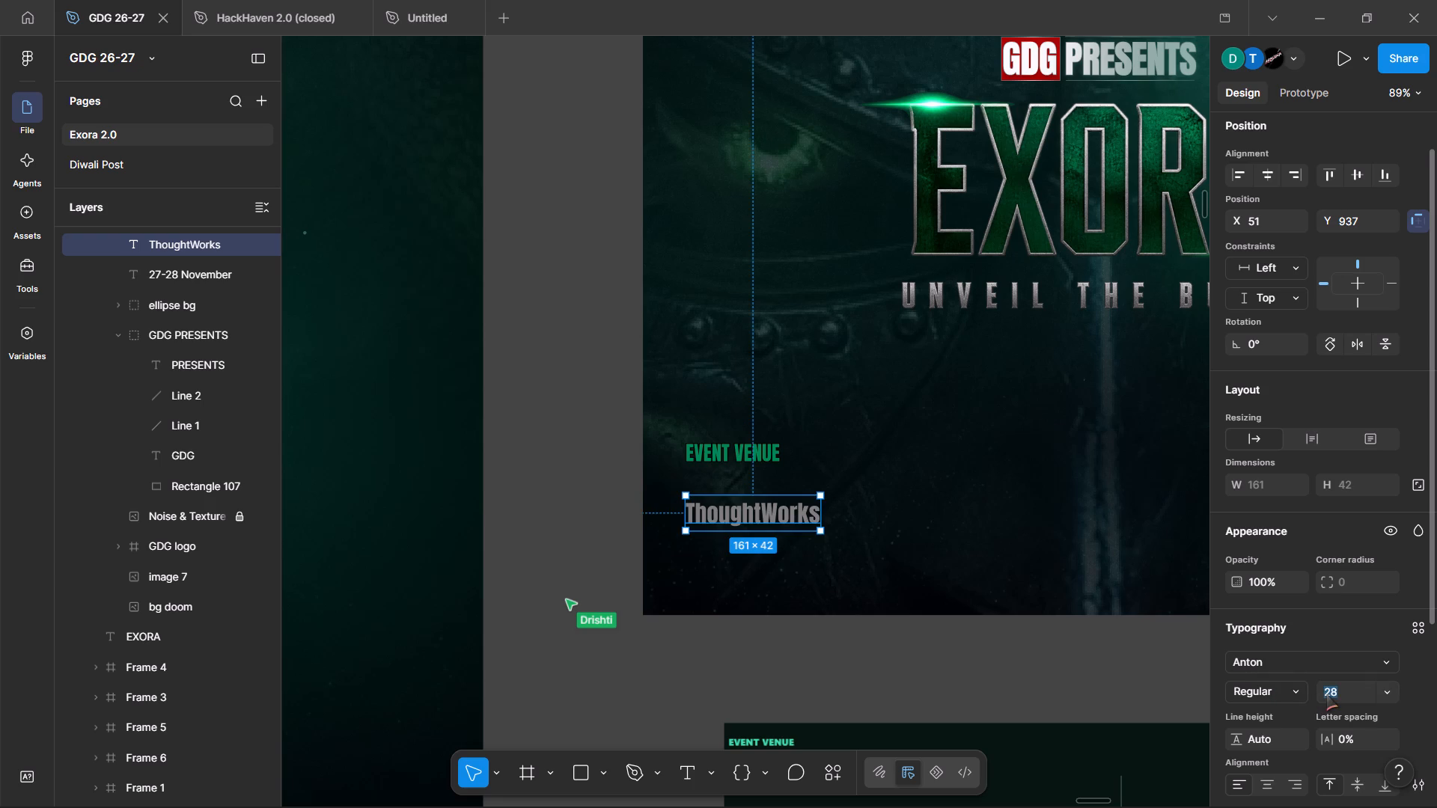
{"action": "type", "text": "32"}
{"action": "key", "text": "Return"}
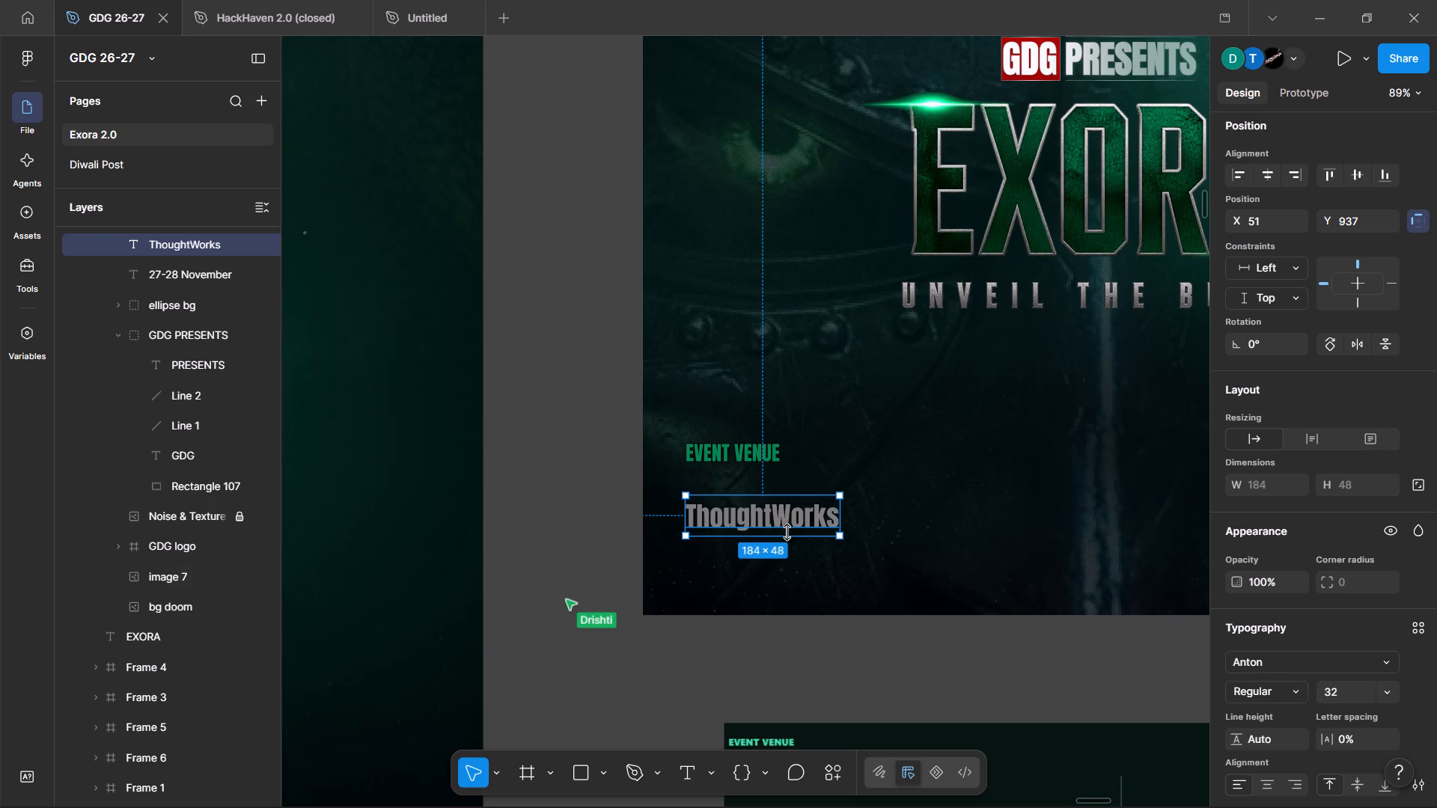
Move the ThoughtWorks text up beneath the EVENT VENUE label, aligned with its left edge at X 51, Y 910.
{"action": "left_click_drag", "start_coordinate": [775, 521], "coordinate": [769, 499]}
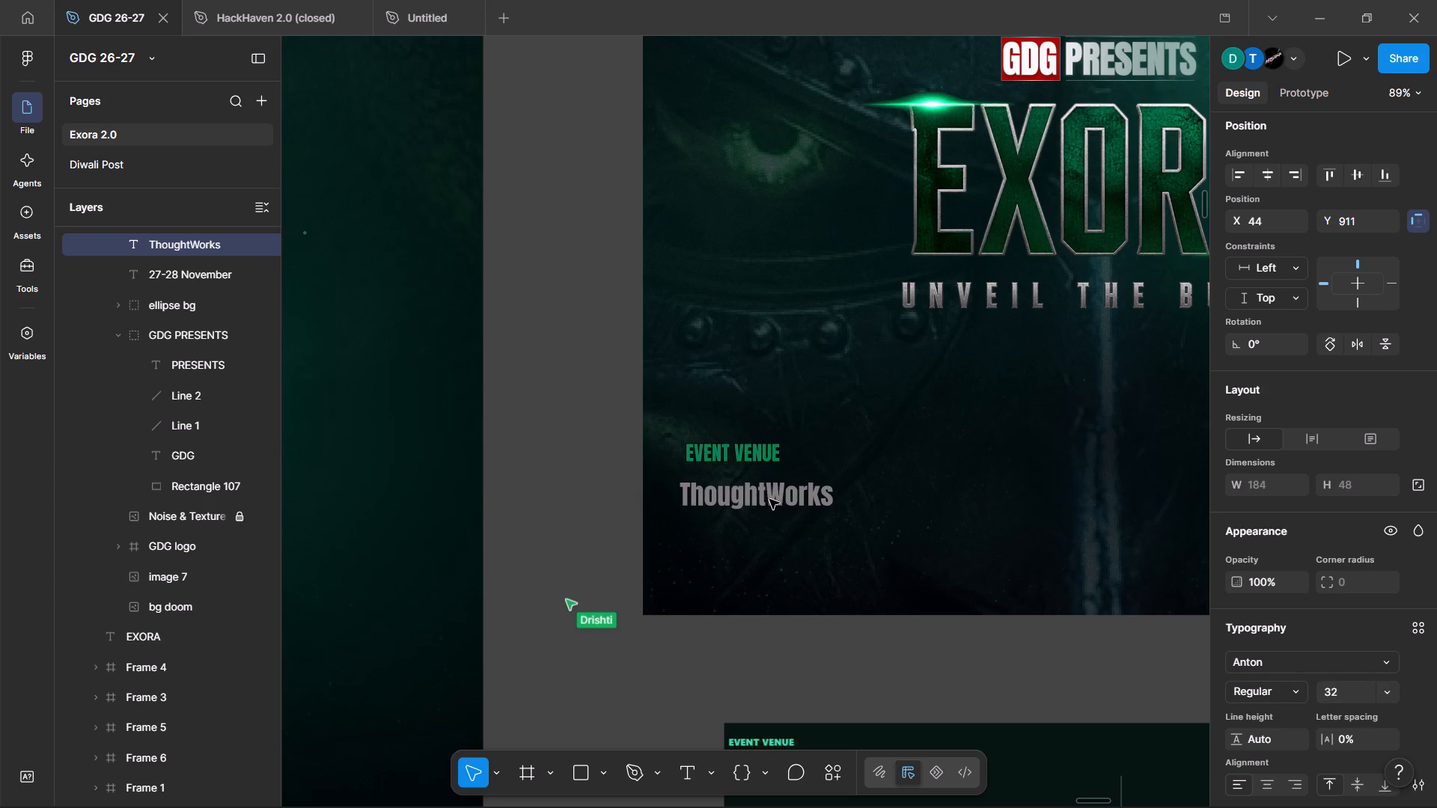
{"action": "left_click_drag", "start_coordinate": [769, 499], "coordinate": [775, 498]}
Change the ThoughtWorks text's fill colour to white FFFFFF.
{"action": "scroll", "coordinate": [775, 498], "scroll_direction": "down", "scroll_amount": 1, "text": "ctrl"}
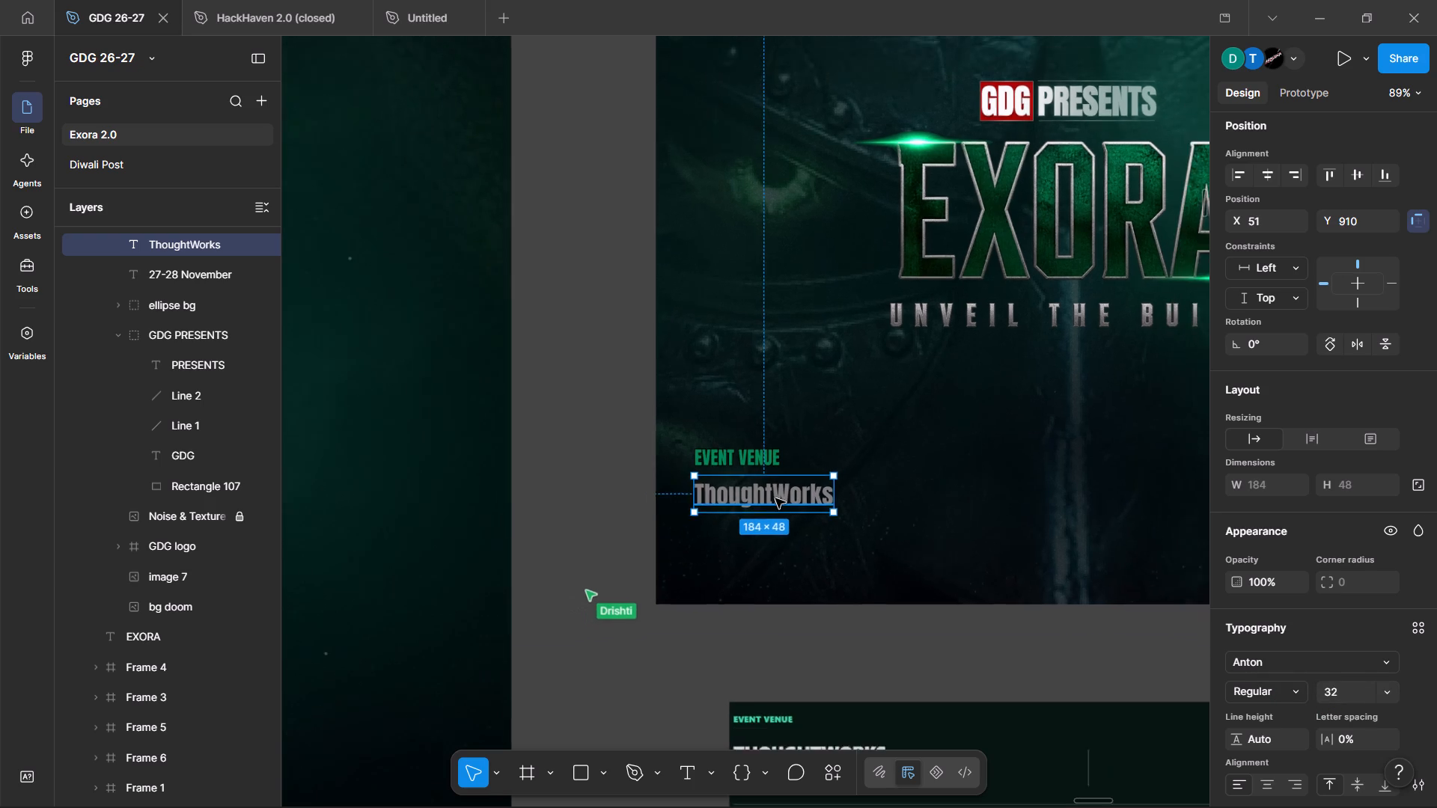
{"action": "scroll", "coordinate": [775, 498], "scroll_direction": "down", "scroll_amount": 1, "text": "ctrl"}
{"action": "scroll", "coordinate": [775, 498], "scroll_direction": "left", "scroll_amount": 1}
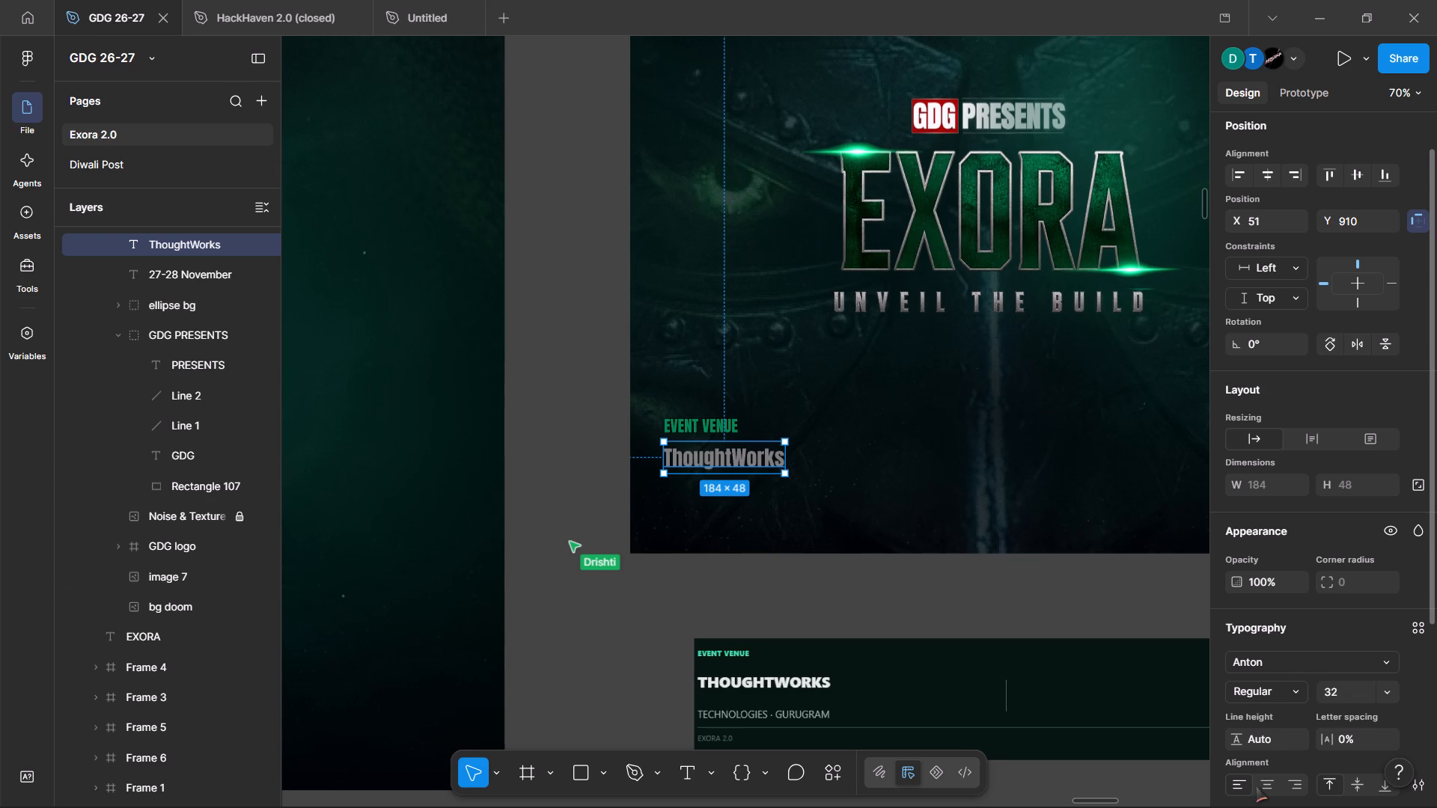
{"action": "scroll", "coordinate": [1289, 716], "scroll_direction": "down", "scroll_amount": 1}
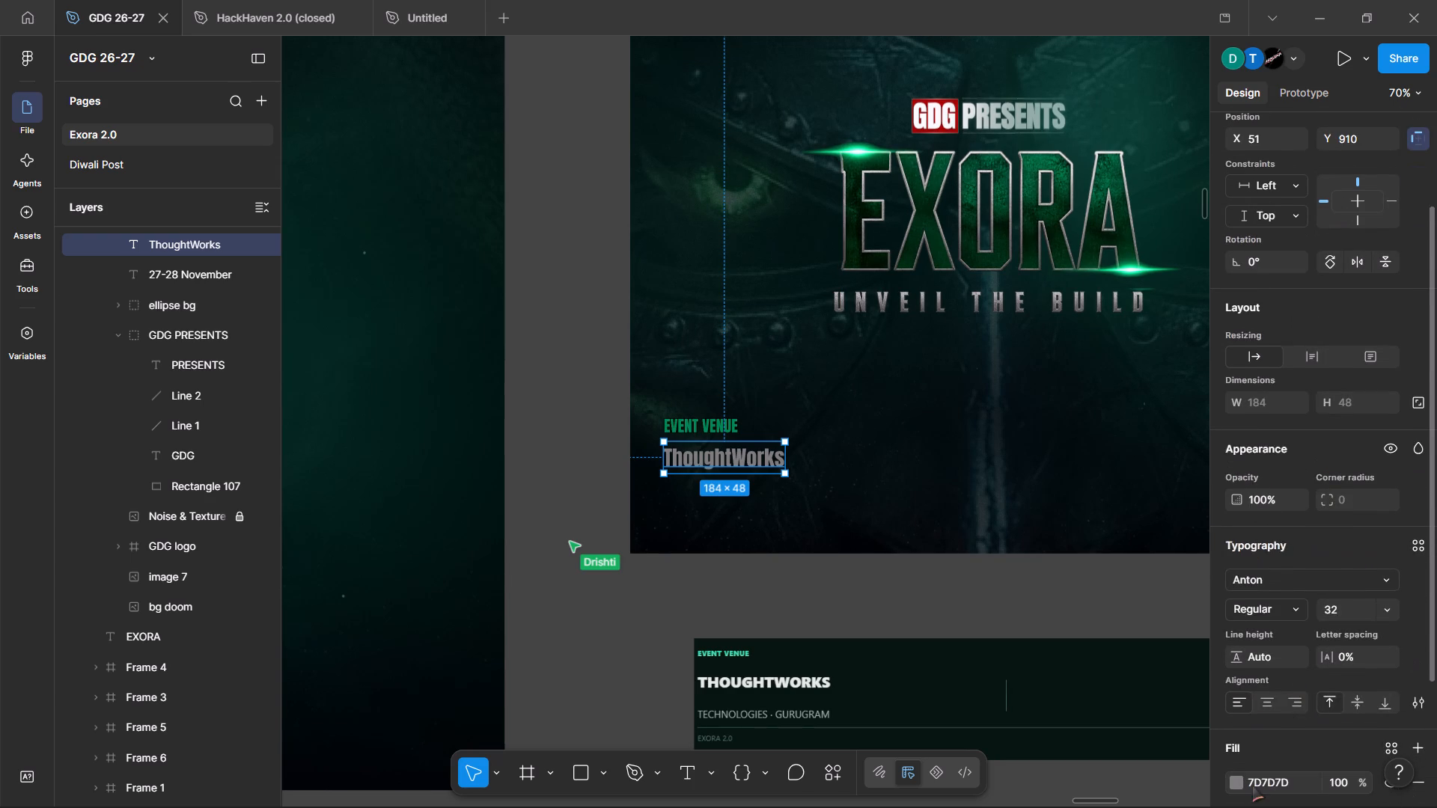
{"action": "left_click", "coordinate": [1237, 783]}
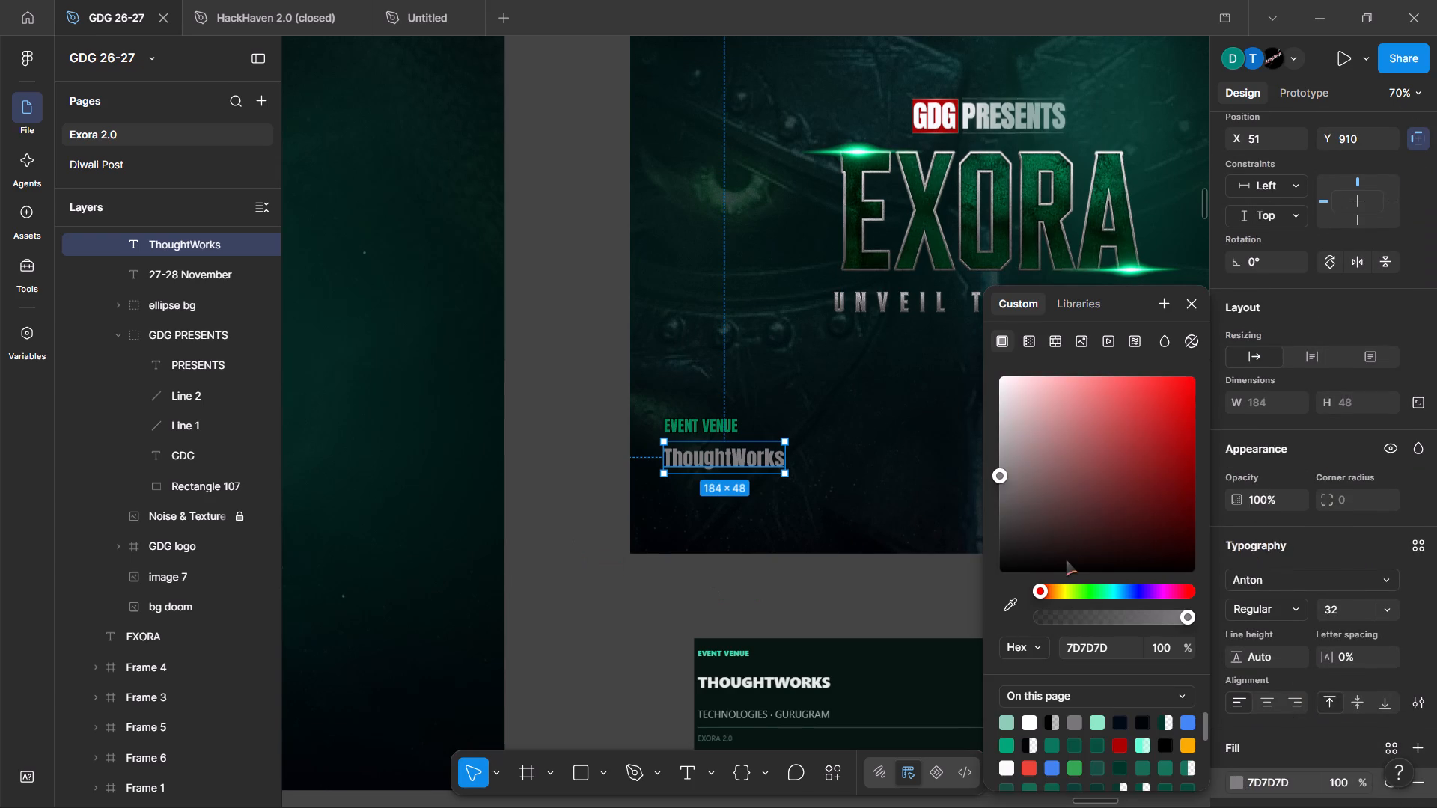
{"action": "left_click_drag", "start_coordinate": [1014, 453], "coordinate": [955, 334]}
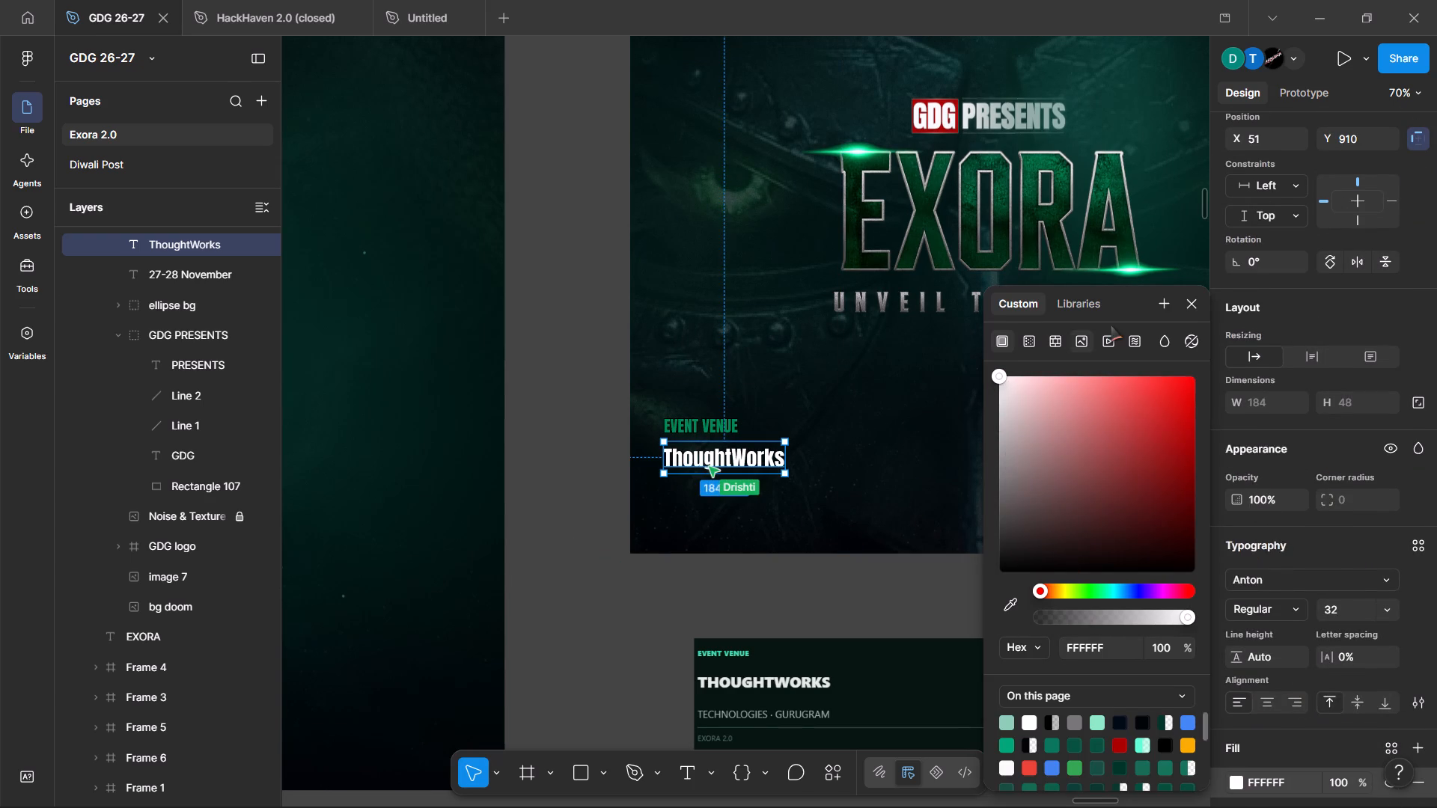
{"action": "left_click", "coordinate": [1186, 299]}
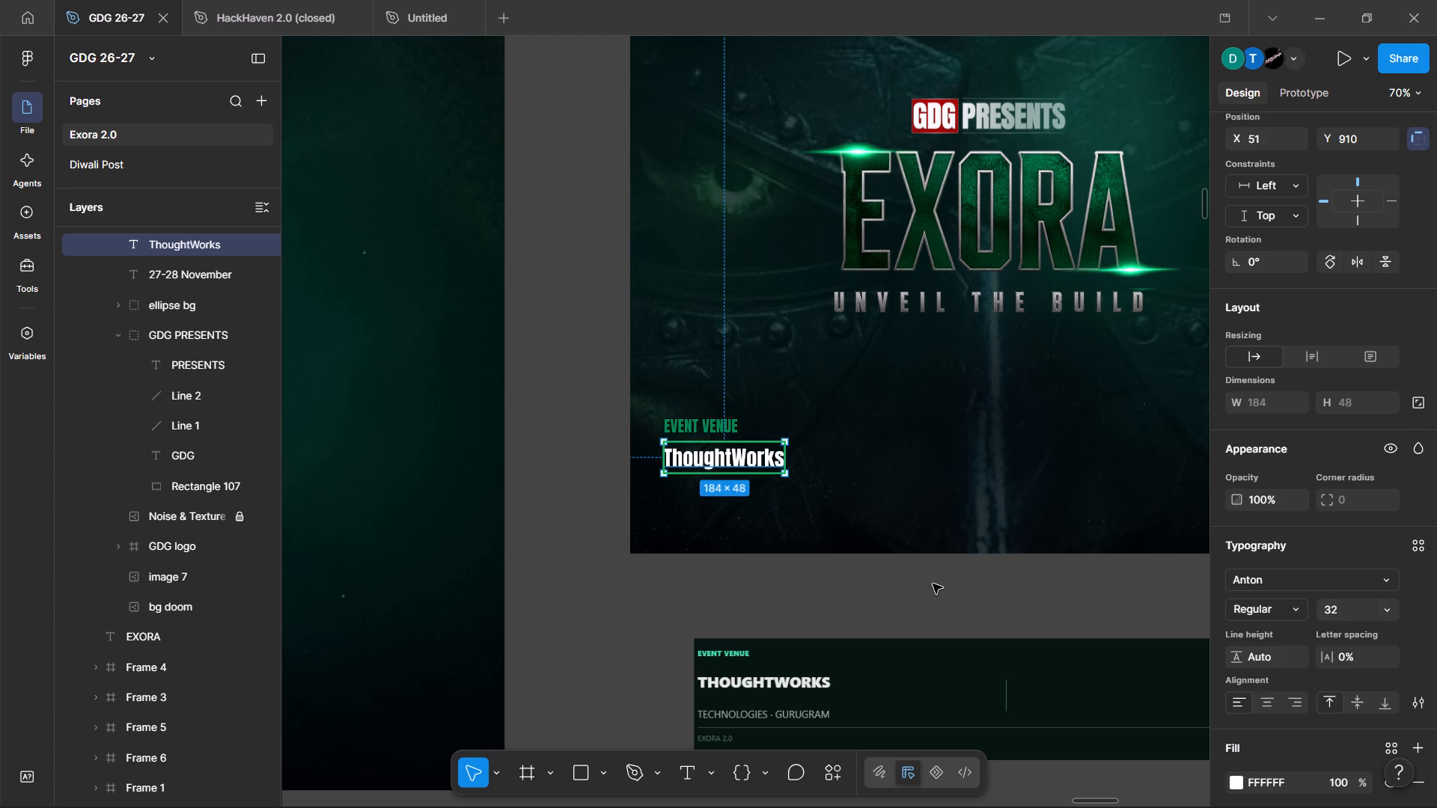
{"action": "left_click", "coordinate": [933, 584]}
Duplicate the ThoughtWorks text directly below itself at X 51, Y 972 and set the copy's font size to 24.
{"action": "scroll", "coordinate": [933, 584], "scroll_direction": "down", "scroll_amount": 1}
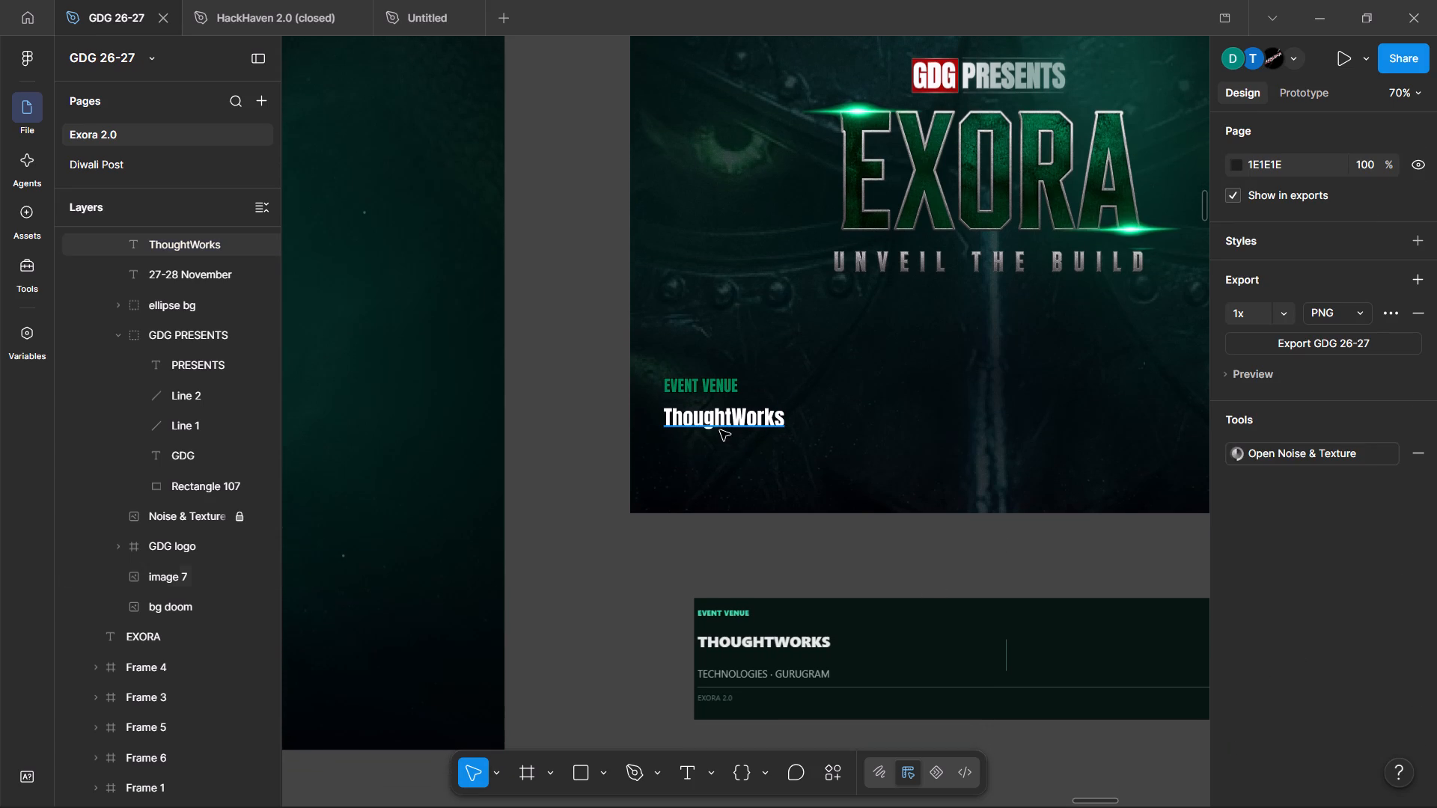
{"action": "left_click_drag", "start_coordinate": [715, 425], "coordinate": [714, 462], "text": "alt"}
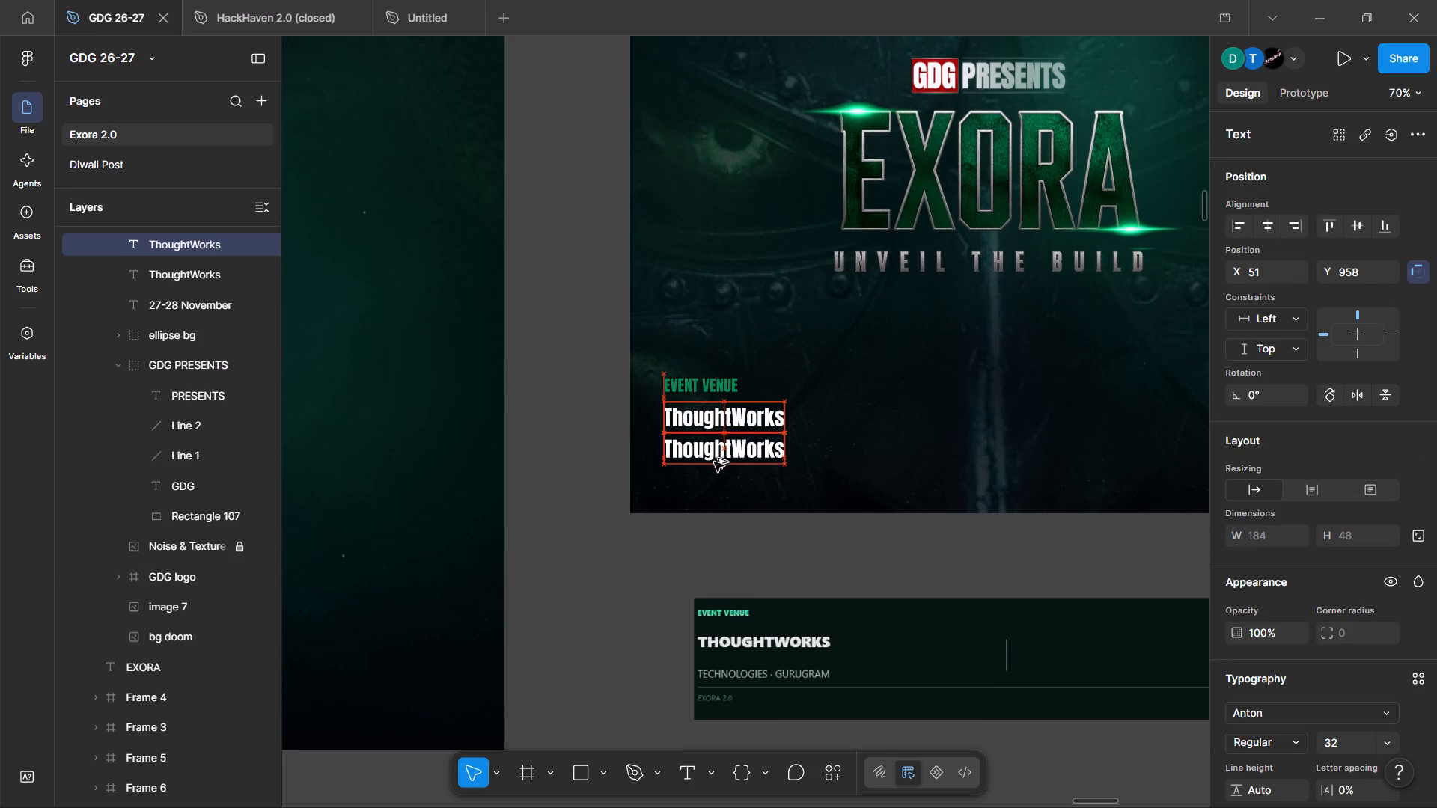
{"action": "left_click_drag", "start_coordinate": [714, 462], "coordinate": [713, 466], "text": "alt"}
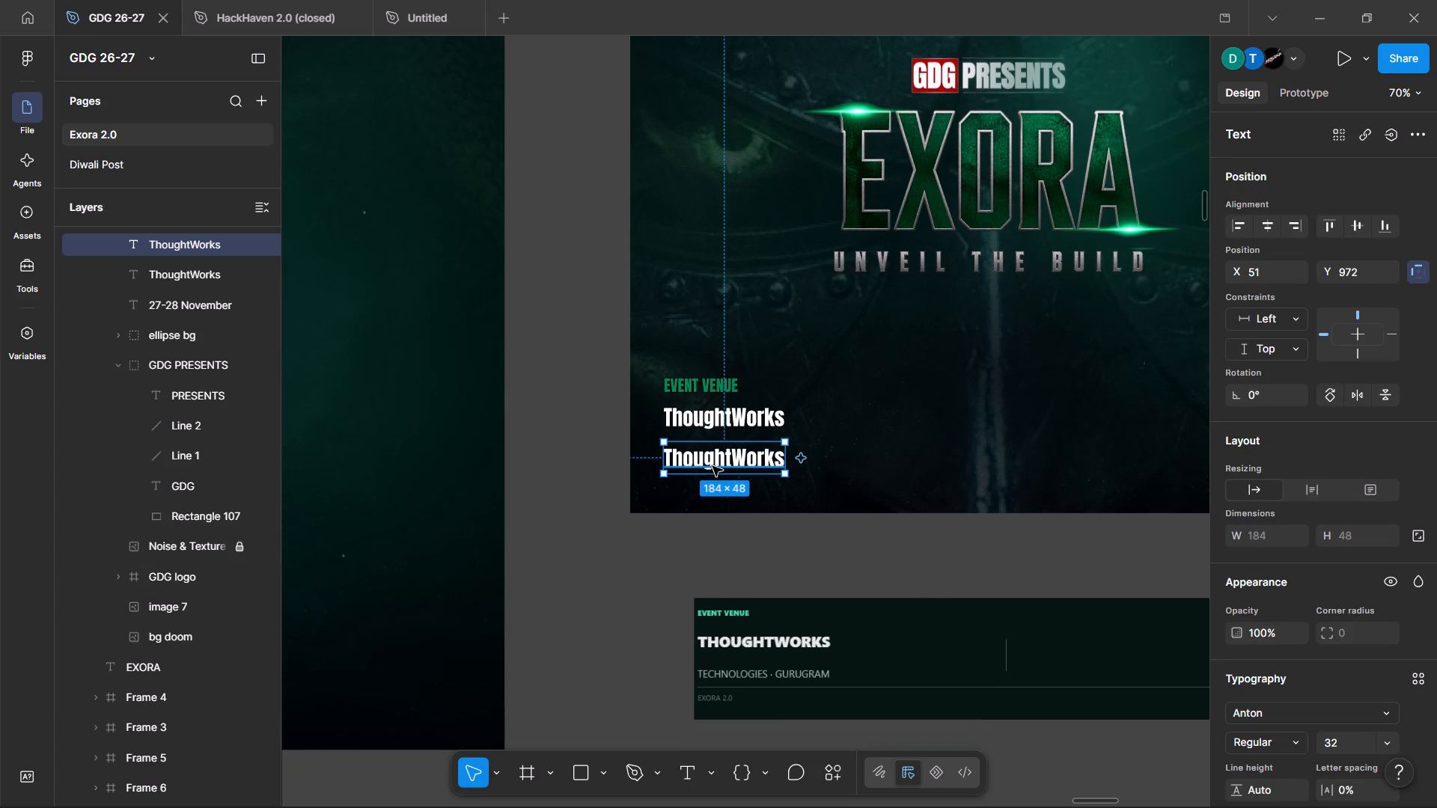
{"action": "left_click", "coordinate": [1339, 738]}
{"action": "type", "text": "24"}
{"action": "key", "text": "Return"}
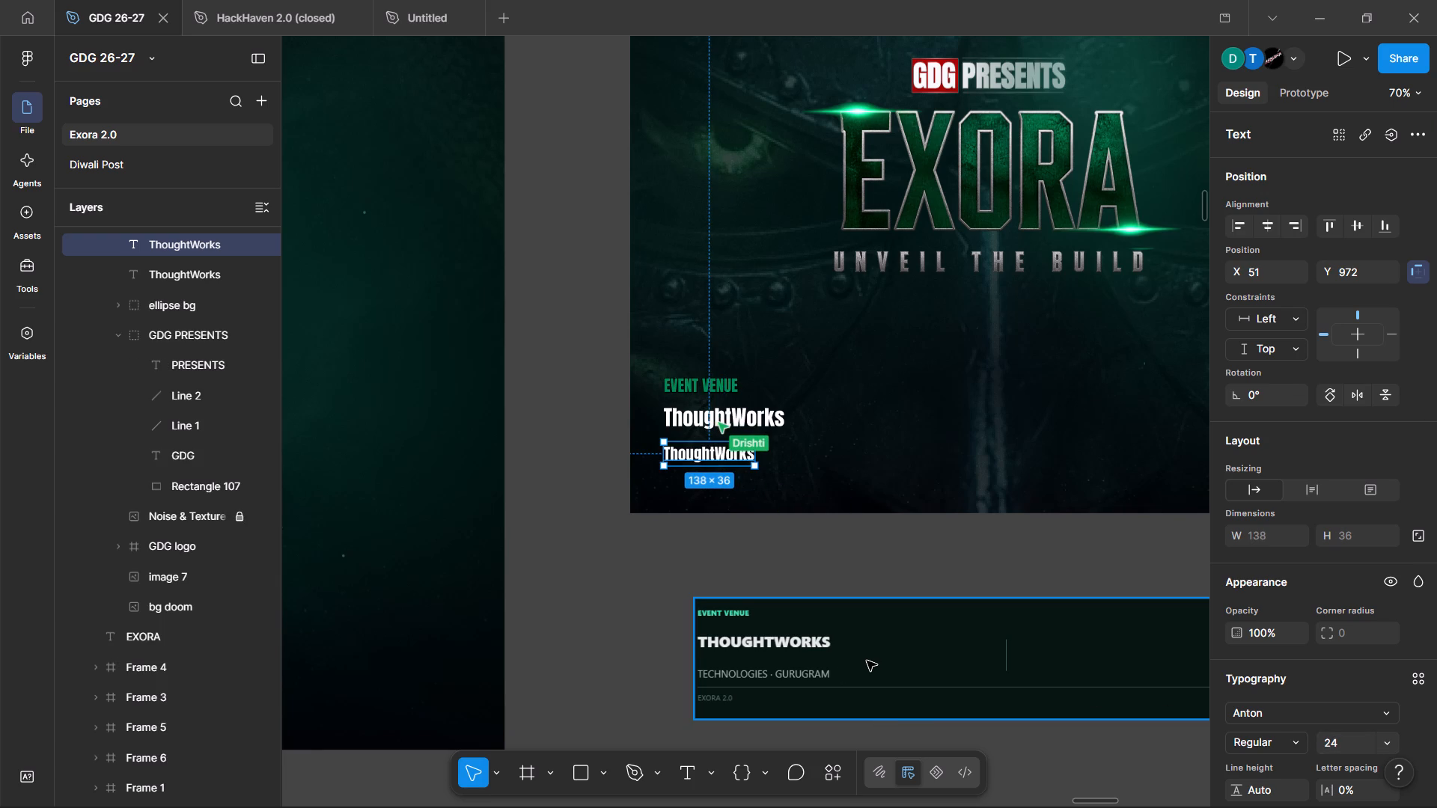
Extend the size 32 ThoughtWorks text to read "ThoughtWorks Technologies".
{"action": "left_click", "coordinate": [777, 429]}
{"action": "double_click", "coordinate": [777, 429]}
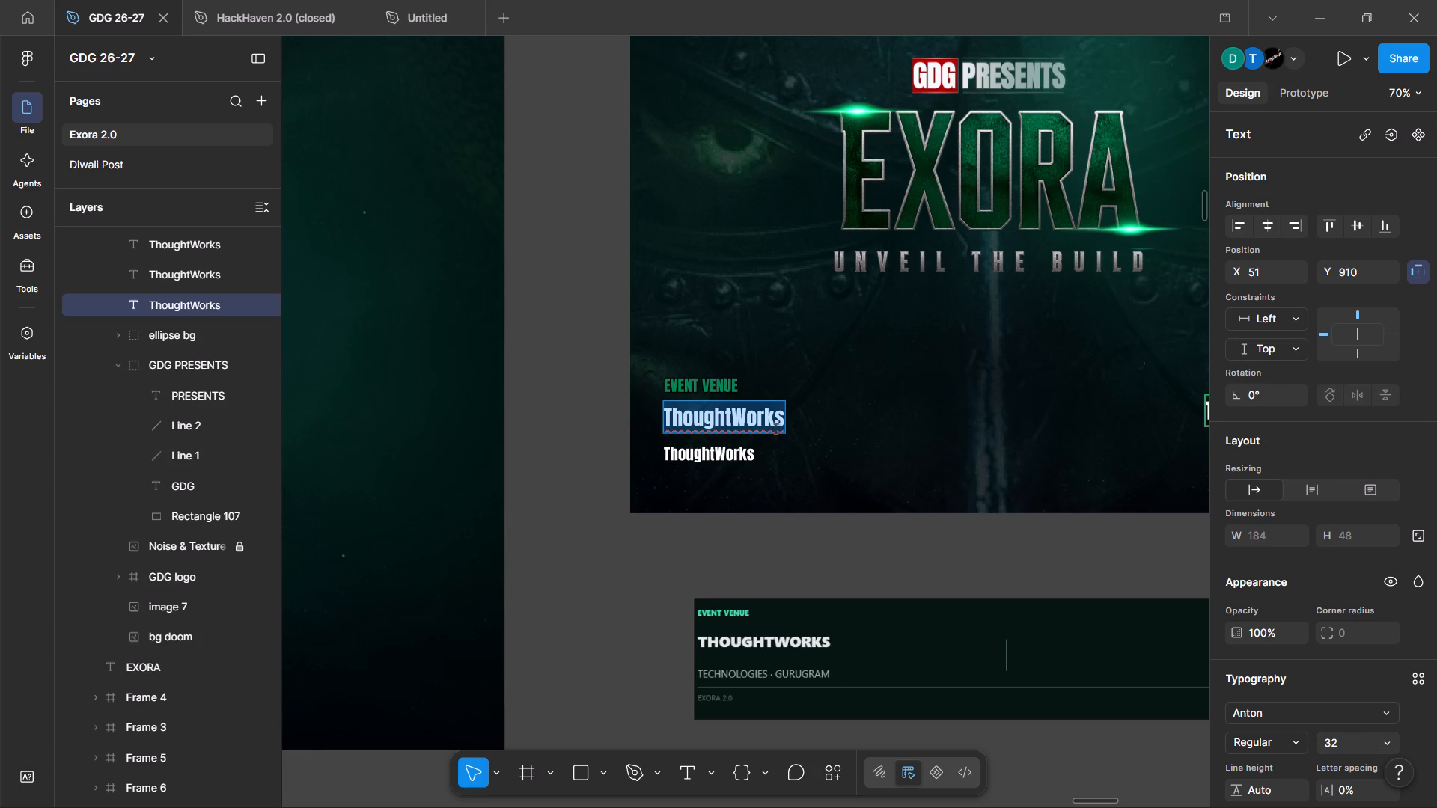
{"action": "left_click", "coordinate": [780, 427]}
{"action": "key", "text": "space"}
{"action": "type", "text": "TEc"}
{"action": "key", "text": "BackSpace"}
{"action": "key", "text": "BackSpace"}
{"action": "key", "text": "e"}
{"action": "type", "text": "chnologies"}
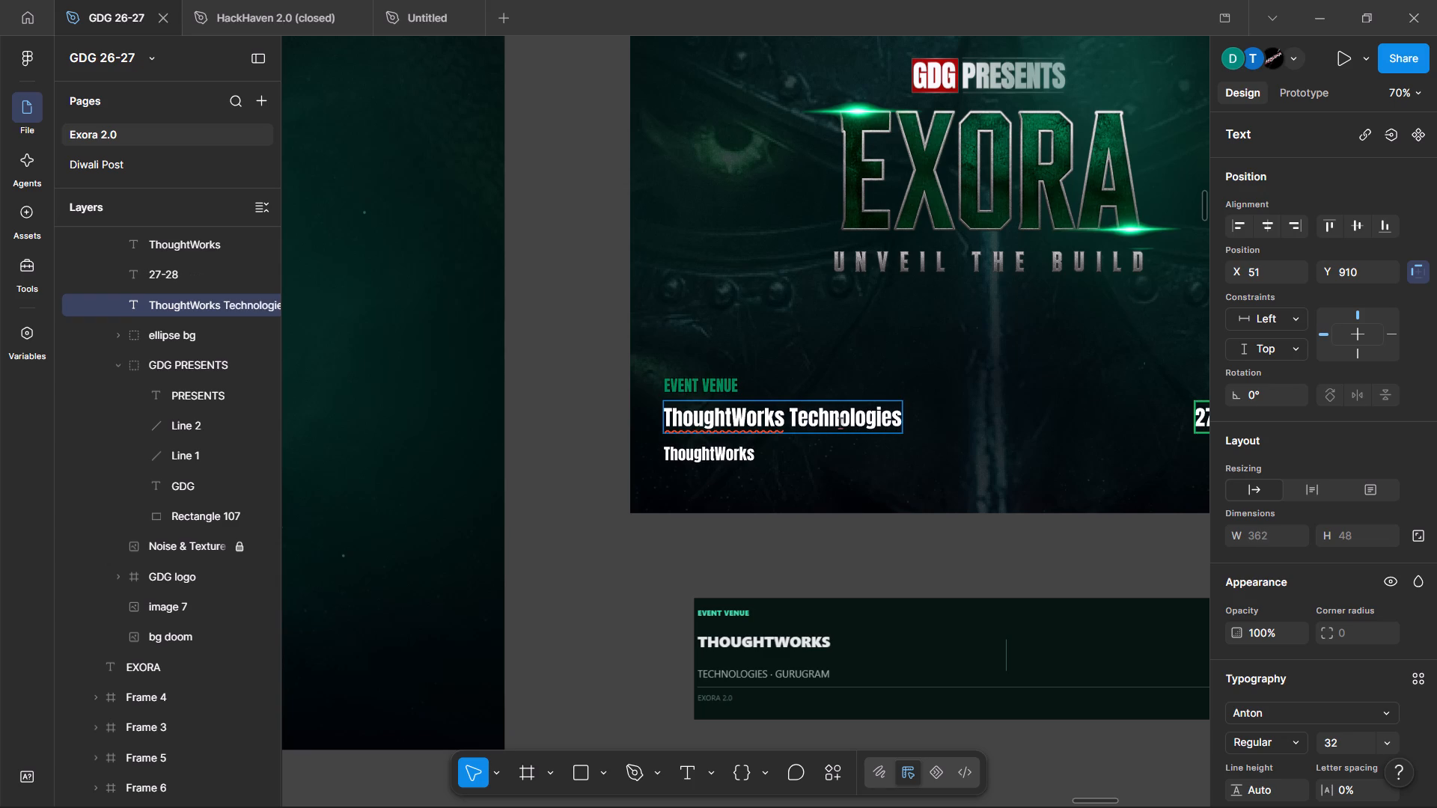
{"action": "left_click", "coordinate": [835, 536]}
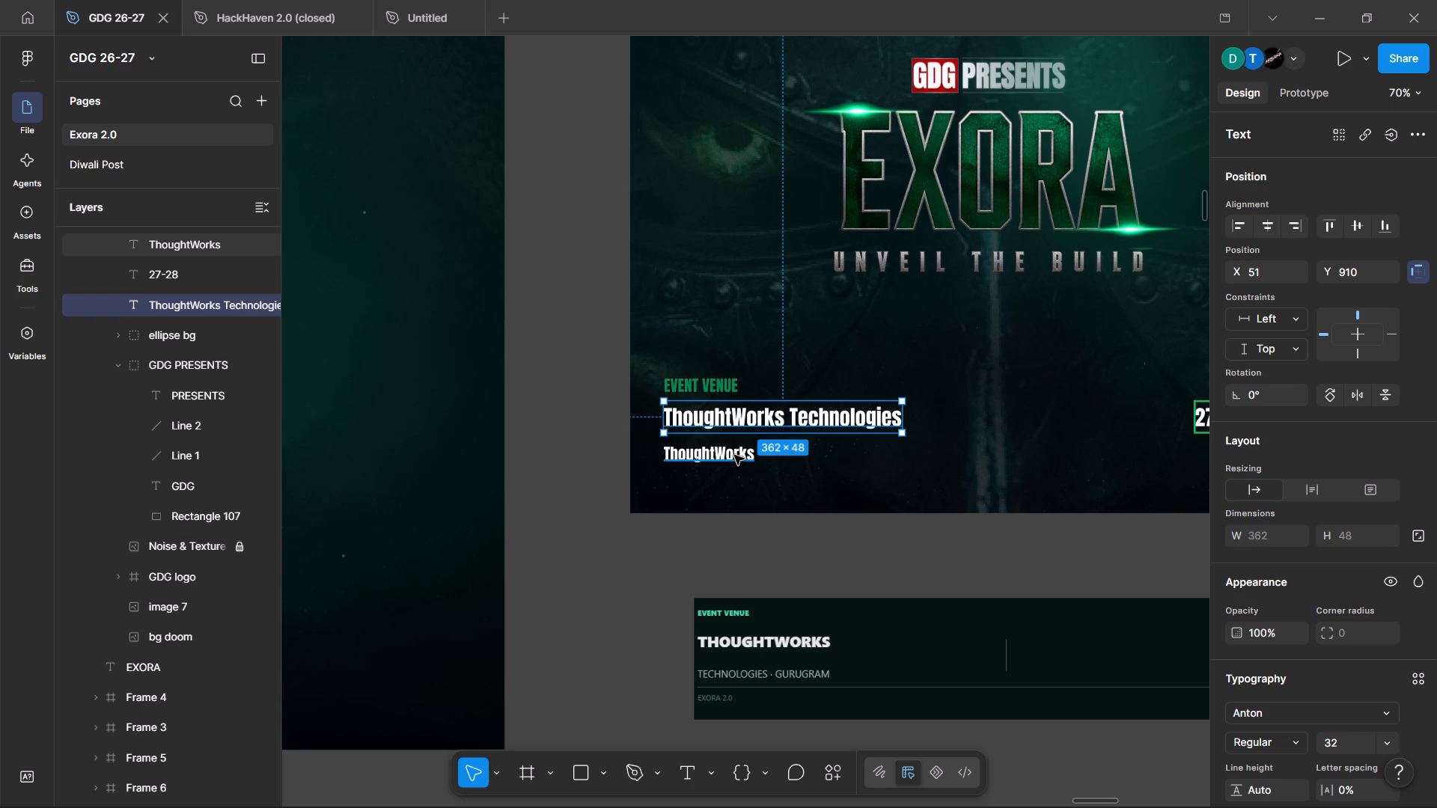
Replace the wording of the smaller ThoughtWorks copy with "GURUGRAM".
{"action": "double_click", "coordinate": [734, 455]}
{"action": "type", "text": "GU"}
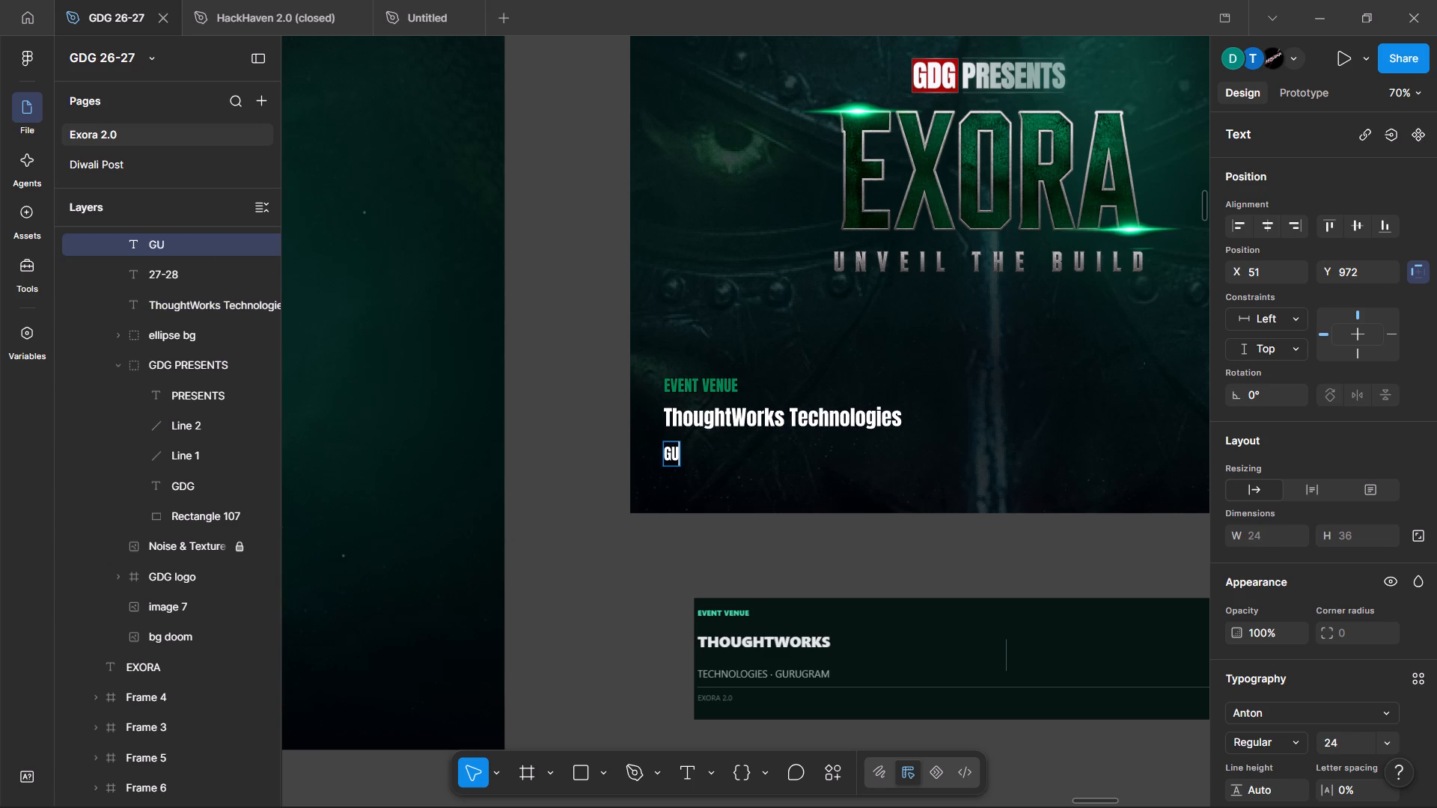
{"action": "type", "text": "RUGRAM"}
{"action": "left_click", "coordinate": [626, 504]}
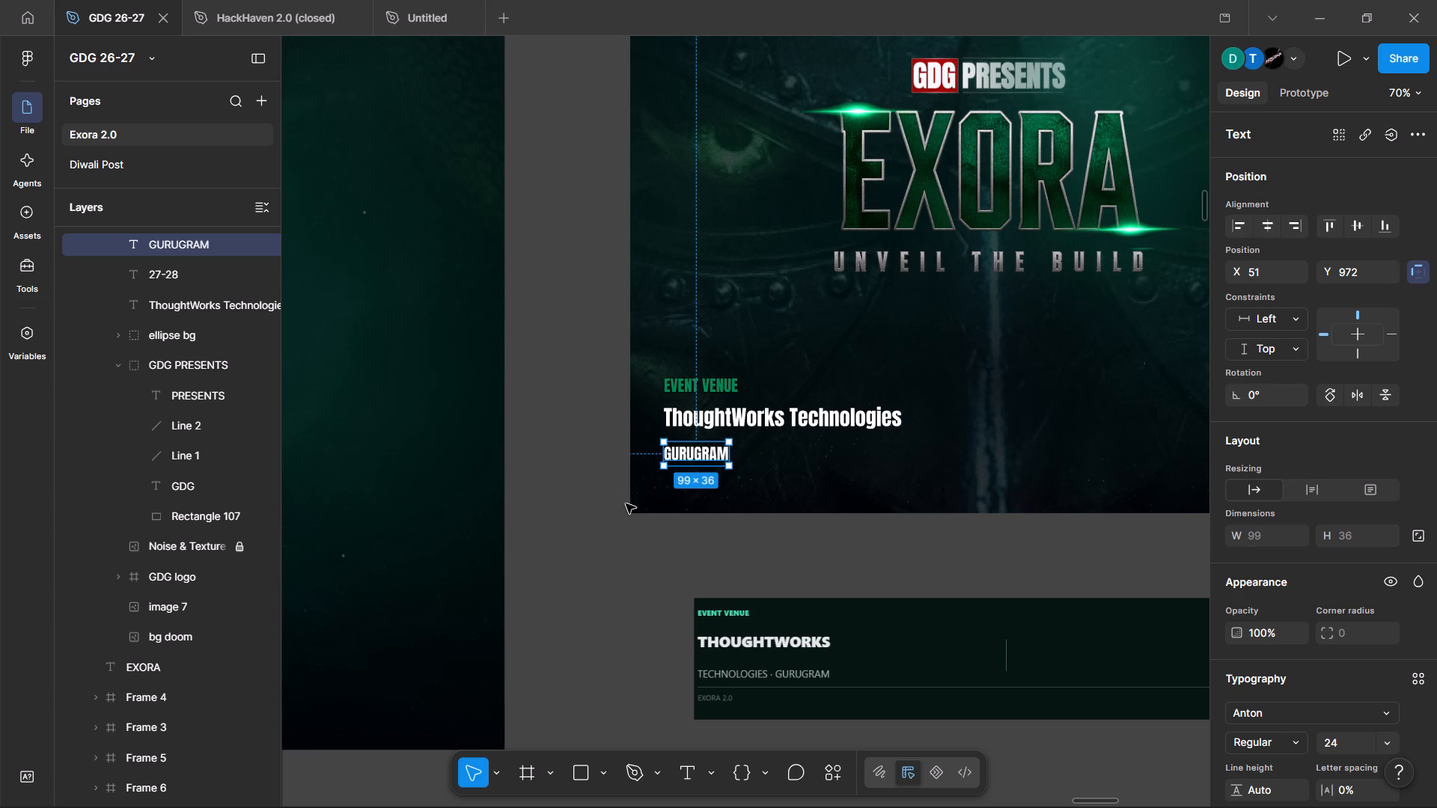
Nudge the GURUGRAM text slightly upward, closer to the ThoughtWorks Technologies line.
{"action": "scroll", "coordinate": [772, 498], "scroll_direction": "down", "scroll_amount": 1, "text": "ctrl"}
{"action": "scroll", "coordinate": [772, 498], "scroll_direction": "left", "scroll_amount": 1}
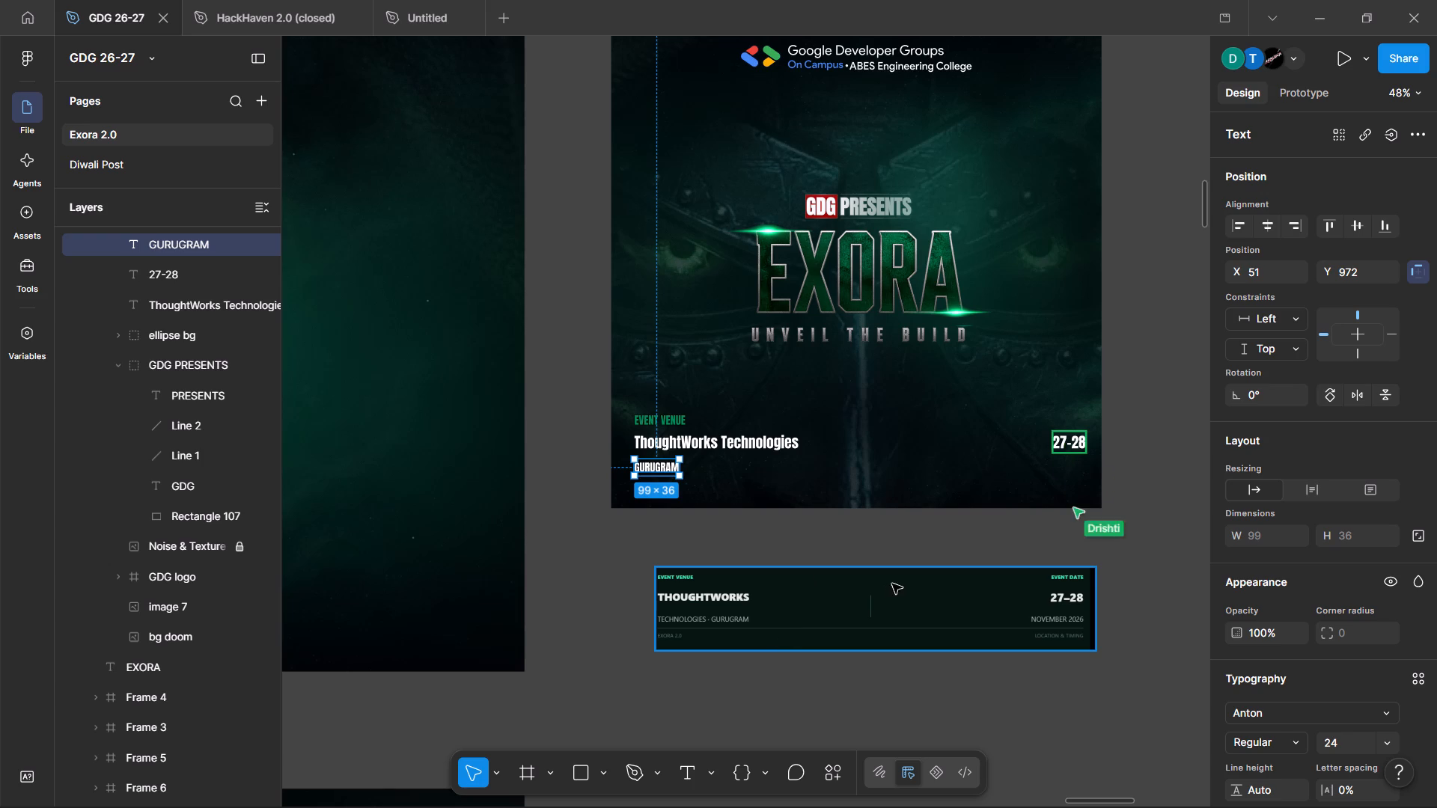
{"action": "left_click", "coordinate": [826, 555]}
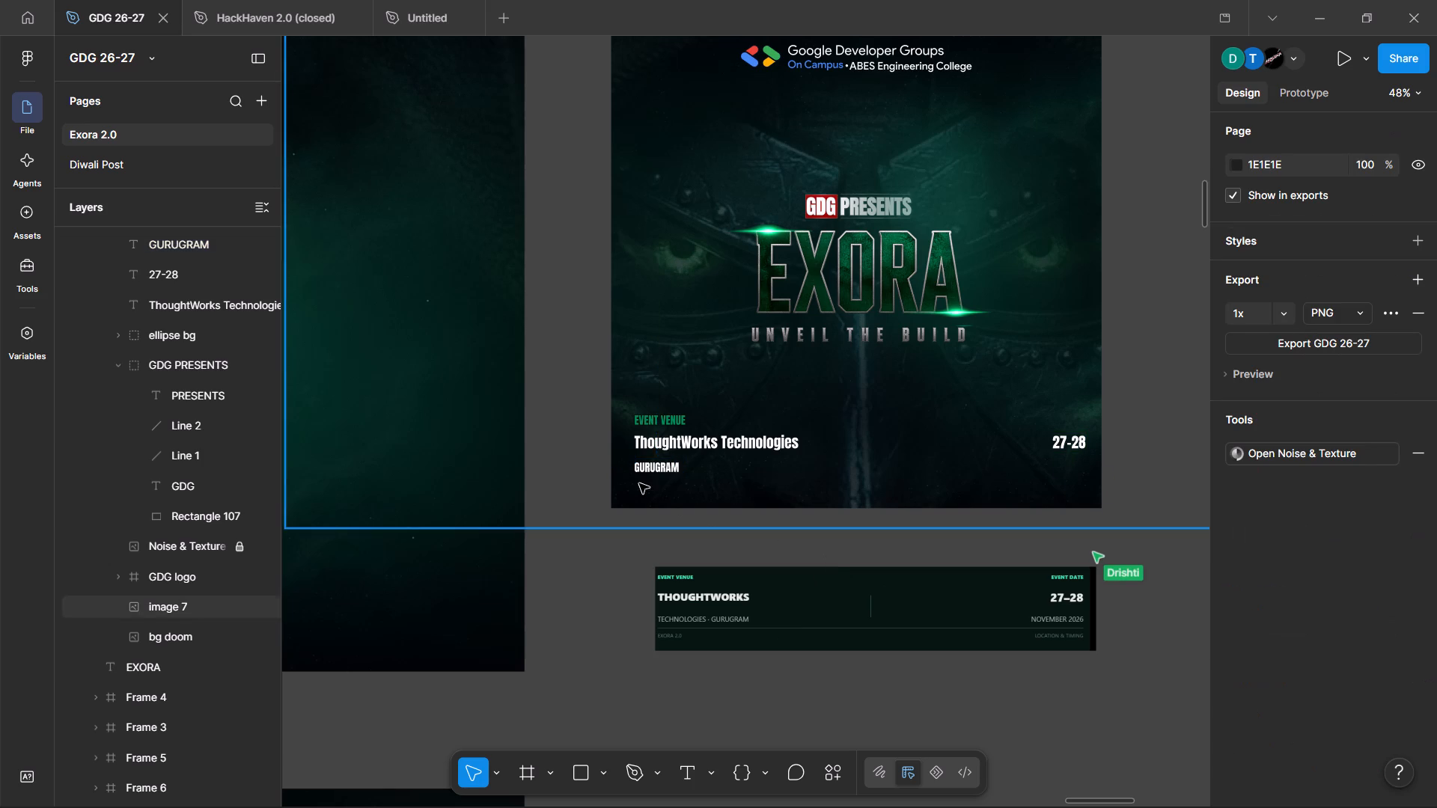
{"action": "left_click", "coordinate": [668, 474]}
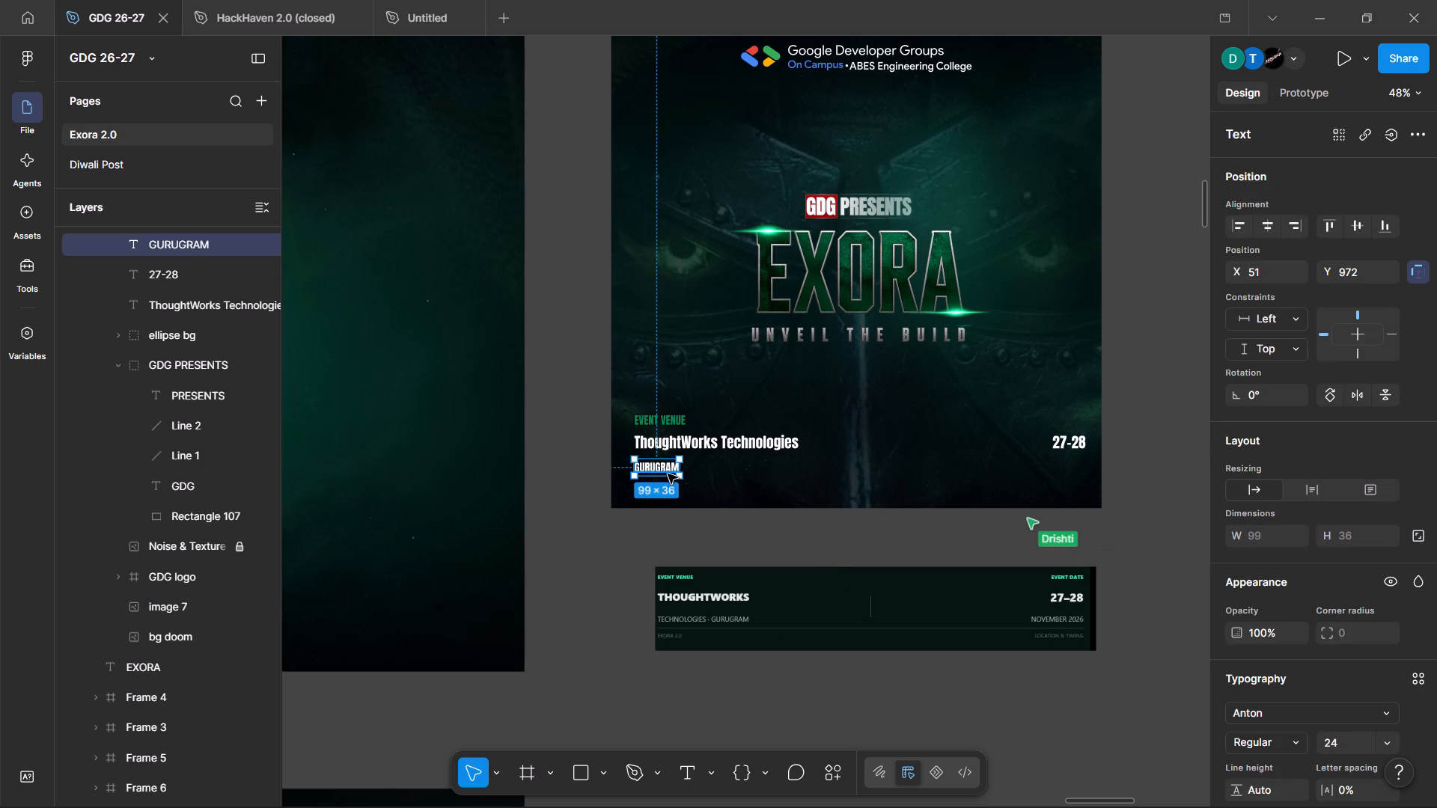
{"action": "key", "text": "Up"}
{"action": "key", "text": "Up"}
{"action": "left_click", "coordinate": [603, 535]}
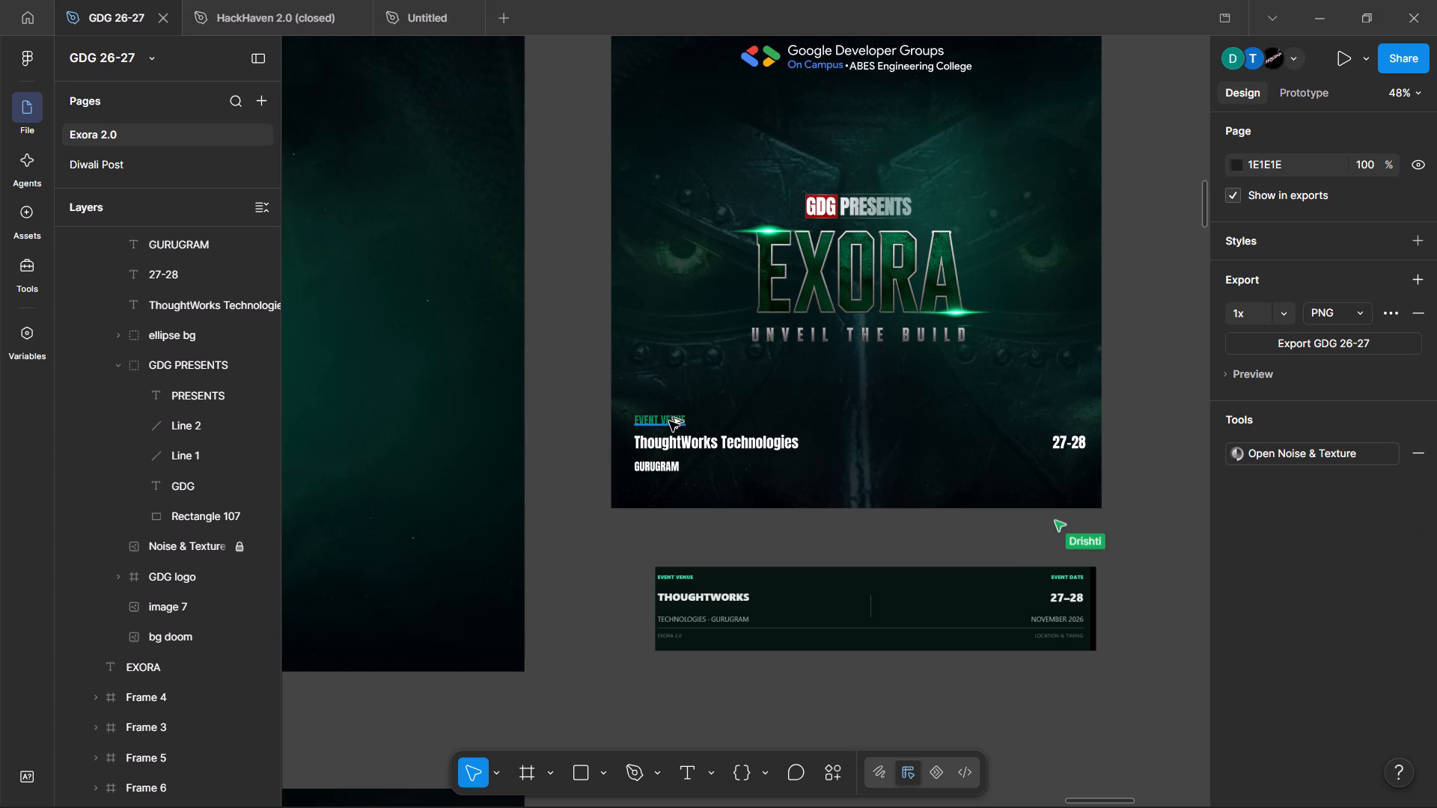
Duplicate the EVENT VENUE label across to above the 27-28 text, placing the copy at X 931, Y 868.
{"action": "left_click_drag", "start_coordinate": [669, 421], "coordinate": [1063, 415], "text": "alt+shift"}
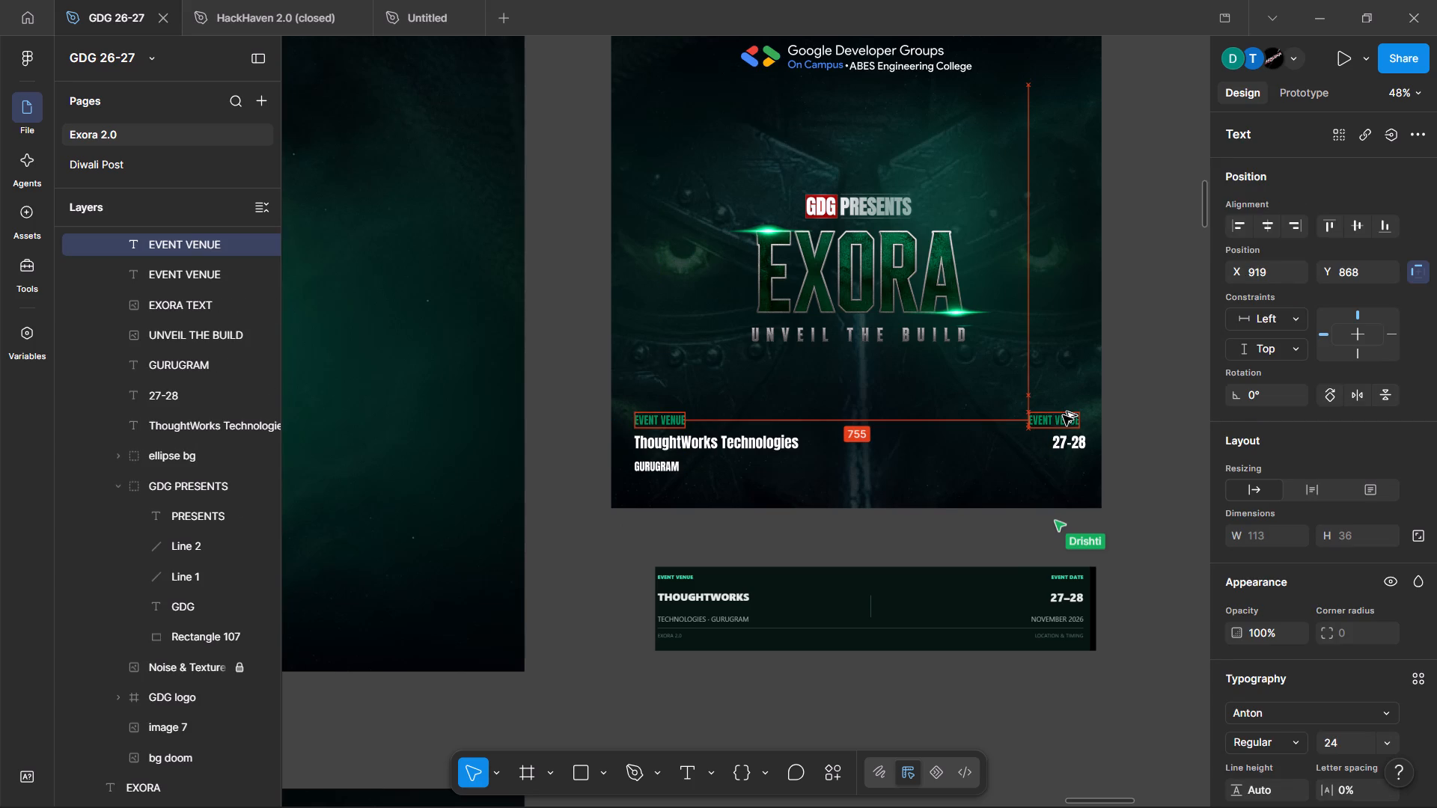
{"action": "left_click_drag", "start_coordinate": [1063, 415], "coordinate": [1068, 414], "text": "alt+shift"}
Change the wording of the copied label above 27-28 to "EVENT DATE".
{"action": "double_click", "coordinate": [1068, 414]}
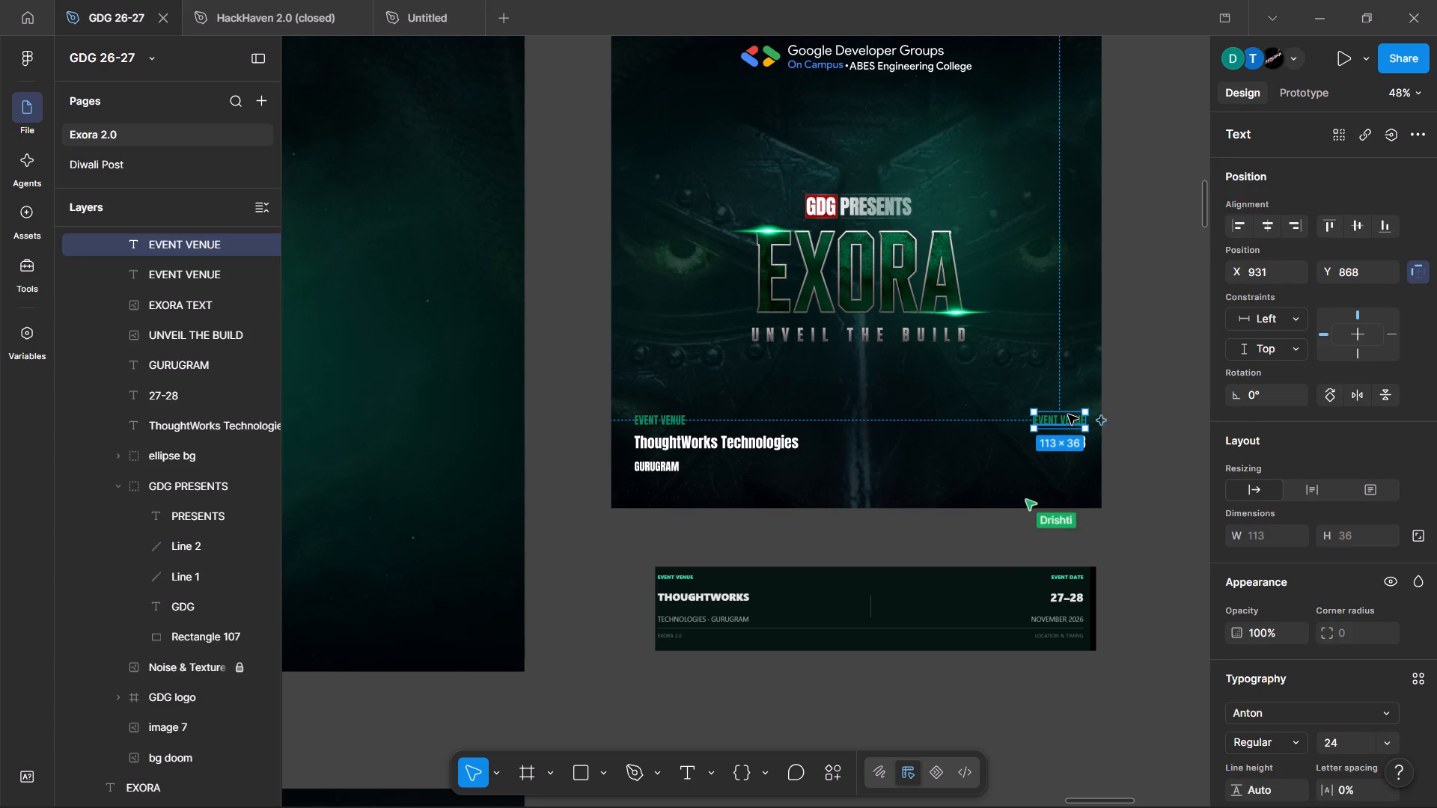
{"action": "scroll", "coordinate": [1068, 414], "scroll_direction": "up", "scroll_amount": 4, "text": "ctrl"}
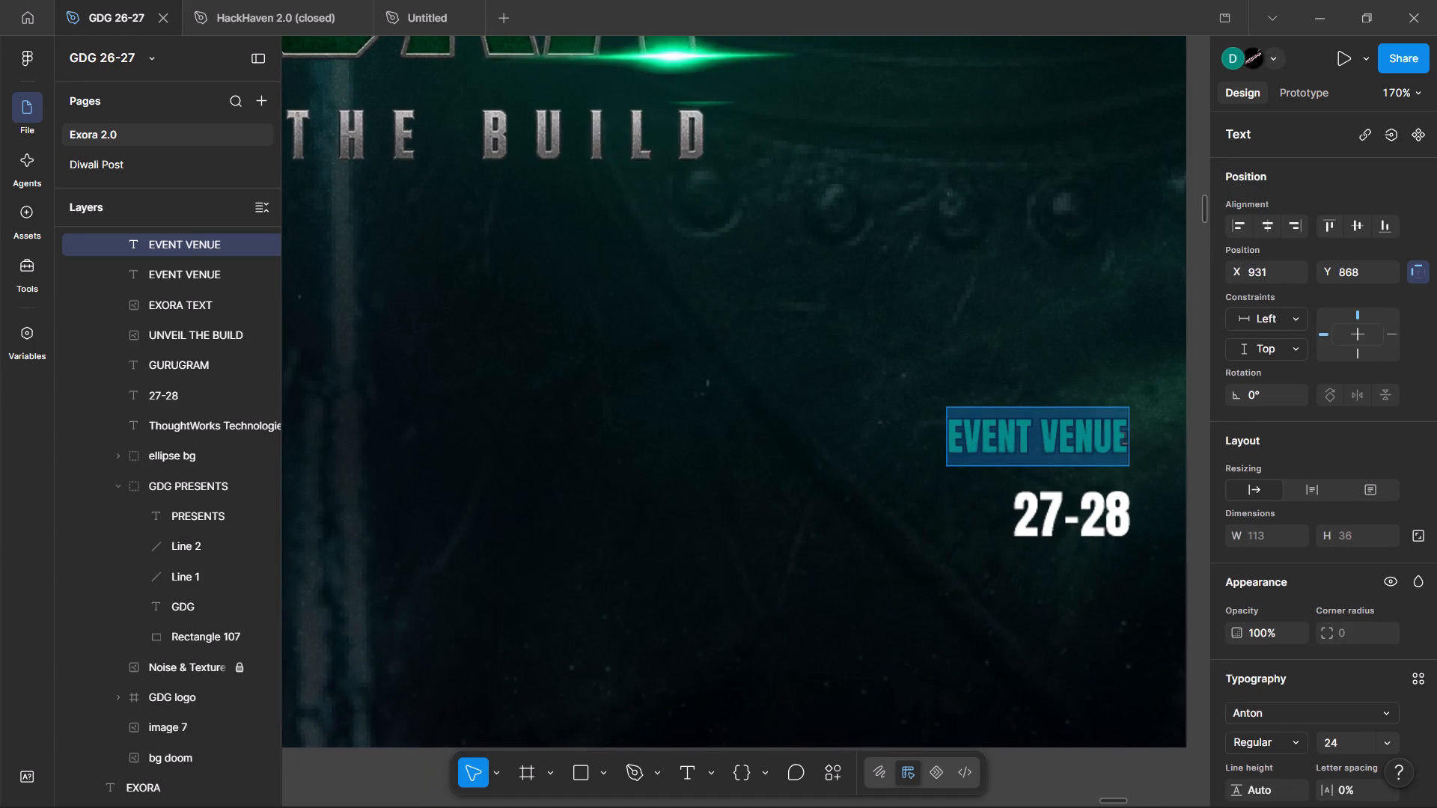
{"action": "left_click", "coordinate": [1126, 438]}
{"action": "key", "text": "BackSpace"}
{"action": "key", "text": "BackSpace"}
{"action": "key", "text": "BackSpace"}
{"action": "key", "text": "BackSpace"}
{"action": "key", "text": "BackSpace"}
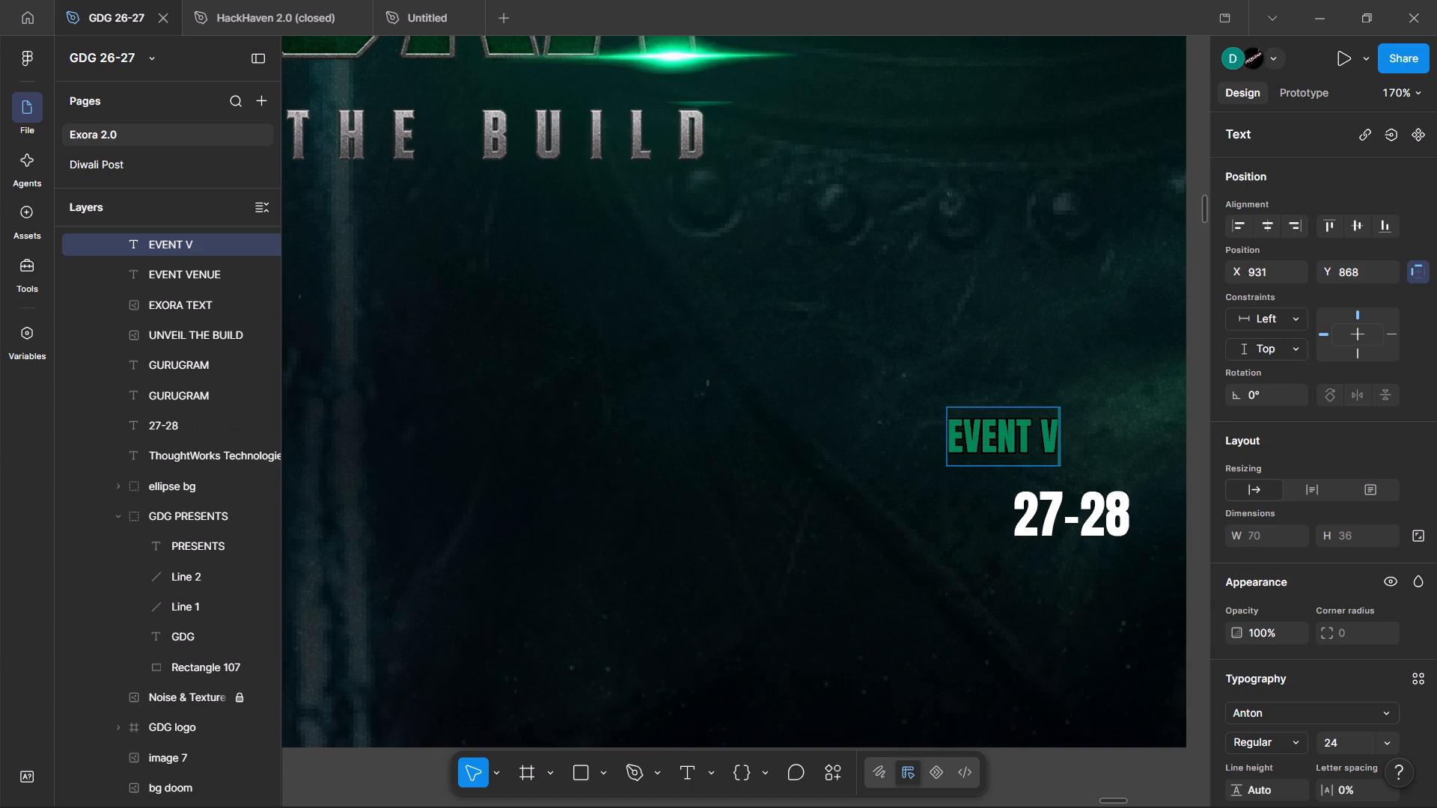
{"action": "type", "text": "Dat"}
{"action": "key", "text": "BackSpace"}
{"action": "key", "text": "BackSpace"}
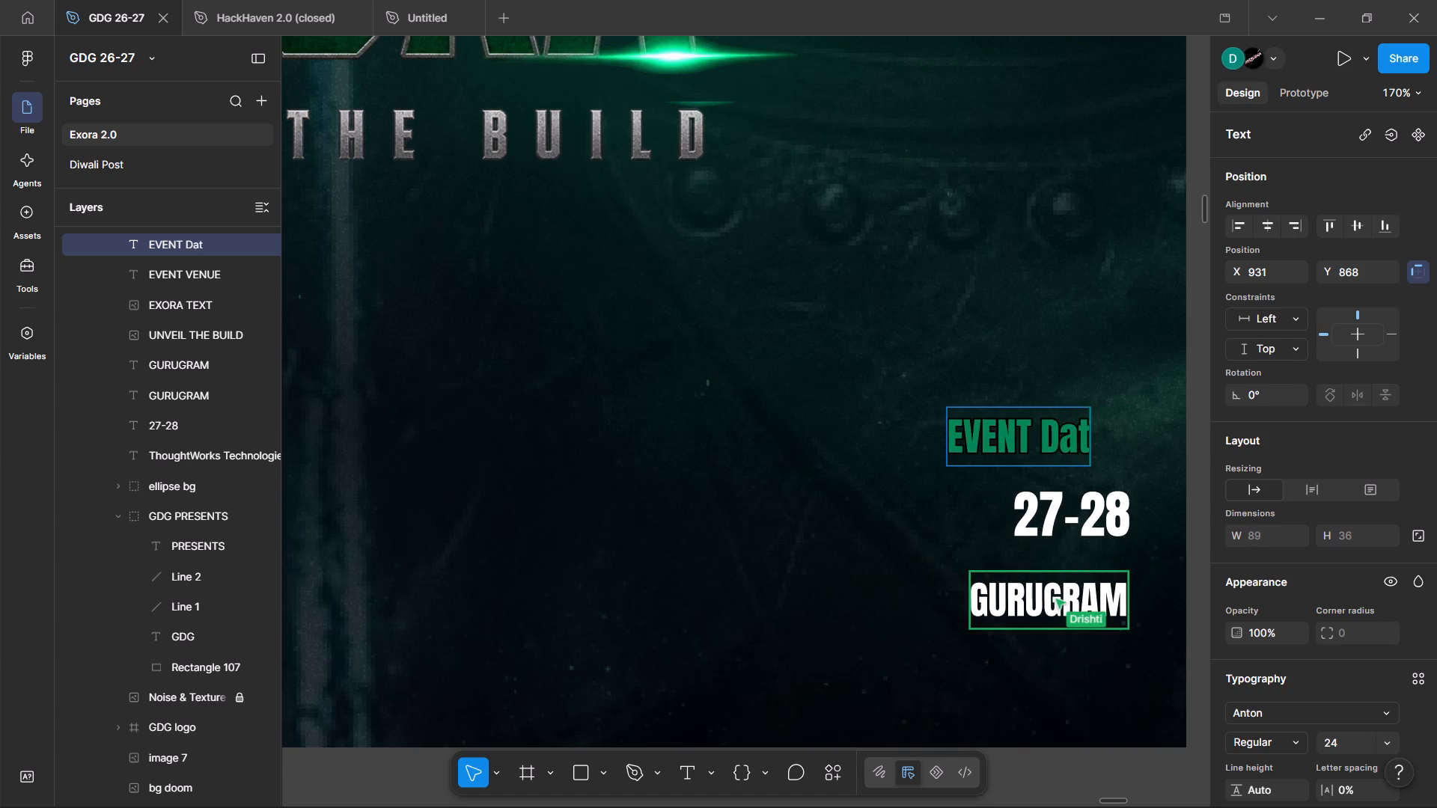
{"action": "type", "text": "ATE"}
{"action": "left_click", "coordinate": [954, 289]}
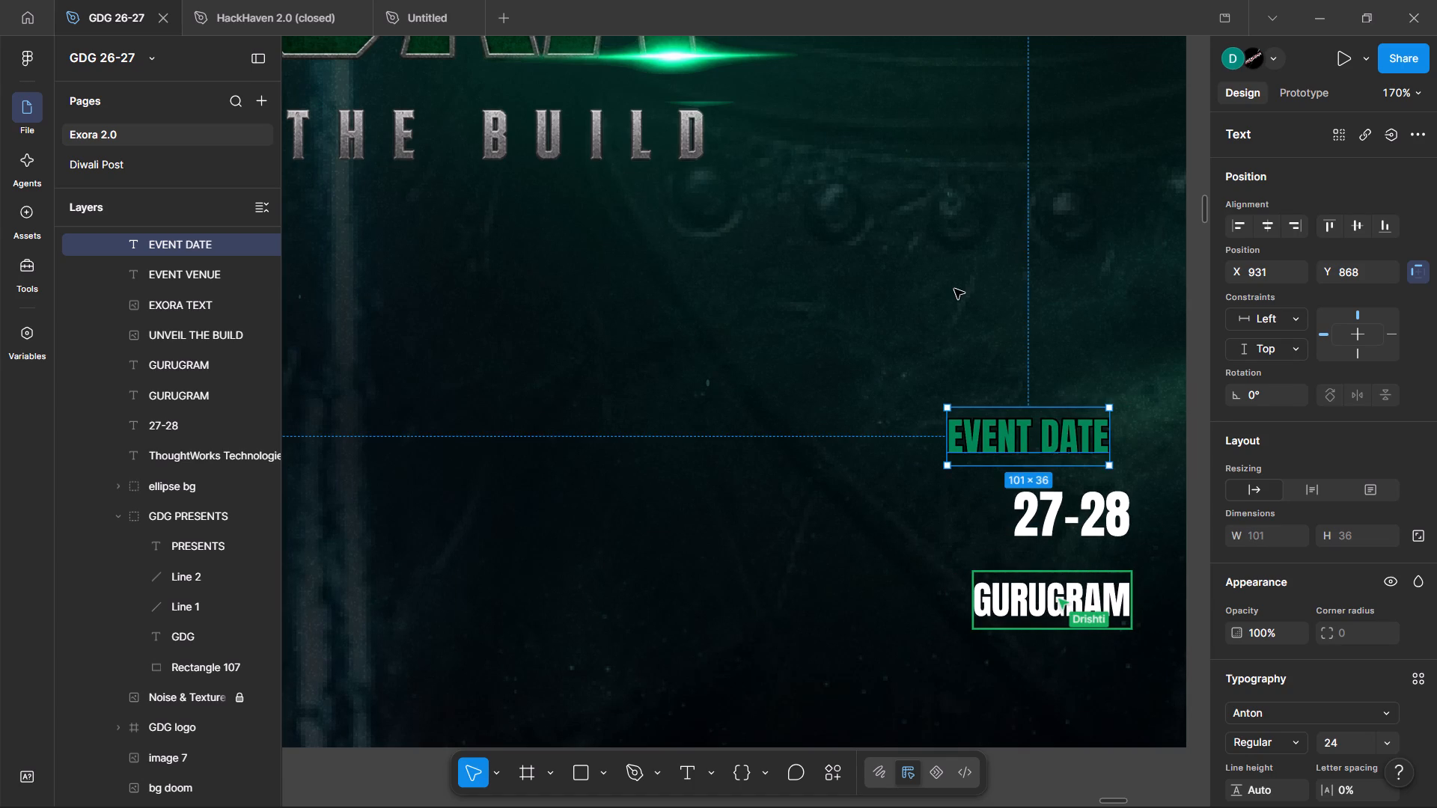
Nudge the EVENT DATE label right to X 945 so its right edge aligns with the 27-28 text.
{"action": "scroll", "coordinate": [954, 289], "scroll_direction": "down", "scroll_amount": 1, "text": "ctrl"}
{"action": "scroll", "coordinate": [954, 289], "scroll_direction": "left", "scroll_amount": 2}
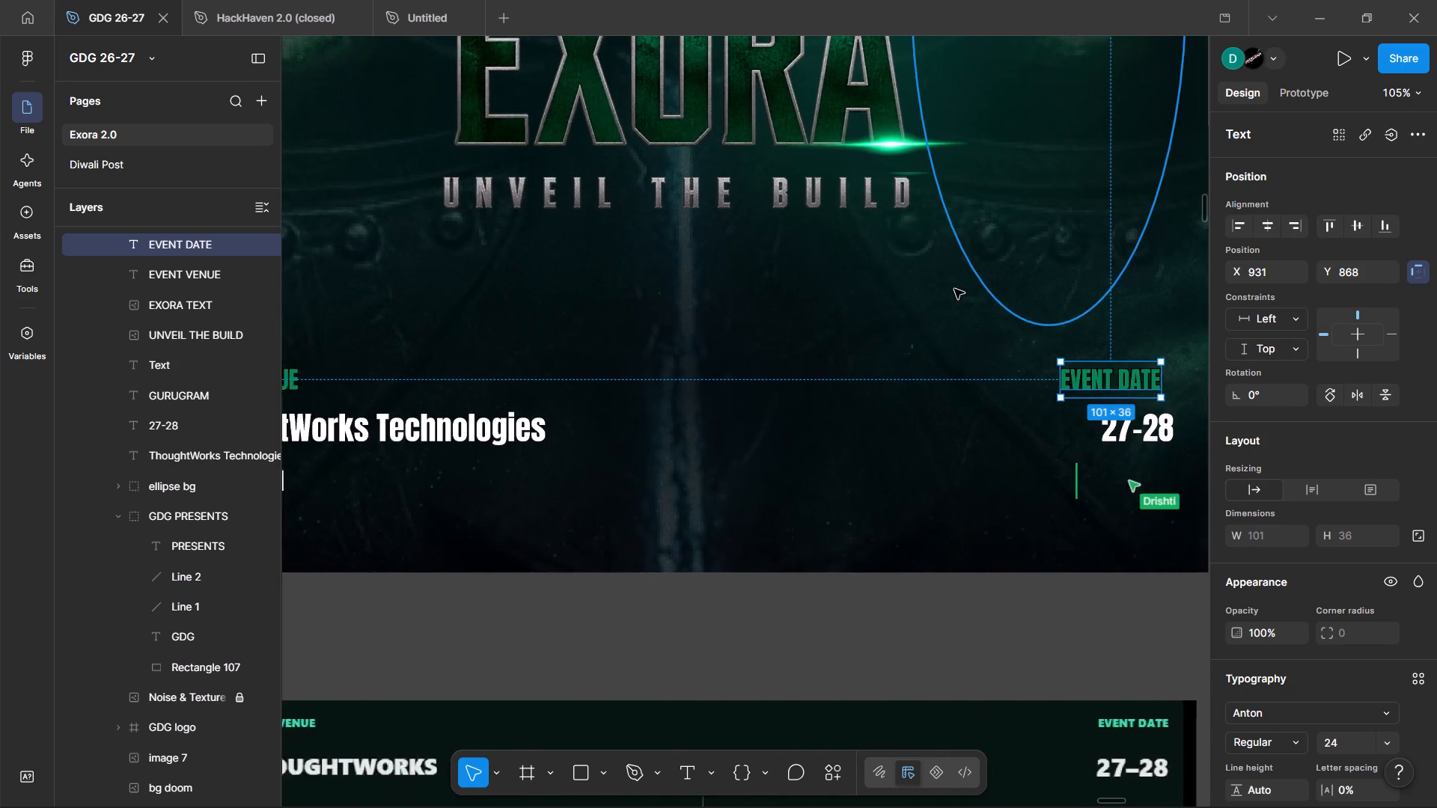
{"action": "scroll", "coordinate": [954, 289], "scroll_direction": "left", "scroll_amount": 1}
{"action": "key", "text": "Right"}
{"action": "key", "text": "Right"}
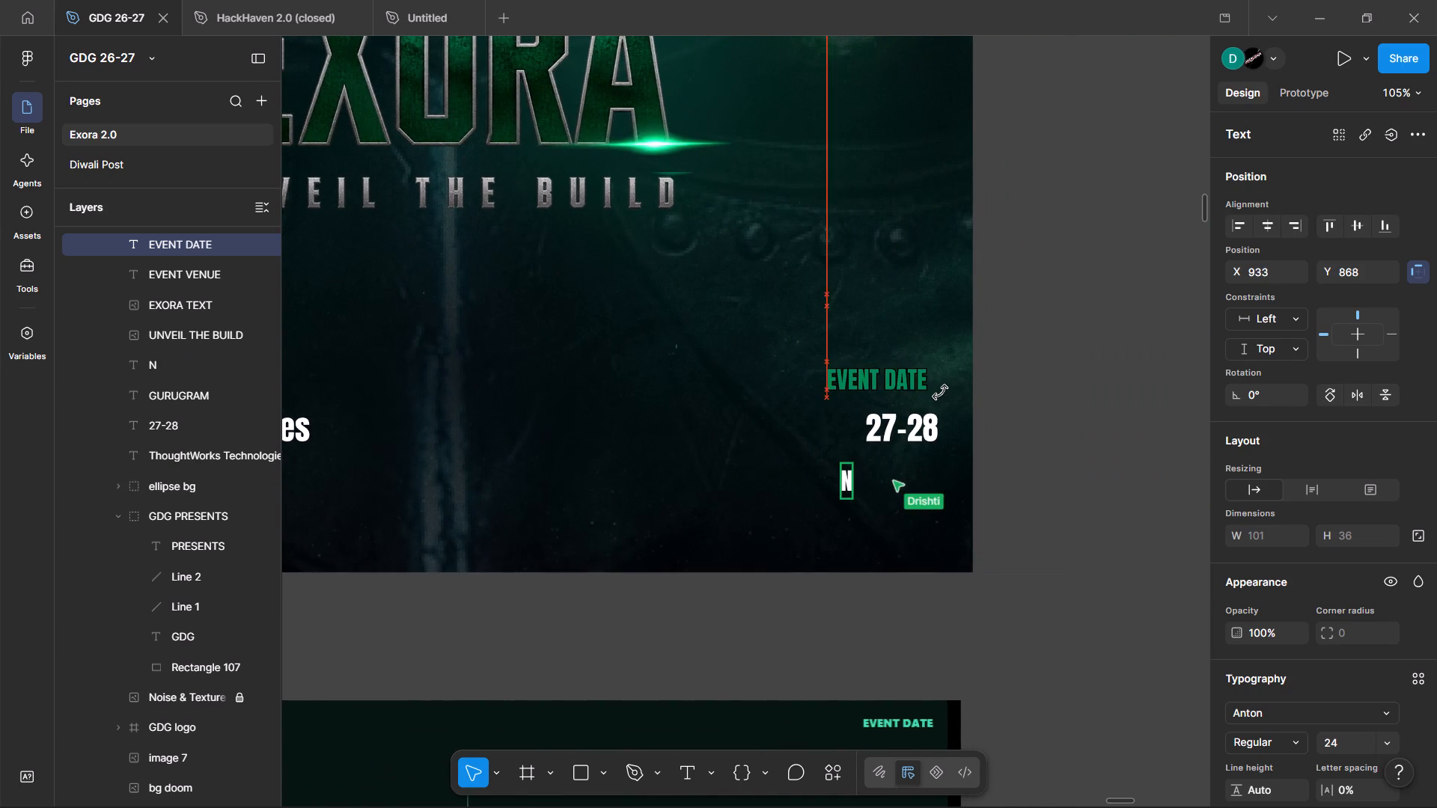
{"action": "key", "text": "Right"}
{"action": "key", "text": "Right"}
{"action": "key", "text": "Right"}
{"action": "key", "text": "Right"}
{"action": "key", "text": "Right"}
{"action": "key", "text": "Right"}
{"action": "key", "text": "Right"}
{"action": "key", "text": "Right"}
{"action": "key", "text": "Right"}
{"action": "key", "text": "Right"}
{"action": "key", "text": "Right"}
{"action": "key", "text": "Right"}
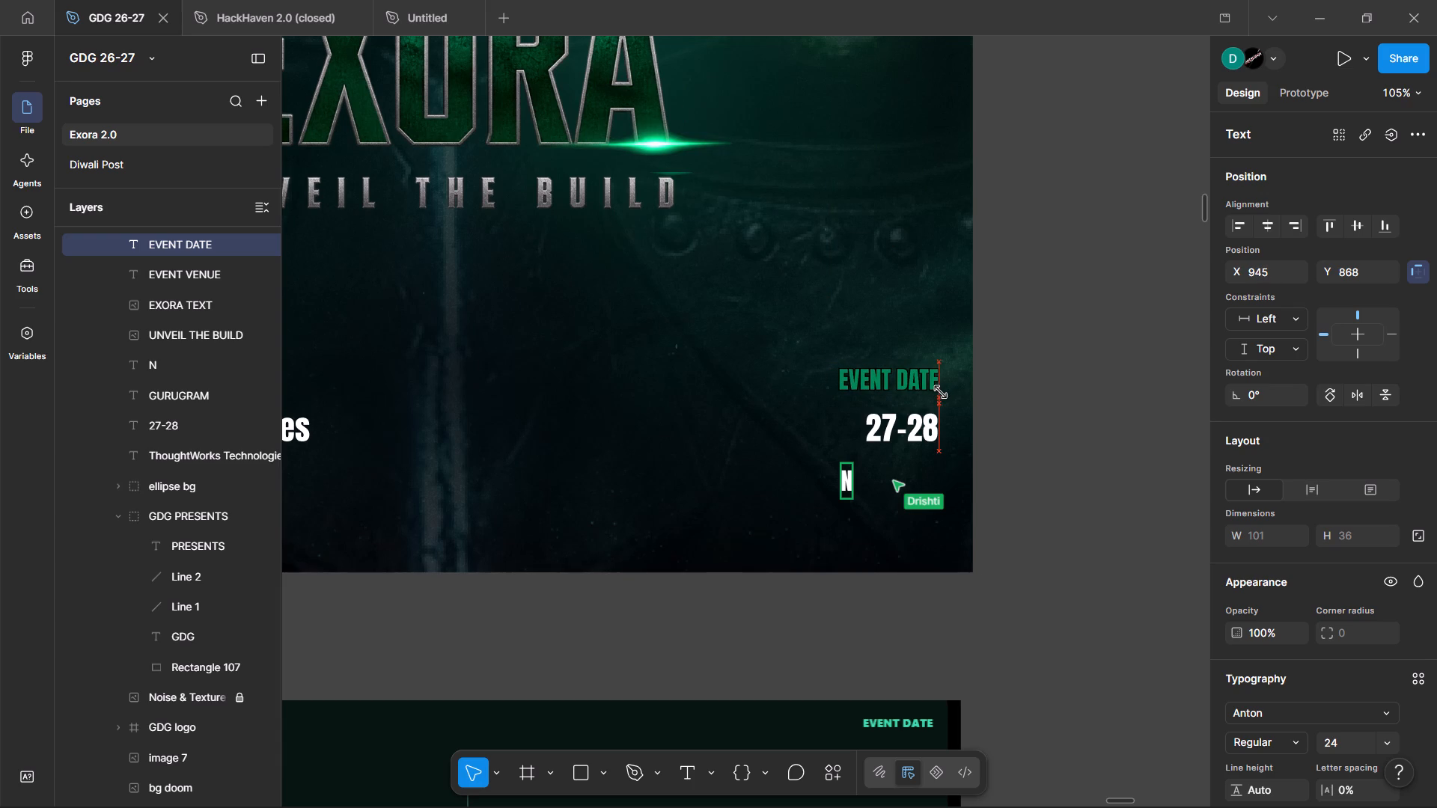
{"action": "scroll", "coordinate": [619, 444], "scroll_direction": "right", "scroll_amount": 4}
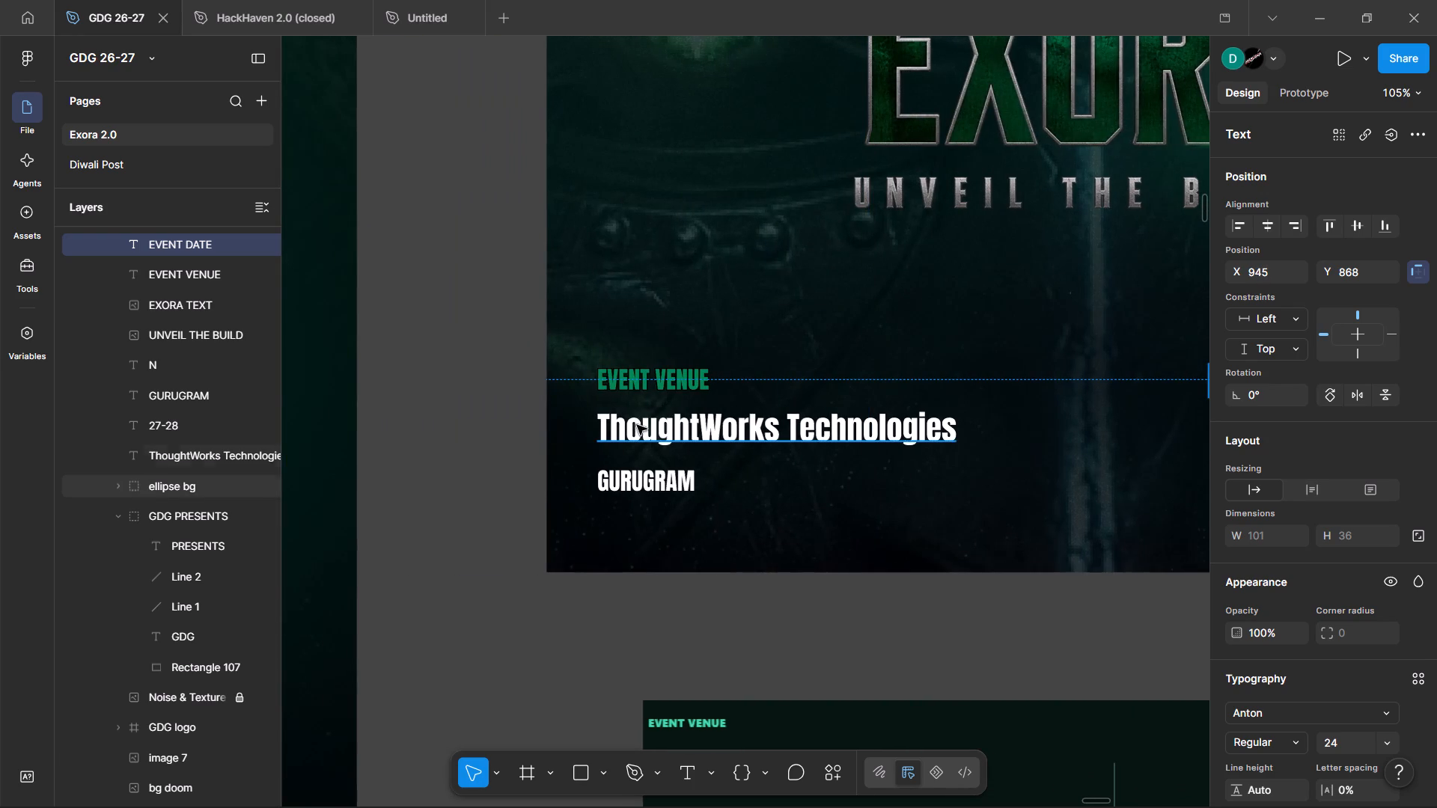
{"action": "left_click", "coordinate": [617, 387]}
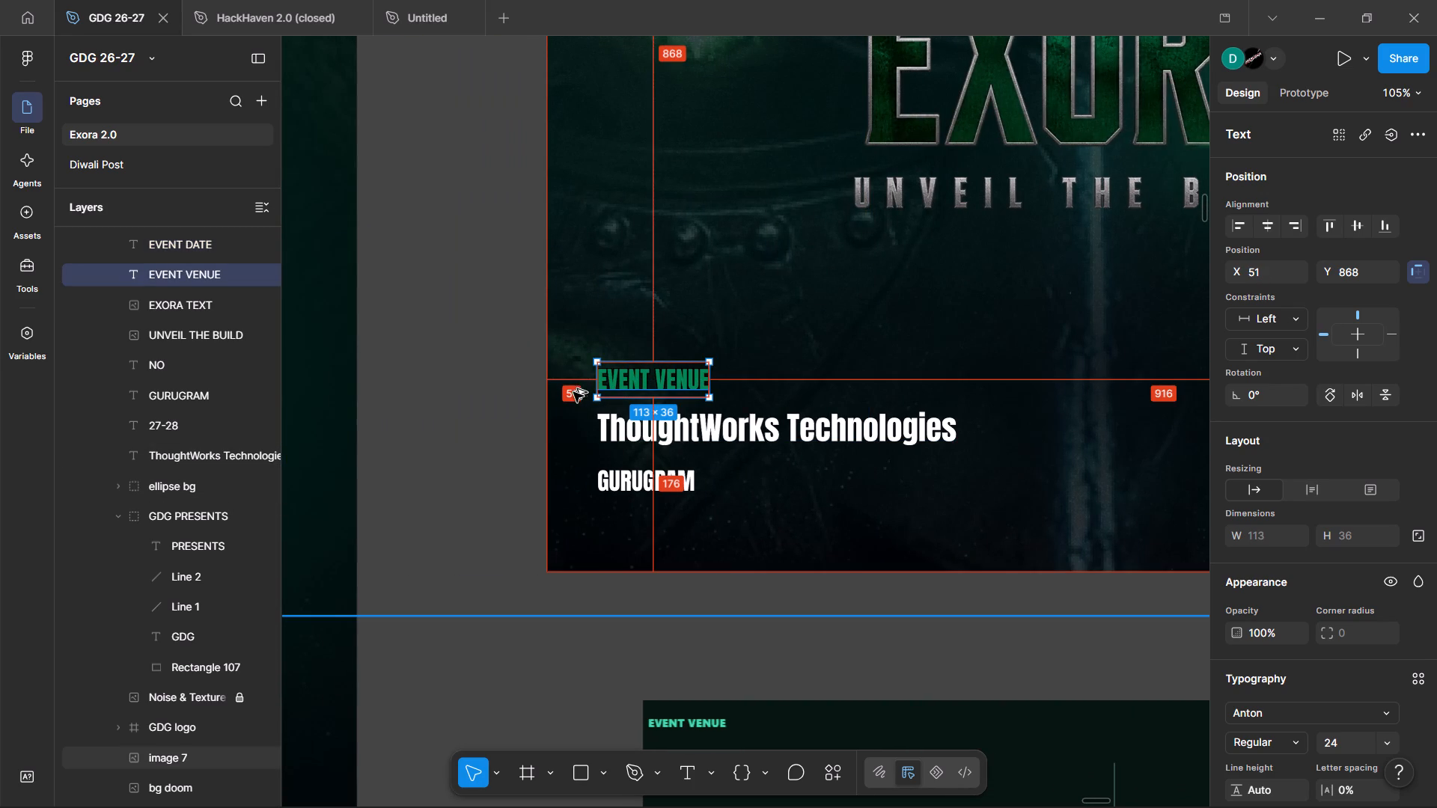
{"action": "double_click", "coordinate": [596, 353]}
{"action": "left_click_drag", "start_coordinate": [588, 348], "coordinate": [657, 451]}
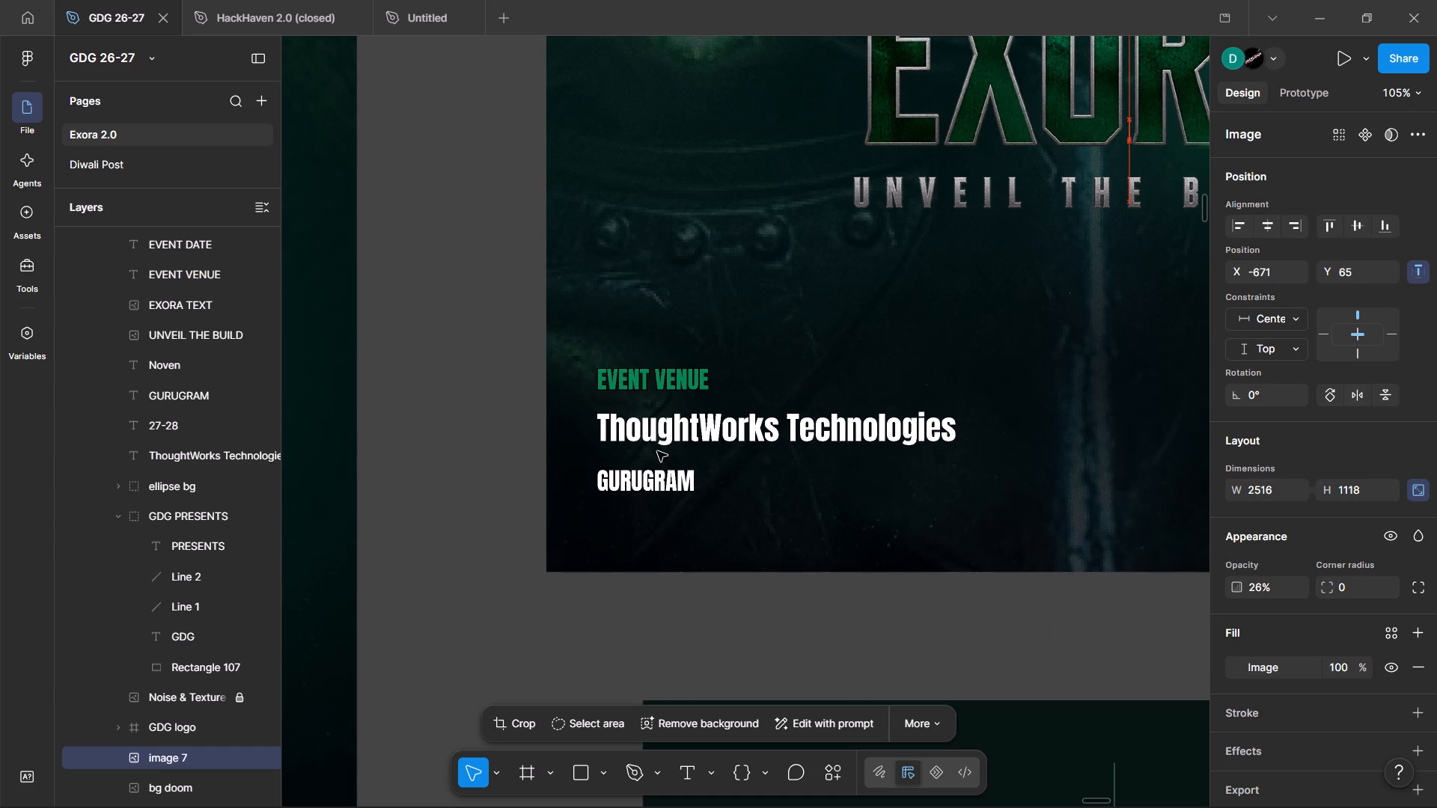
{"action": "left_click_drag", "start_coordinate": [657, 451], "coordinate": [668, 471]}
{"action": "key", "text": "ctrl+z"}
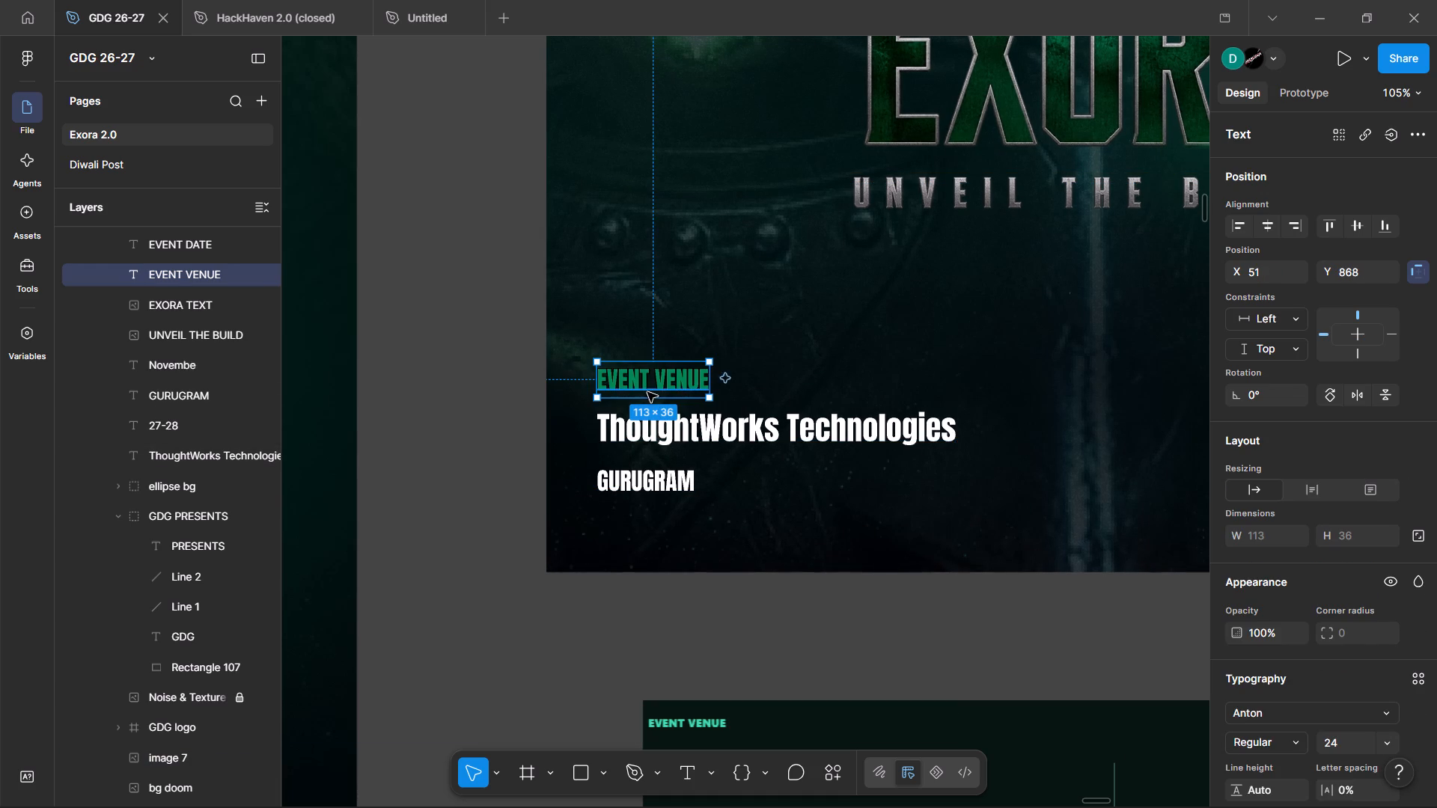
Shift the EVENT VENUE, ThoughtWorks Technologies and GURUGRAM texts together to X 50.
{"action": "left_click", "coordinate": [654, 415], "text": "ctrl+shift"}
{"action": "left_click", "coordinate": [657, 475], "text": "ctrl+shift"}
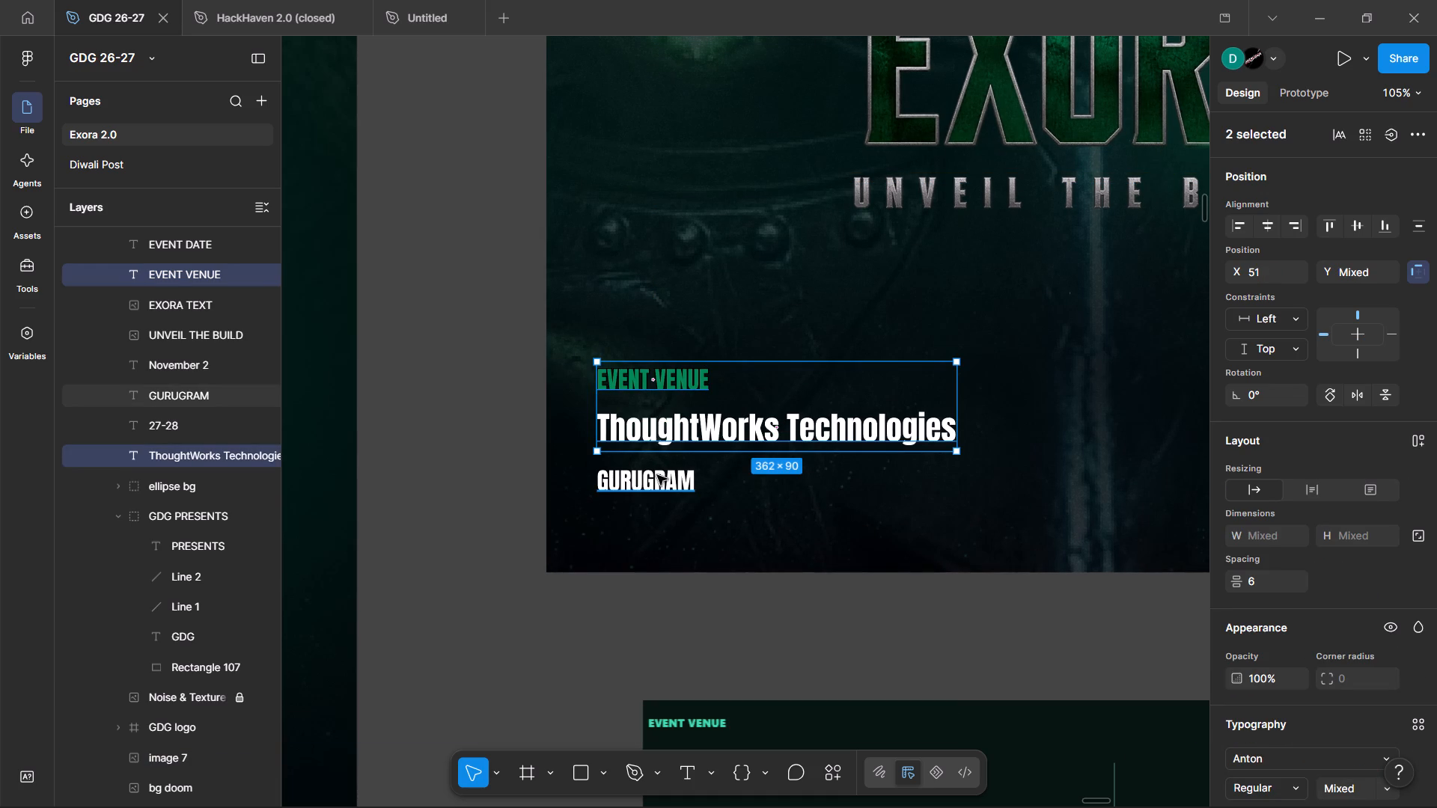
{"action": "key", "text": "Left"}
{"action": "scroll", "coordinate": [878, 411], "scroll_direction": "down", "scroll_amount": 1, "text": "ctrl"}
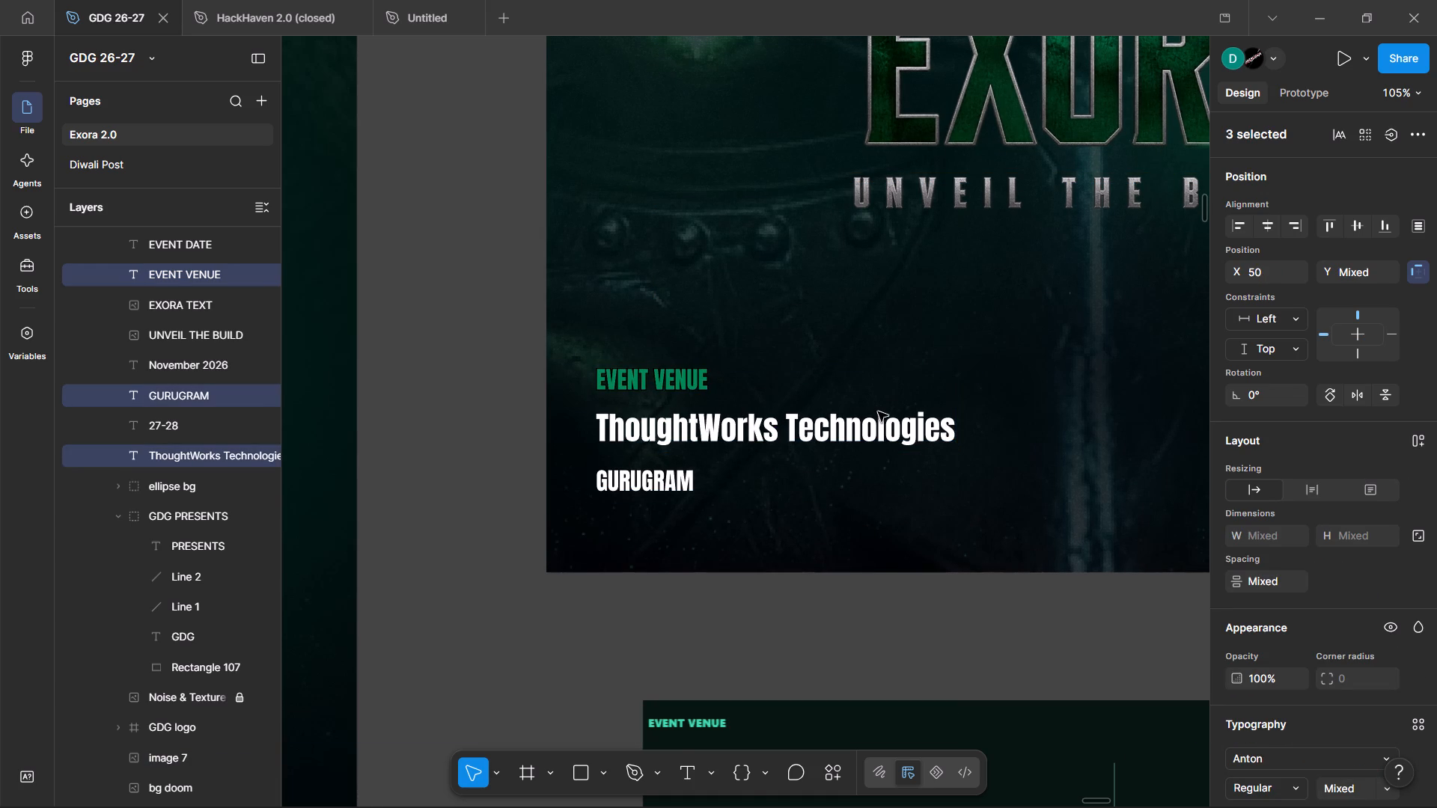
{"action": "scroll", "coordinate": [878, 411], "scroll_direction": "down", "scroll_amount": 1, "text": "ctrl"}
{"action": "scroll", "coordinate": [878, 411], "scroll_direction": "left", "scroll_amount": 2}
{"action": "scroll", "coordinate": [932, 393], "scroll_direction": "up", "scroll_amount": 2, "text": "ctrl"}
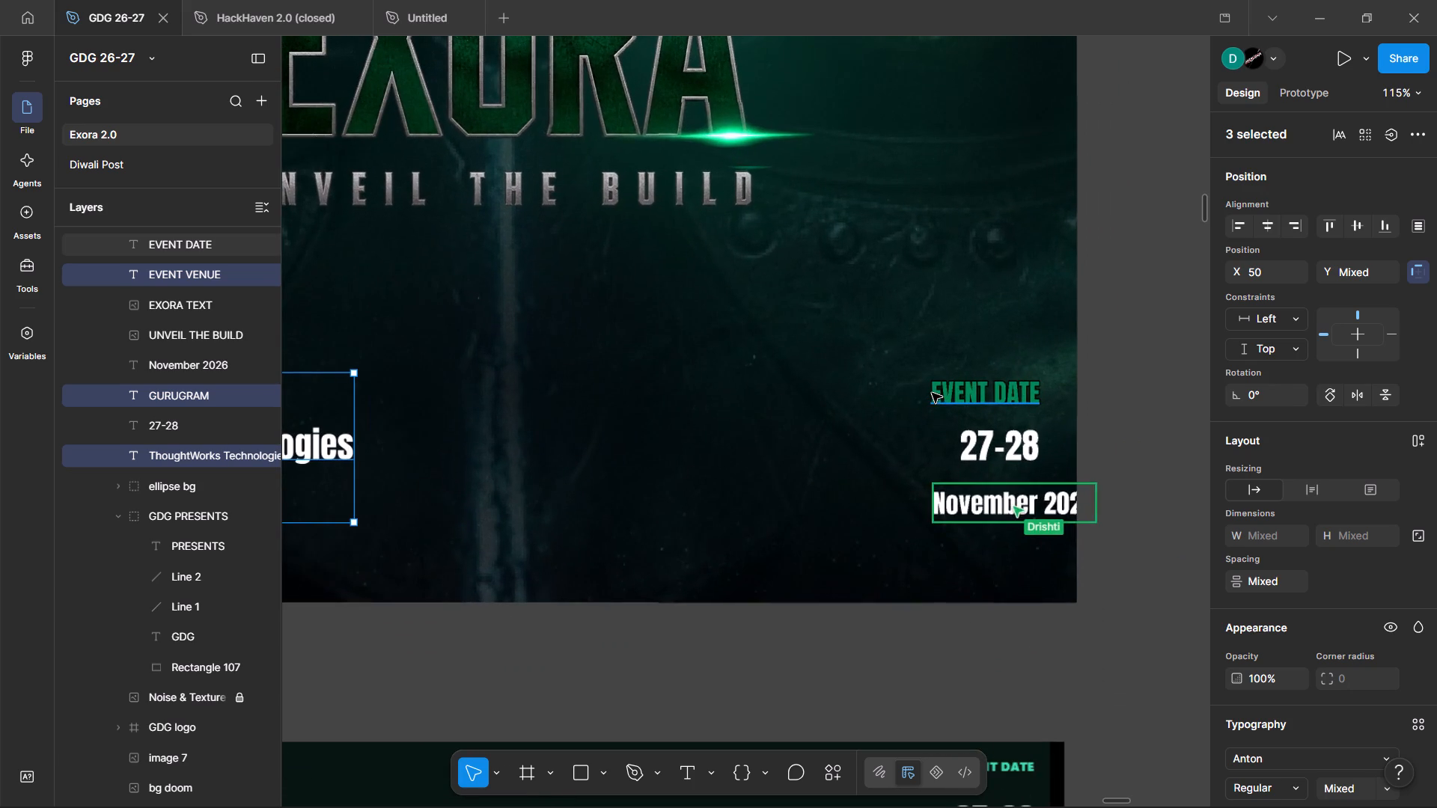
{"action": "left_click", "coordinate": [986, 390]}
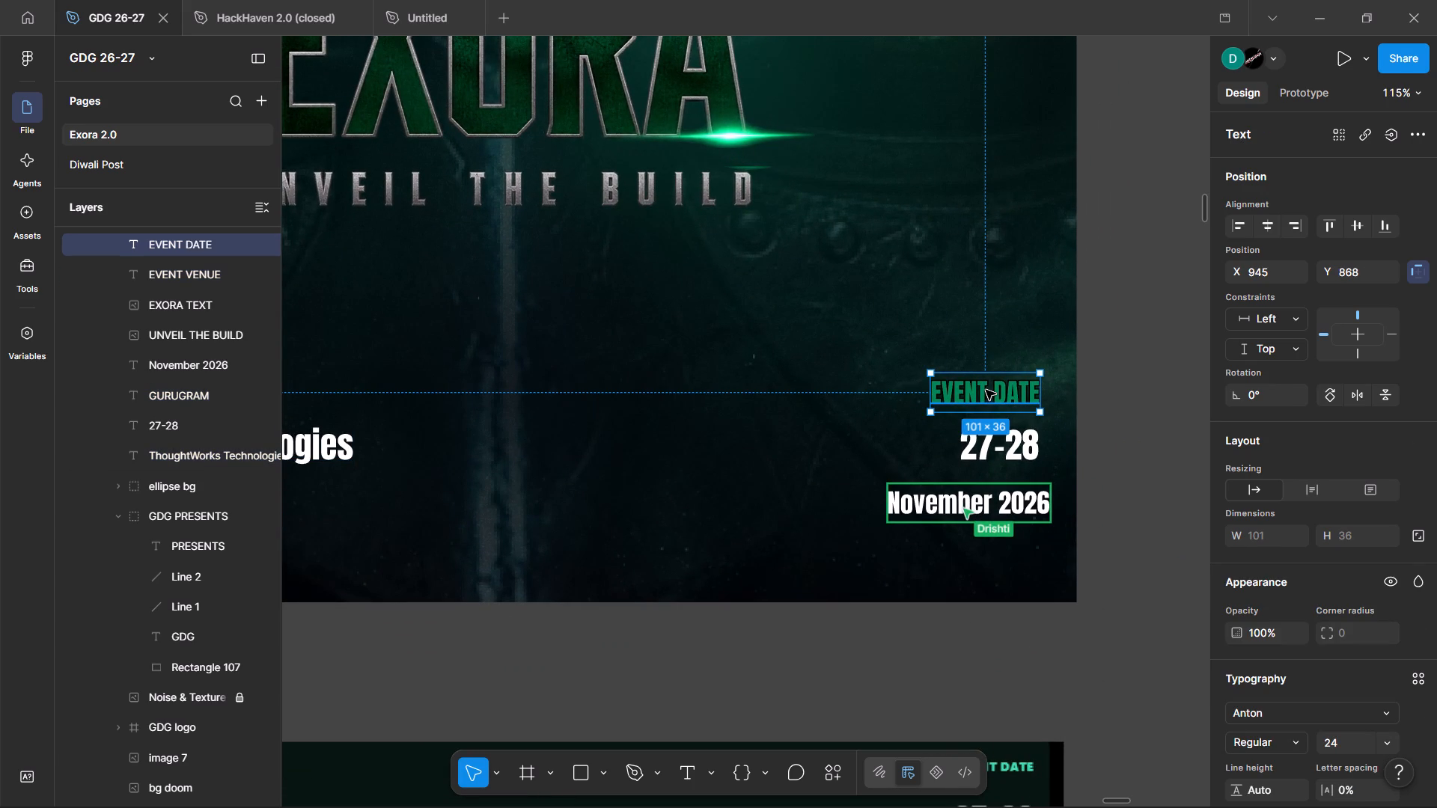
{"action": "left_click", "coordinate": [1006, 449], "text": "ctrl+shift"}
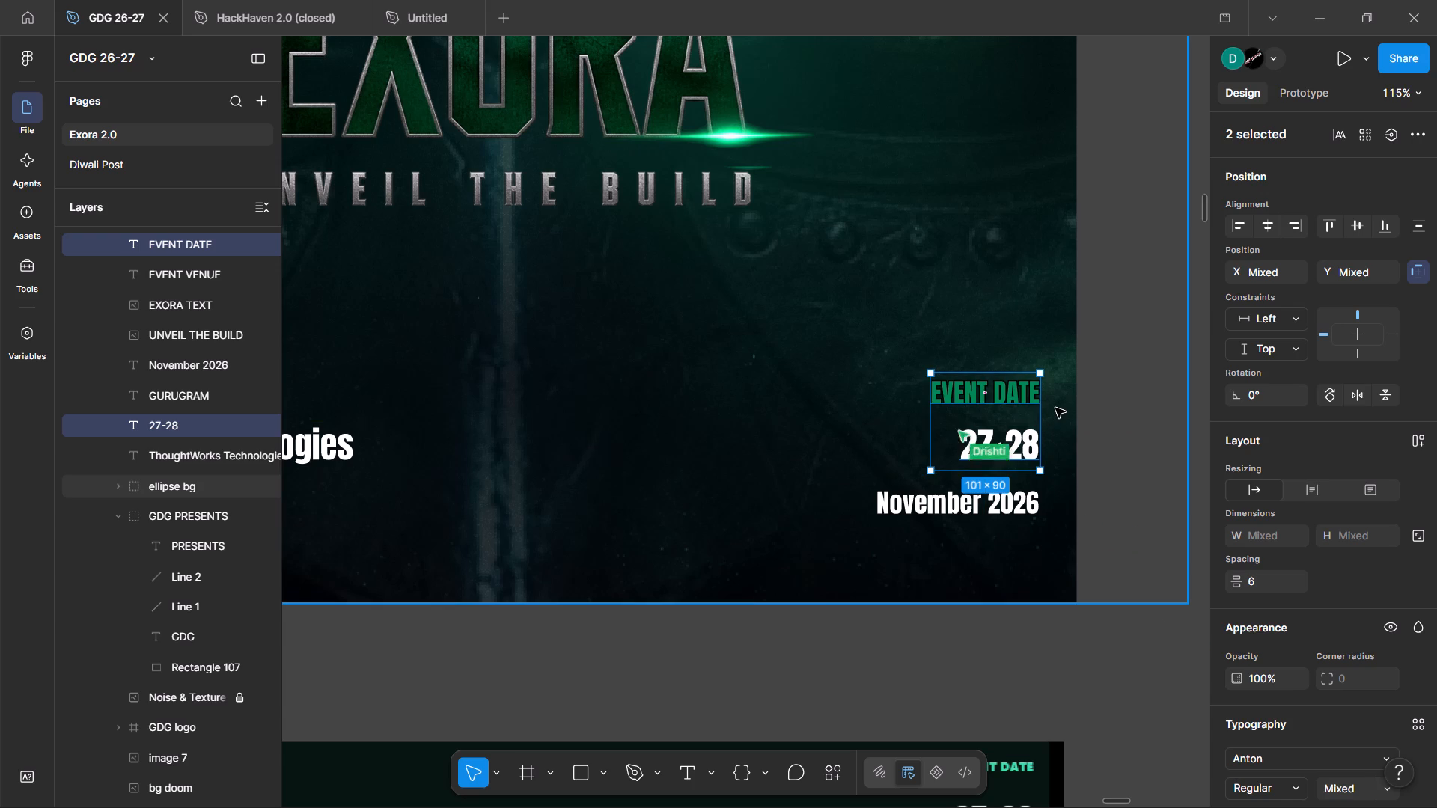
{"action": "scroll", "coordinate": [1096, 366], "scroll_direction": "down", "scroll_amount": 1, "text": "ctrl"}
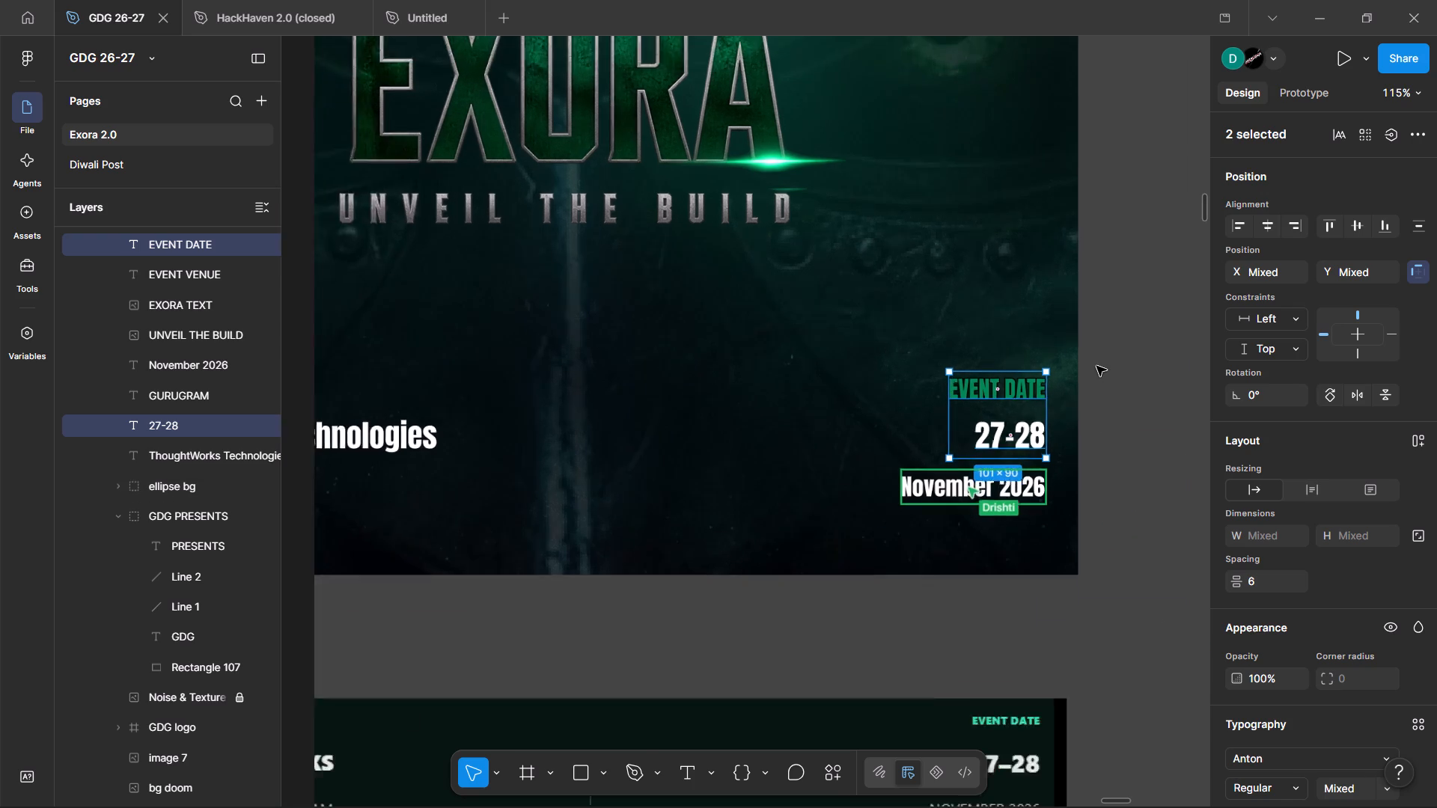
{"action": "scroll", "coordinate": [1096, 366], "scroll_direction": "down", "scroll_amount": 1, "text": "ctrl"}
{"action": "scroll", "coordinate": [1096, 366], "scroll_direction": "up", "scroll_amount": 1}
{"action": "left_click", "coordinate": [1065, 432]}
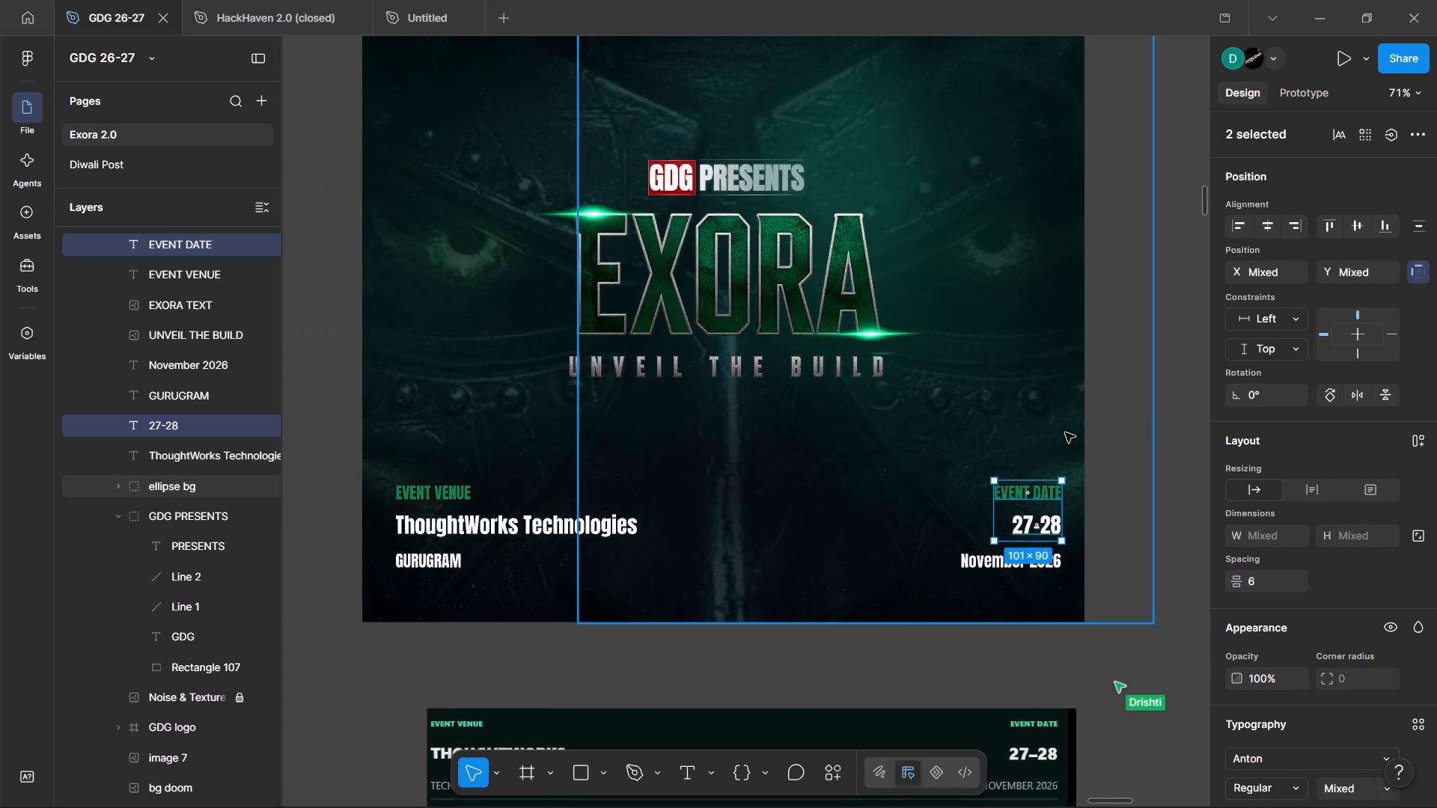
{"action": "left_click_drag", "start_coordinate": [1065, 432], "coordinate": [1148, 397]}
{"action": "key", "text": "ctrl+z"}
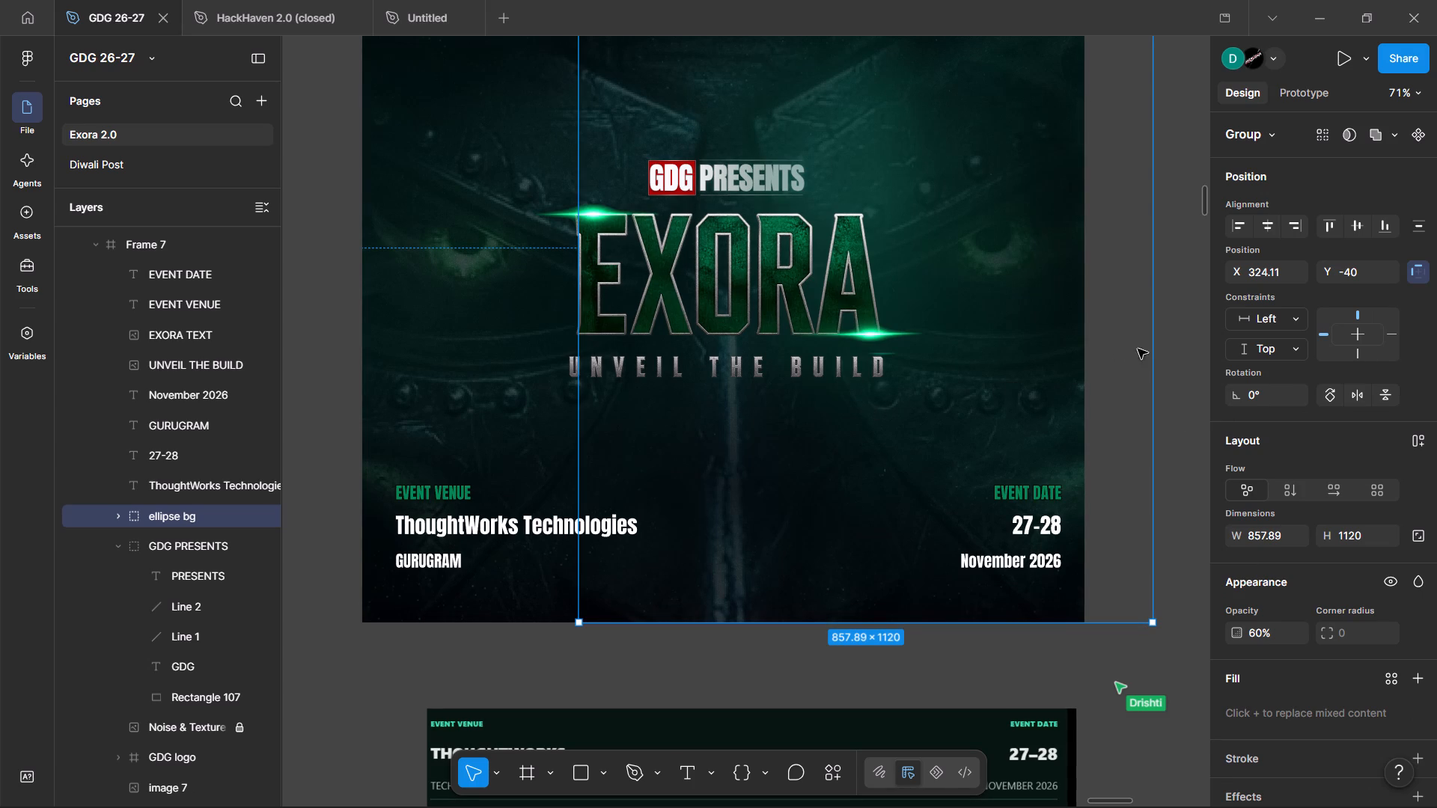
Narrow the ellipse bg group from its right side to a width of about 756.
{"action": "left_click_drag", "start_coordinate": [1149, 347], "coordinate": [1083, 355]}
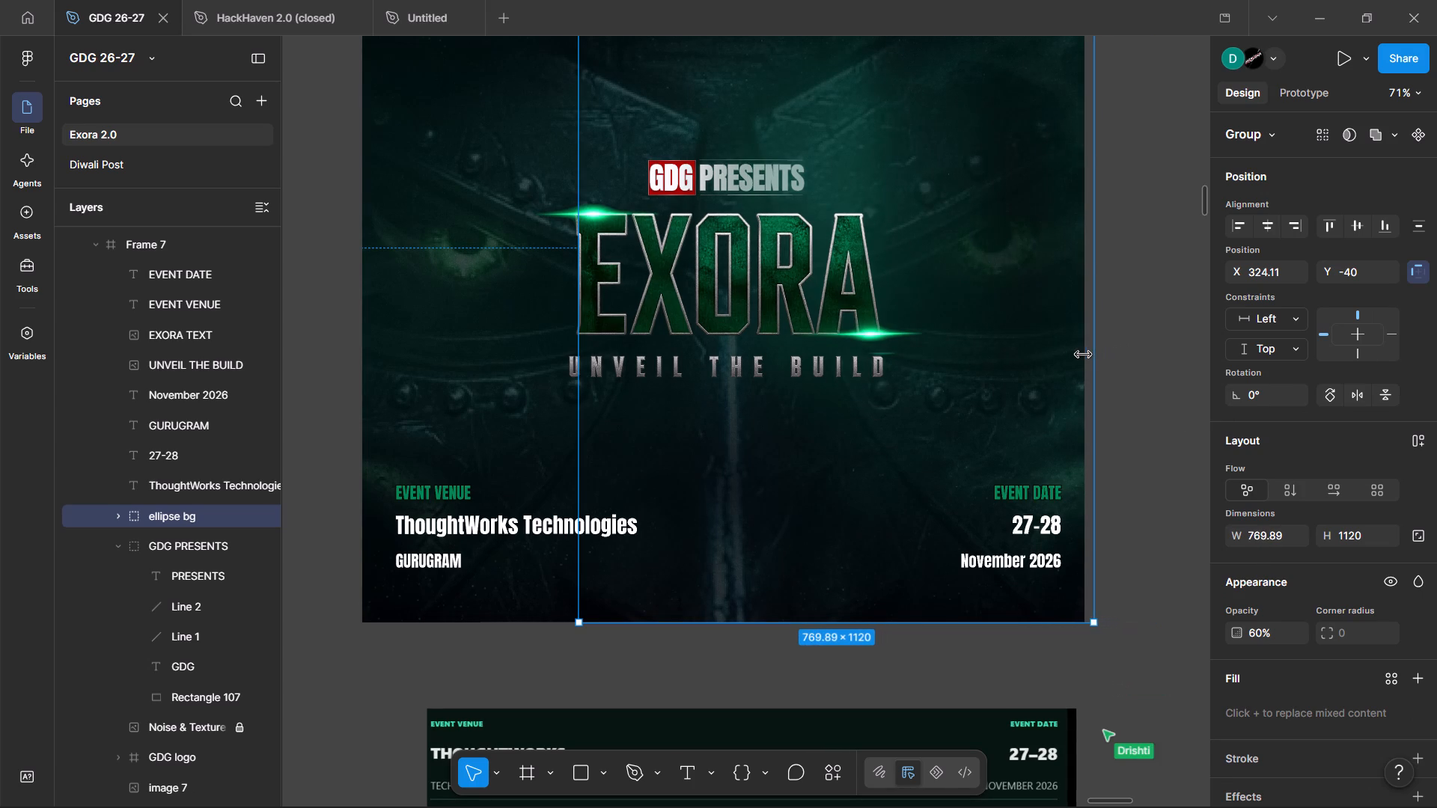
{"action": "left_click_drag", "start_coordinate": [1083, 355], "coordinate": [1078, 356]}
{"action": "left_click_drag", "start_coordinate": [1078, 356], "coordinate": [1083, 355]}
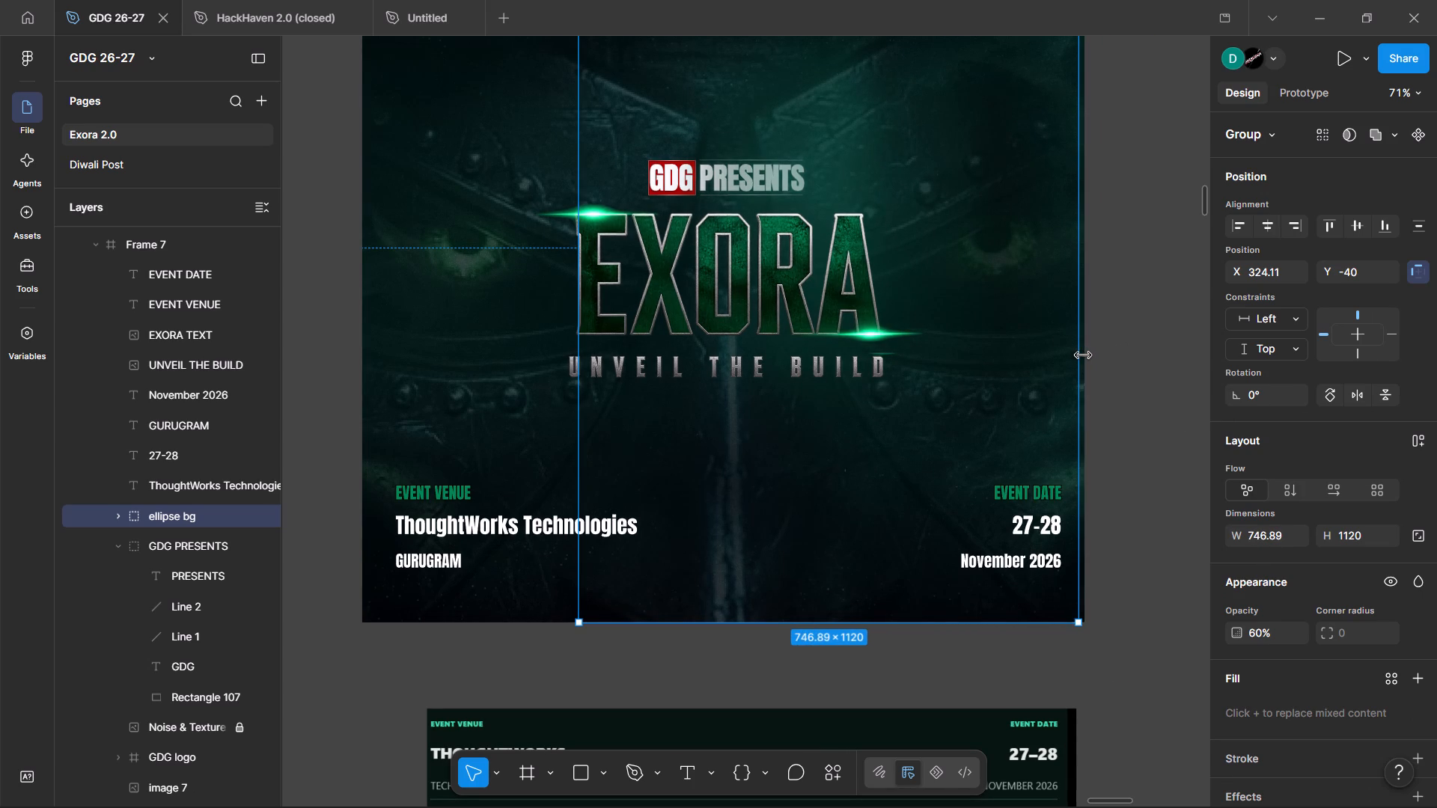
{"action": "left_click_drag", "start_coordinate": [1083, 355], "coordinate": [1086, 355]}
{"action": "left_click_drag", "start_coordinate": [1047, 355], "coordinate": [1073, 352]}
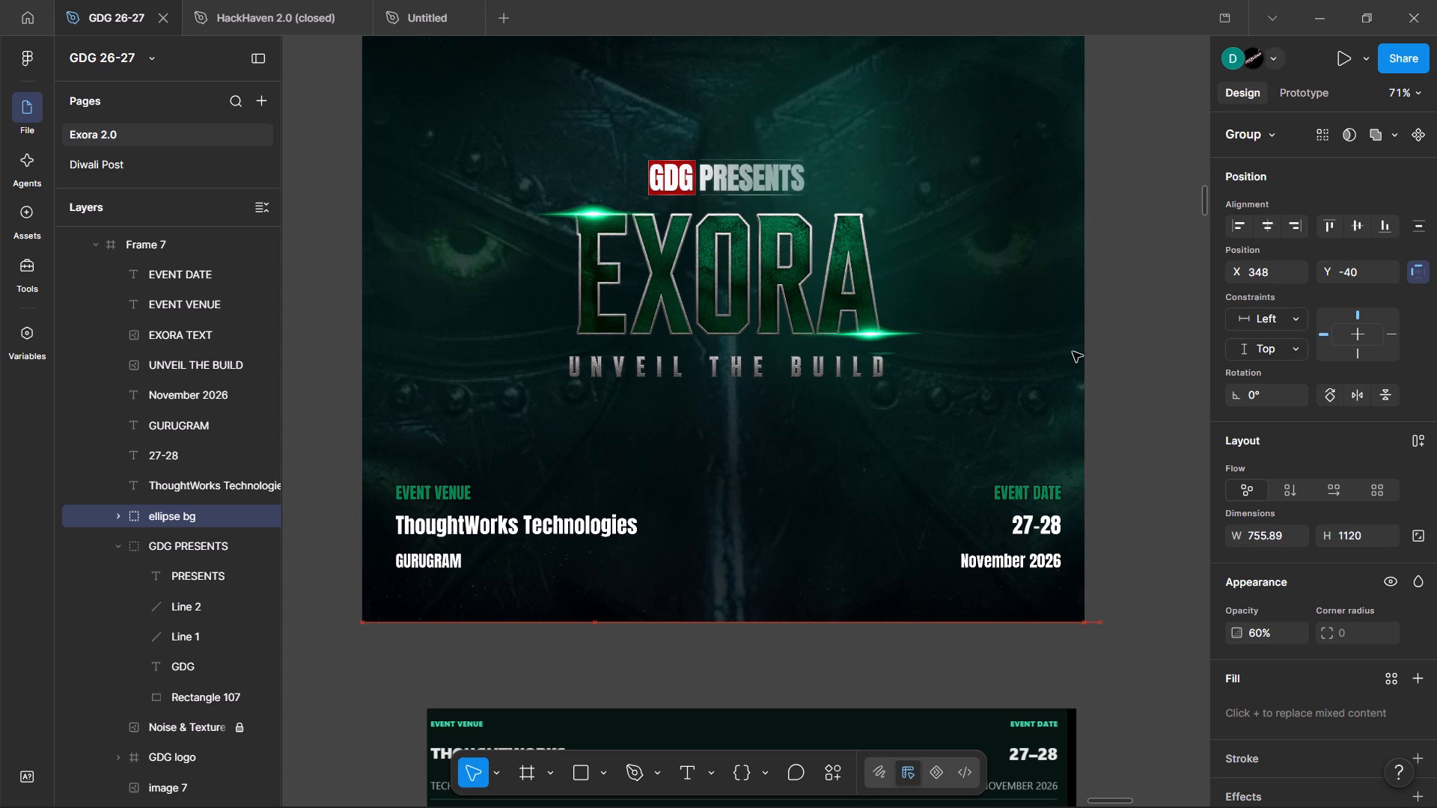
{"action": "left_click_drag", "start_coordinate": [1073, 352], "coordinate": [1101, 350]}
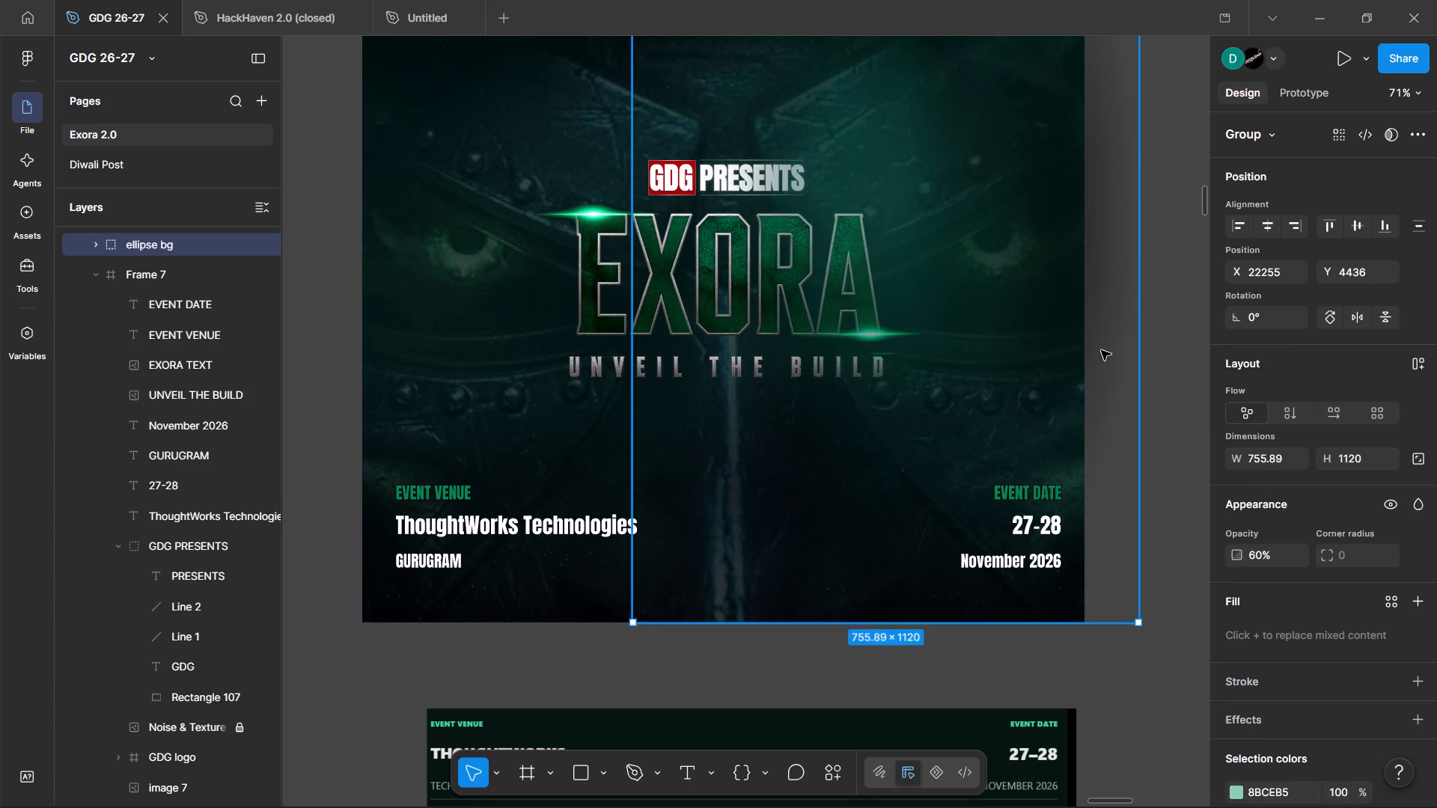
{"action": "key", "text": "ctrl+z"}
Move the ellipse bg group to X 412 and narrow it to a width of 668, ending at the poster's right edge.
{"action": "left_click_drag", "start_coordinate": [954, 367], "coordinate": [1016, 364]}
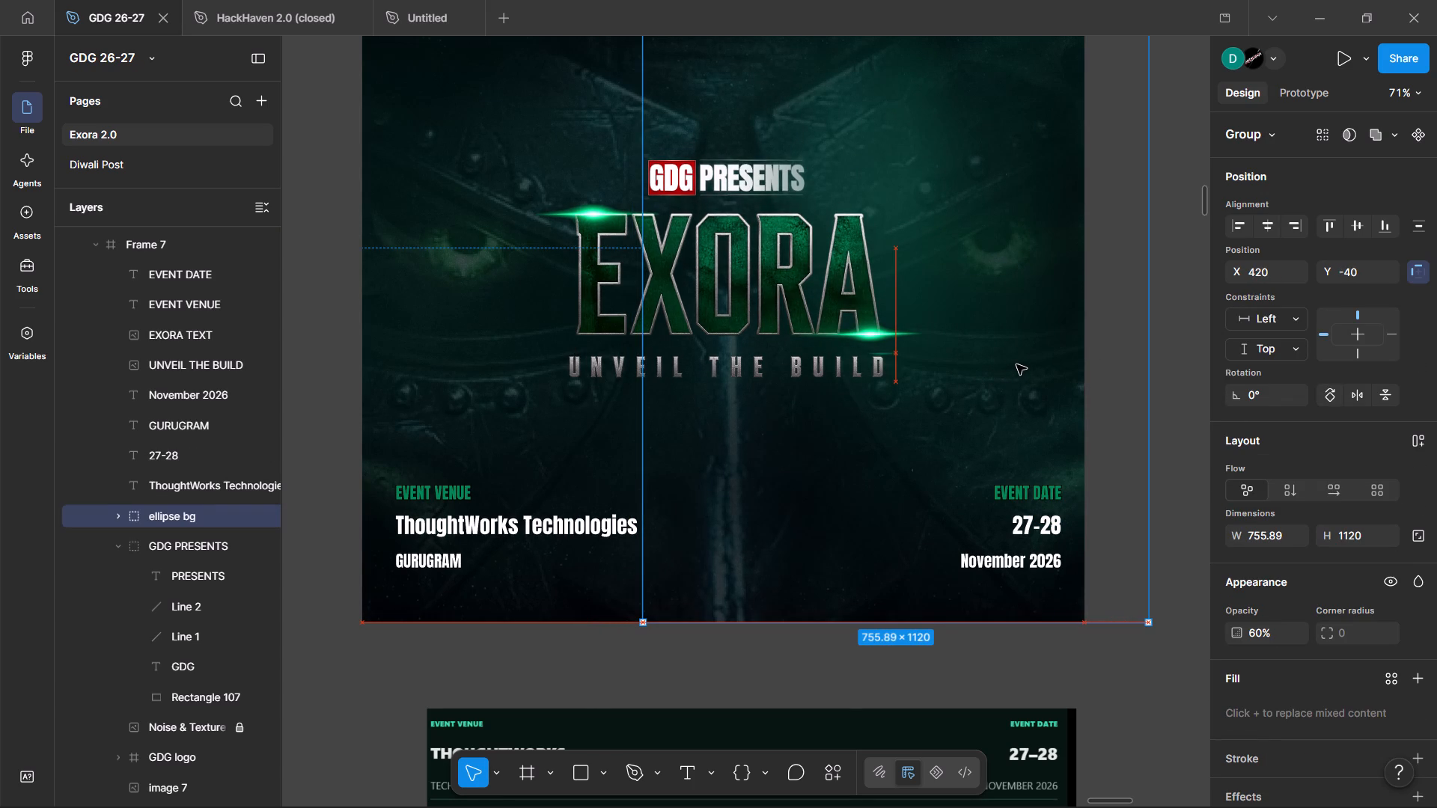
{"action": "left_click_drag", "start_coordinate": [1016, 364], "coordinate": [1011, 364]}
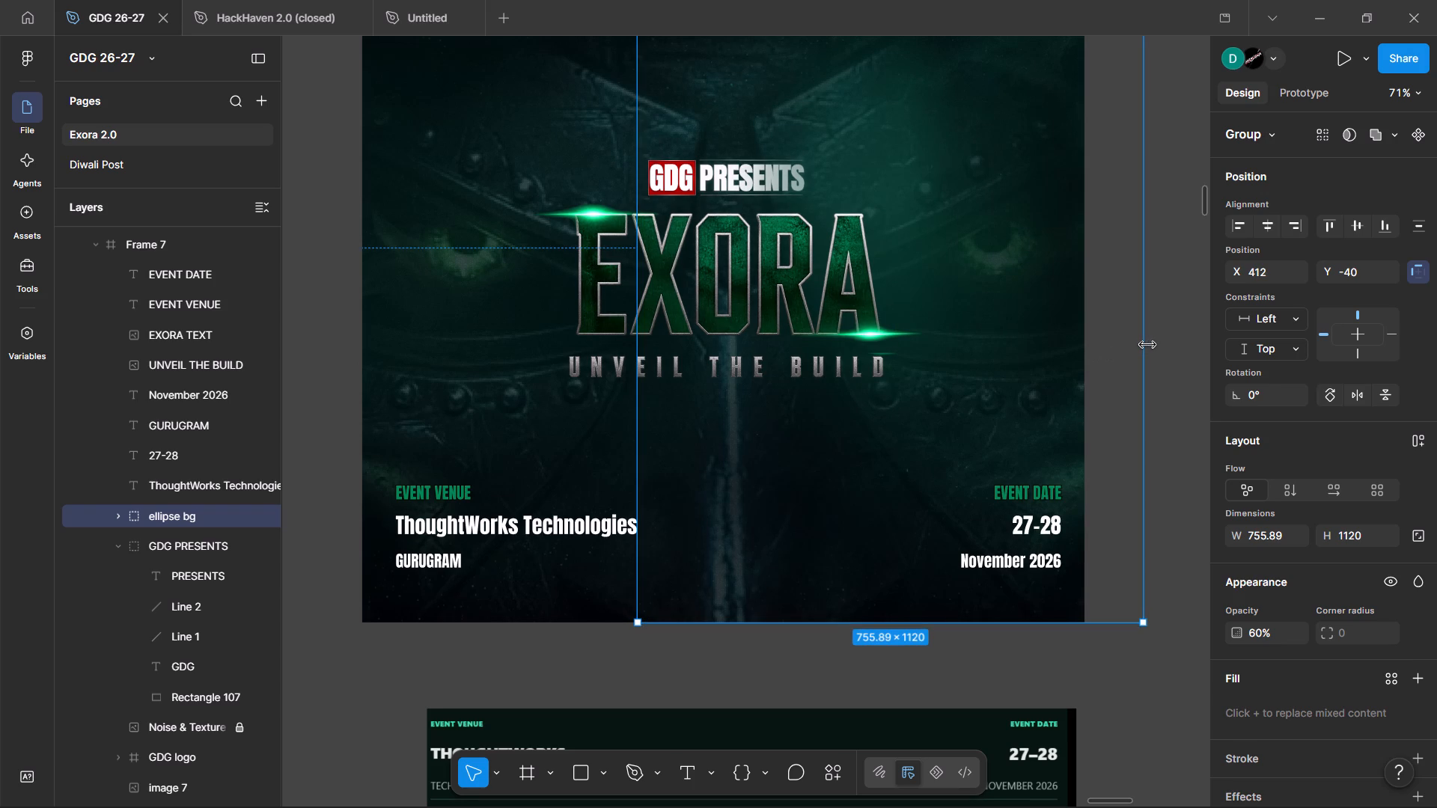
{"action": "left_click_drag", "start_coordinate": [1147, 343], "coordinate": [1087, 352]}
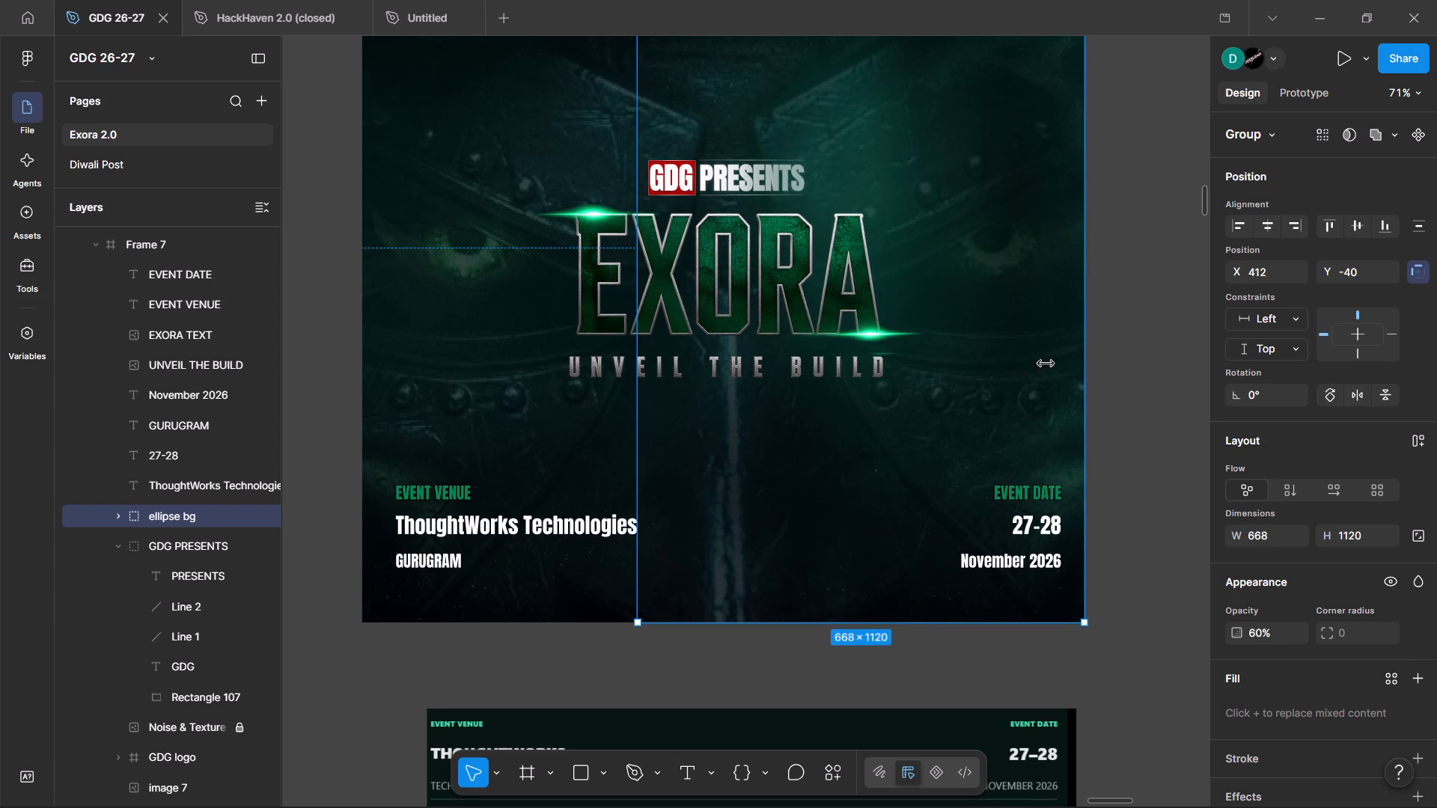
{"action": "left_click", "coordinate": [955, 399]}
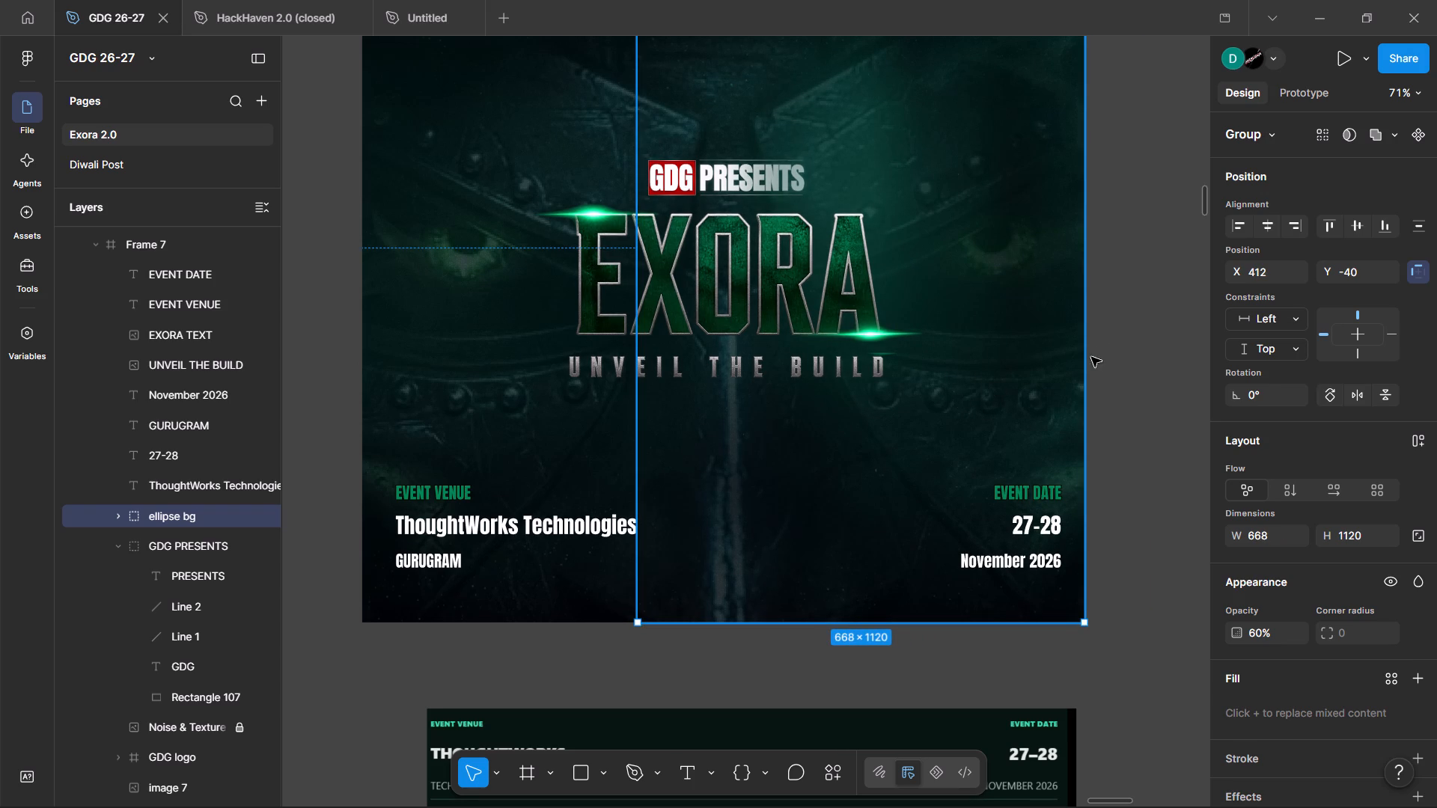
{"action": "left_click", "coordinate": [1120, 350]}
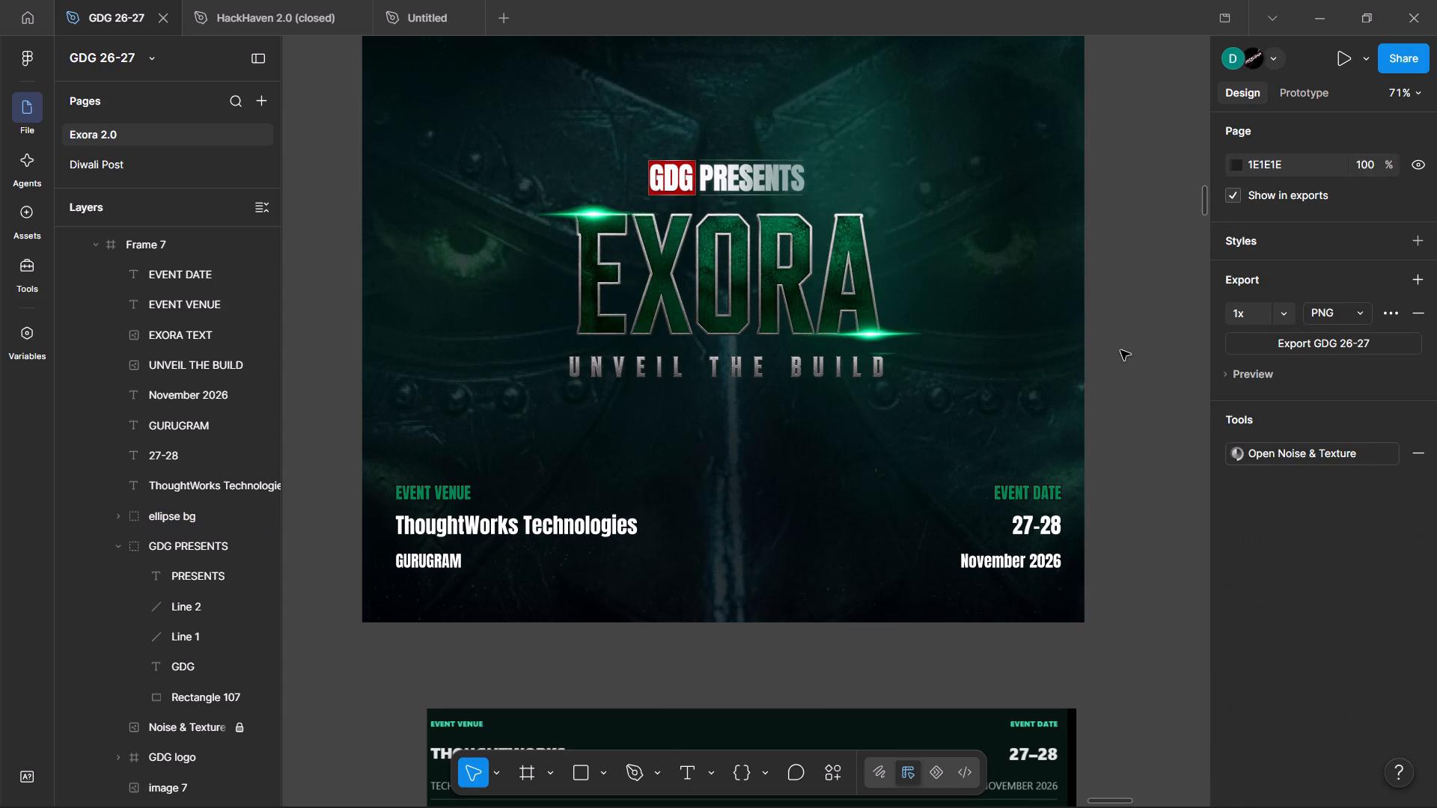
Shift the EVENT DATE, 27-28 and November 2026 texts together leftward until they sit 50 from the poster's right edge.
{"action": "left_click", "coordinate": [1046, 489]}
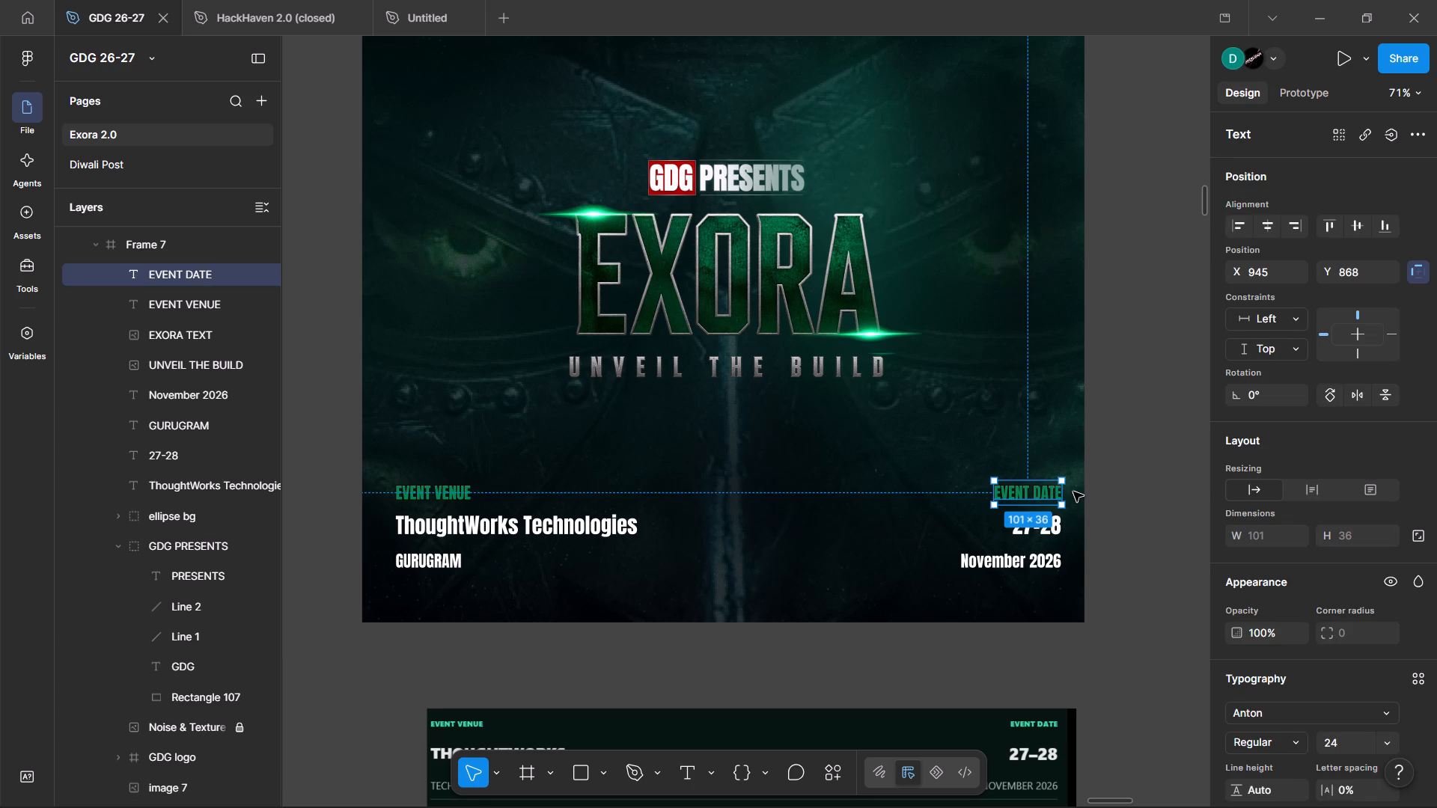
{"action": "left_click", "coordinate": [1053, 530], "text": "ctrl+shift"}
{"action": "left_click", "coordinate": [1043, 565], "text": "ctrl+shift"}
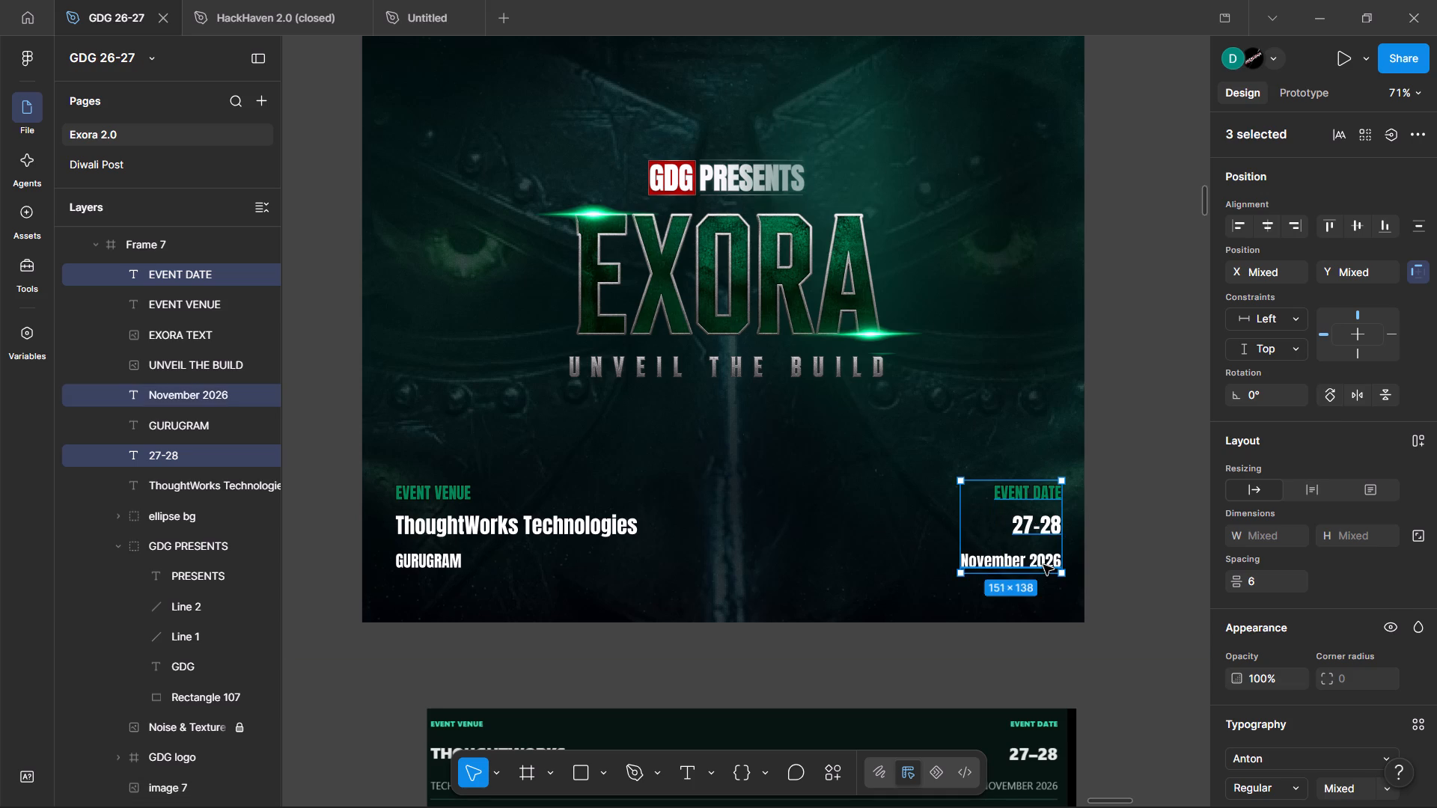
{"action": "key", "text": "shift+Left"}
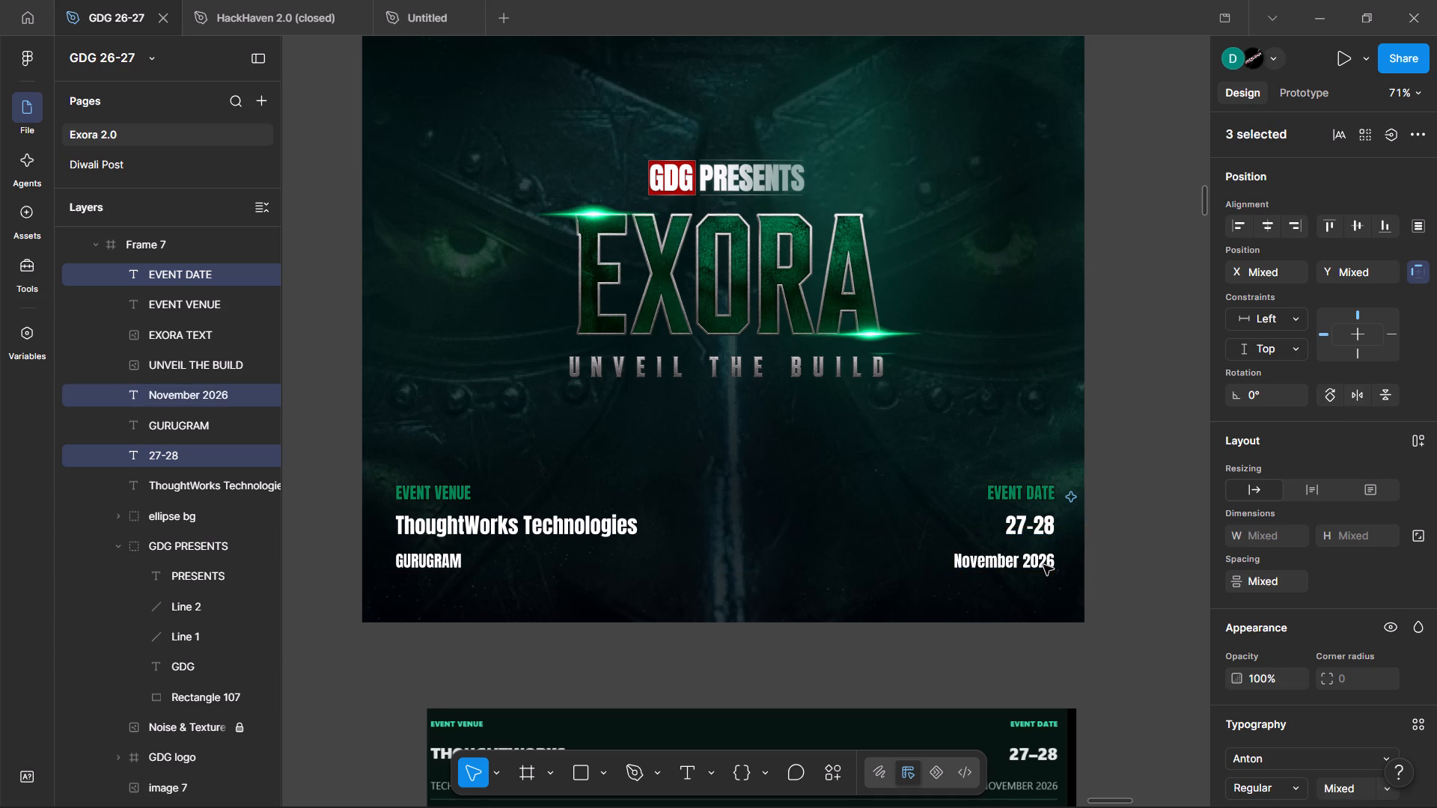
{"action": "key", "text": "shift+Left"}
{"action": "key", "text": "Right"}
{"action": "key", "text": "Right"}
{"action": "key", "text": "Right"}
{"action": "key", "text": "Right"}
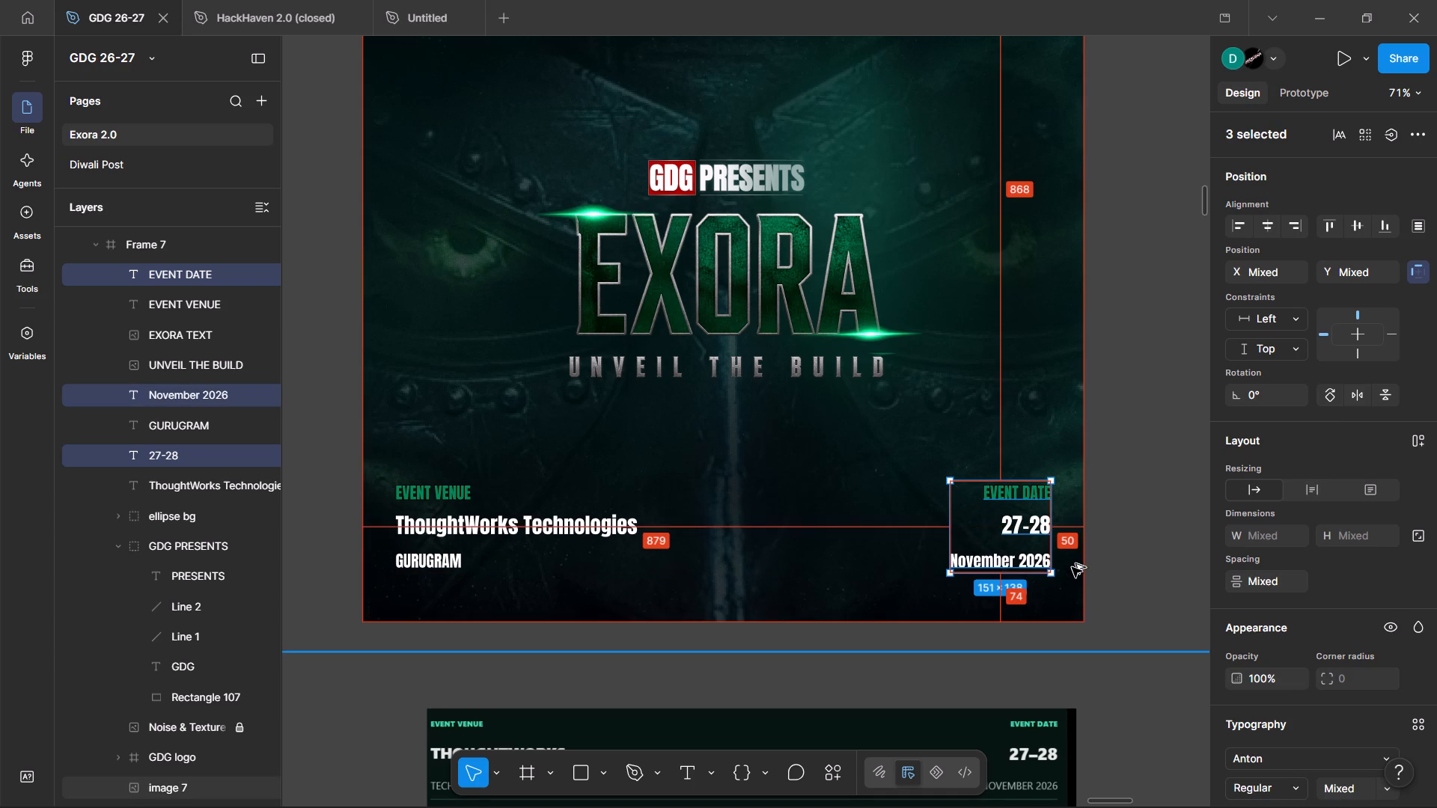
{"action": "left_click", "coordinate": [1152, 483]}
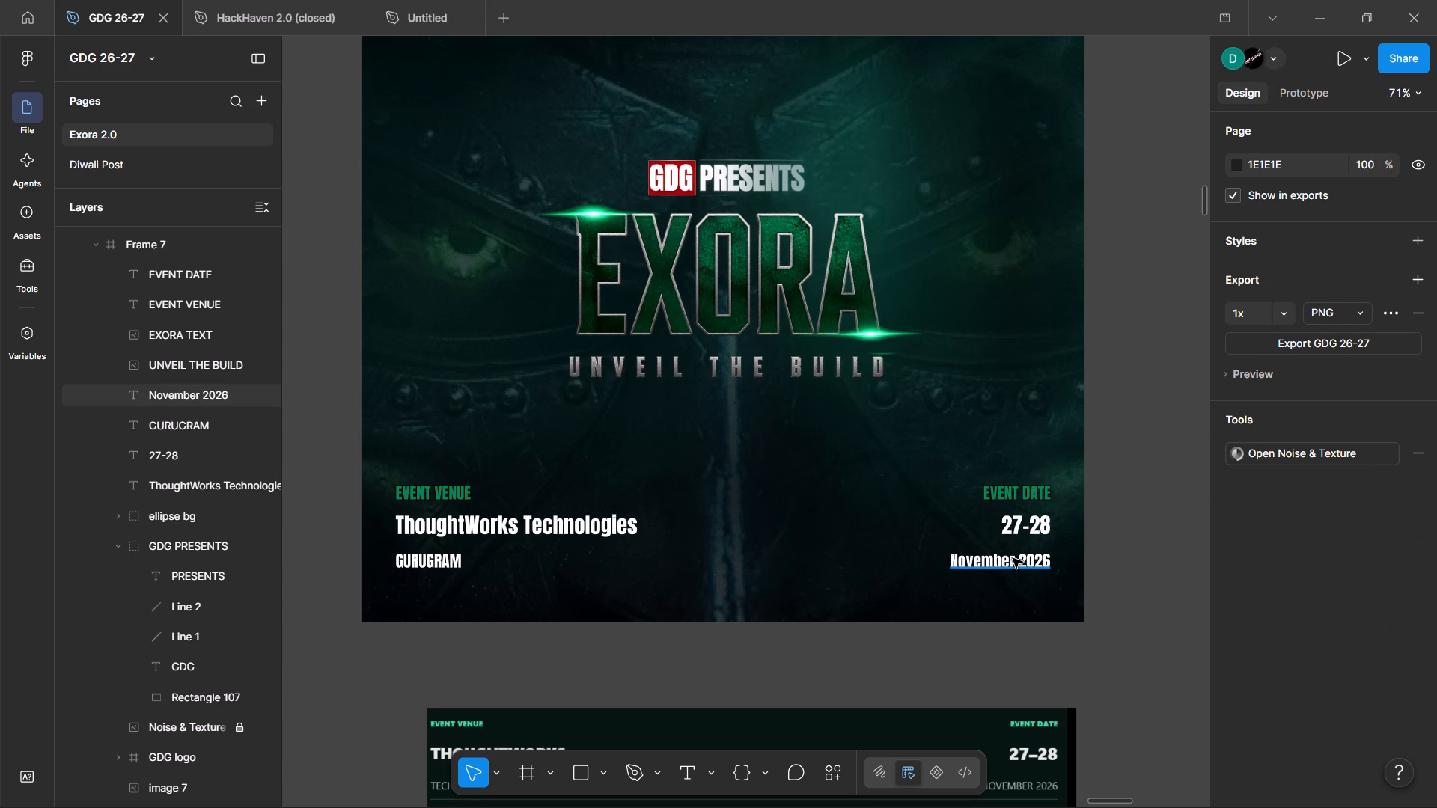
Set the font size of the ThoughtWorks Technologies text to 28.
{"action": "scroll", "coordinate": [1011, 558], "scroll_direction": "down", "scroll_amount": 1}
{"action": "left_click", "coordinate": [1030, 487]}
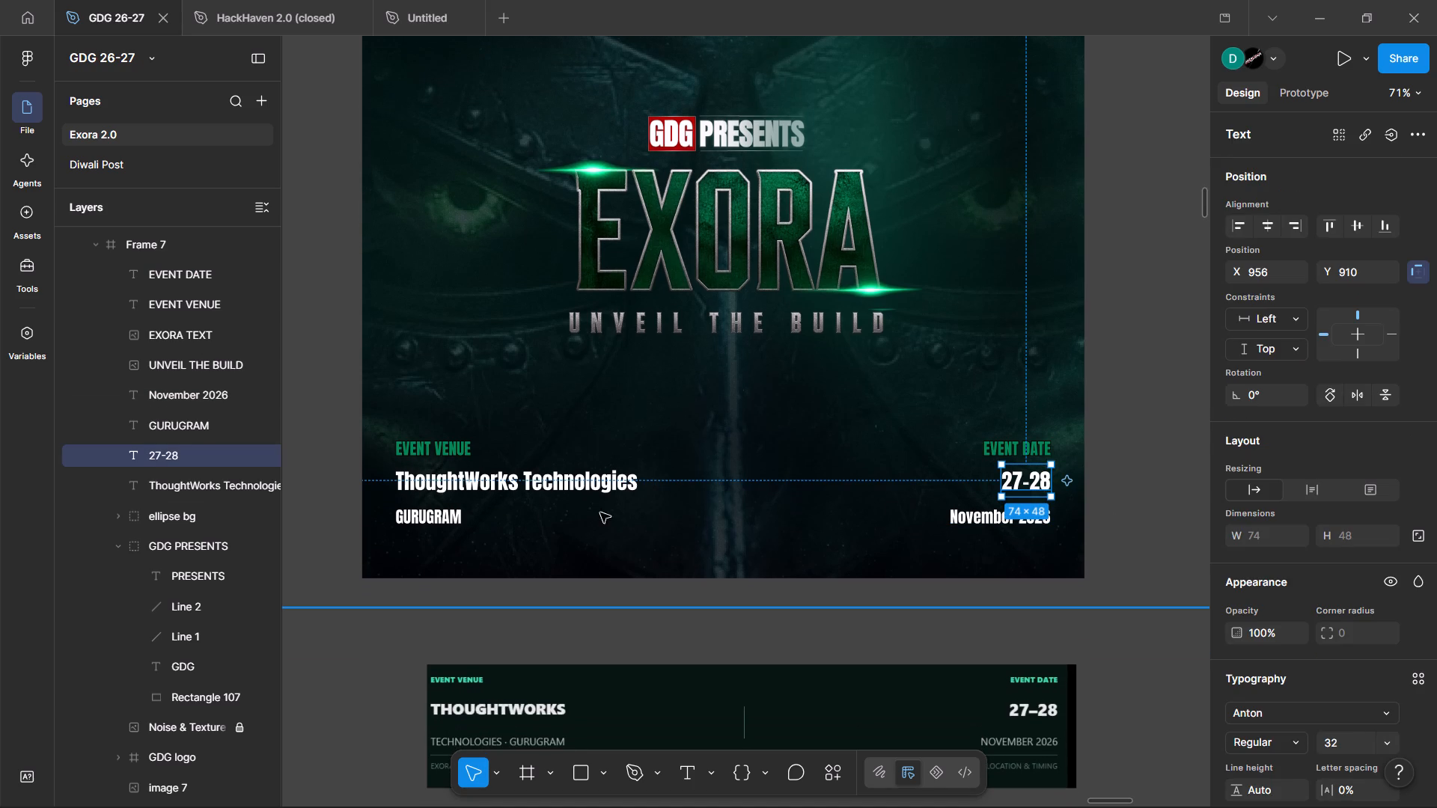
{"action": "left_click", "coordinate": [505, 487]}
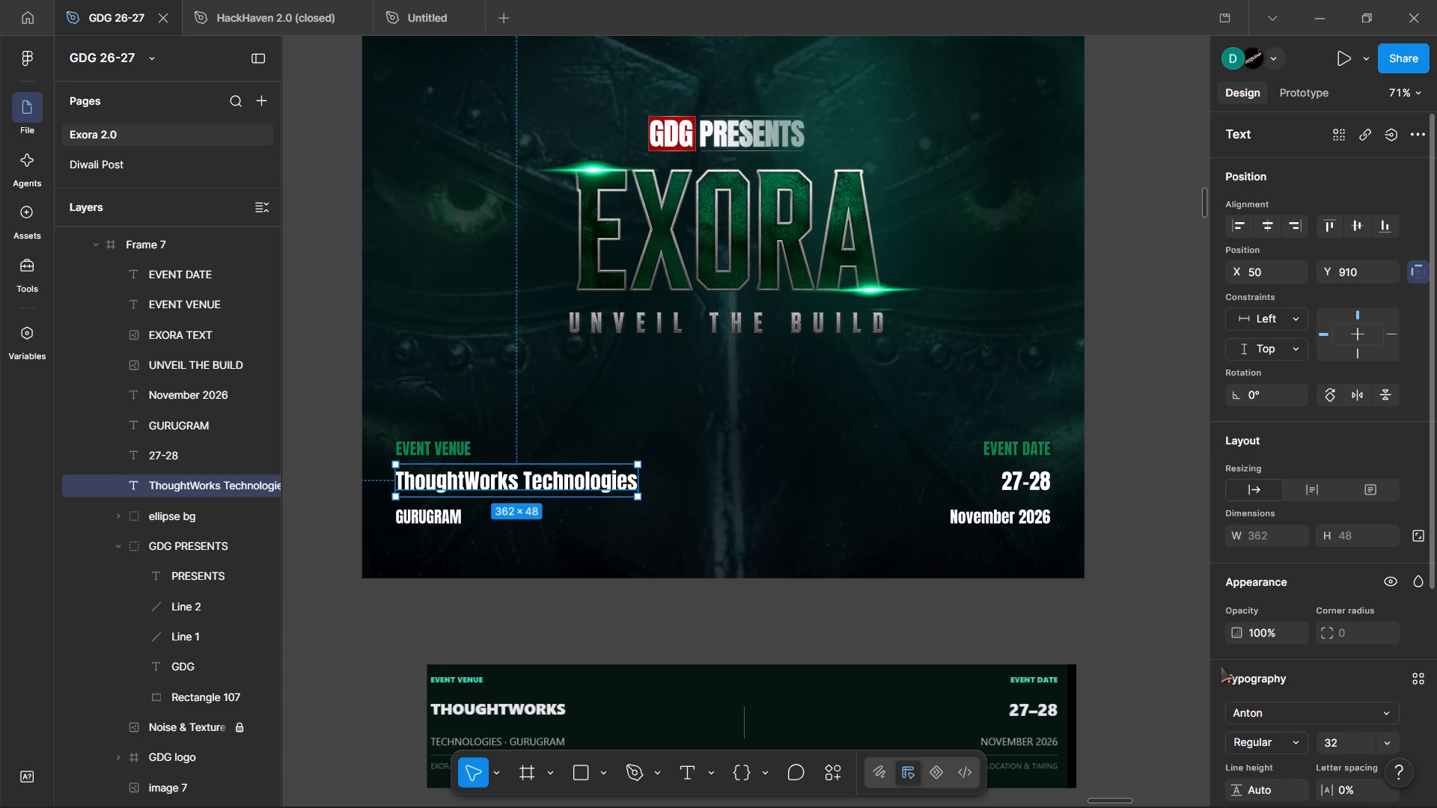
{"action": "left_click", "coordinate": [1333, 744]}
{"action": "type", "text": "28"}
{"action": "key", "text": "Return"}
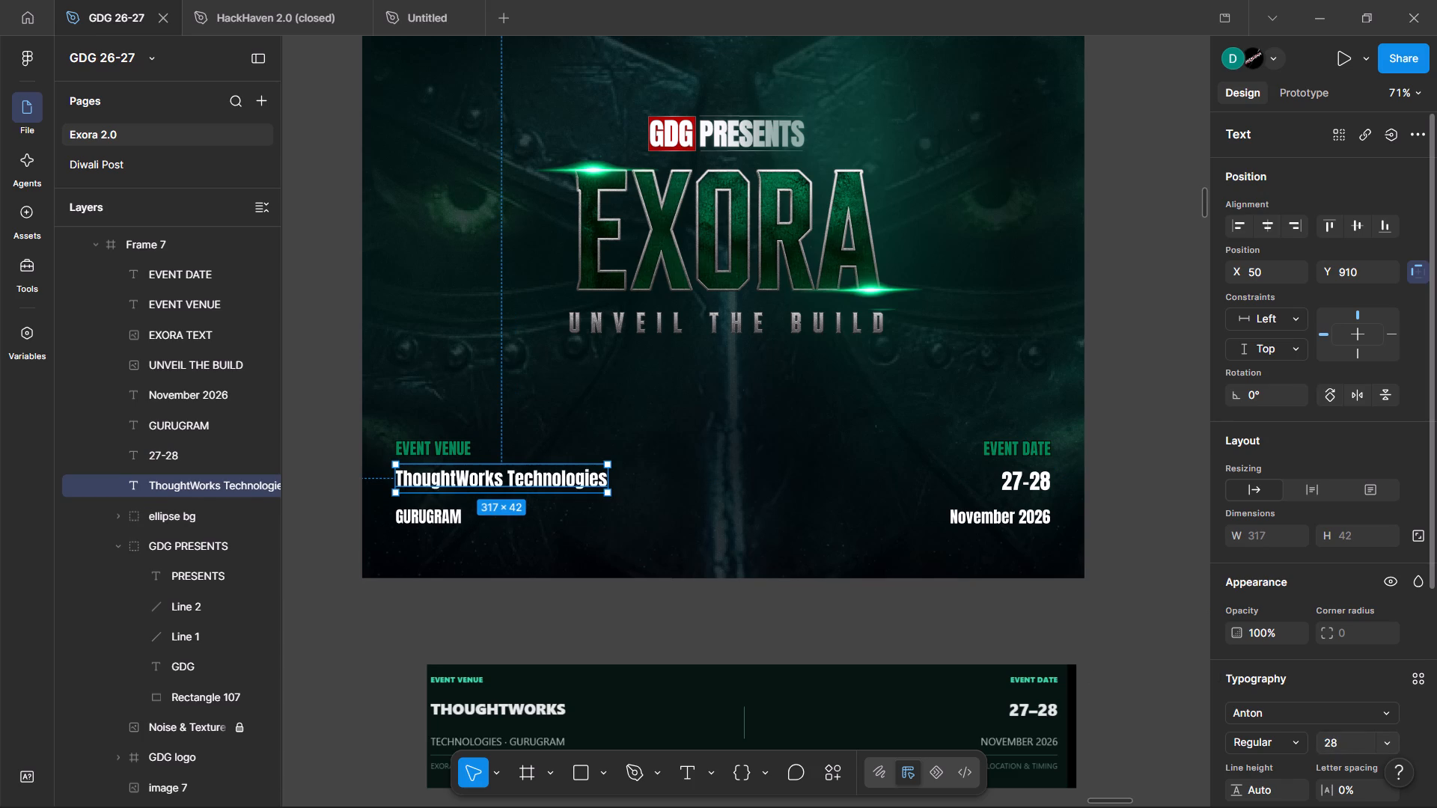
Set the font size of the 27-28 date text to 28 and shift it right to X 966, under EVENT DATE's right edge.
{"action": "left_click", "coordinate": [1028, 487]}
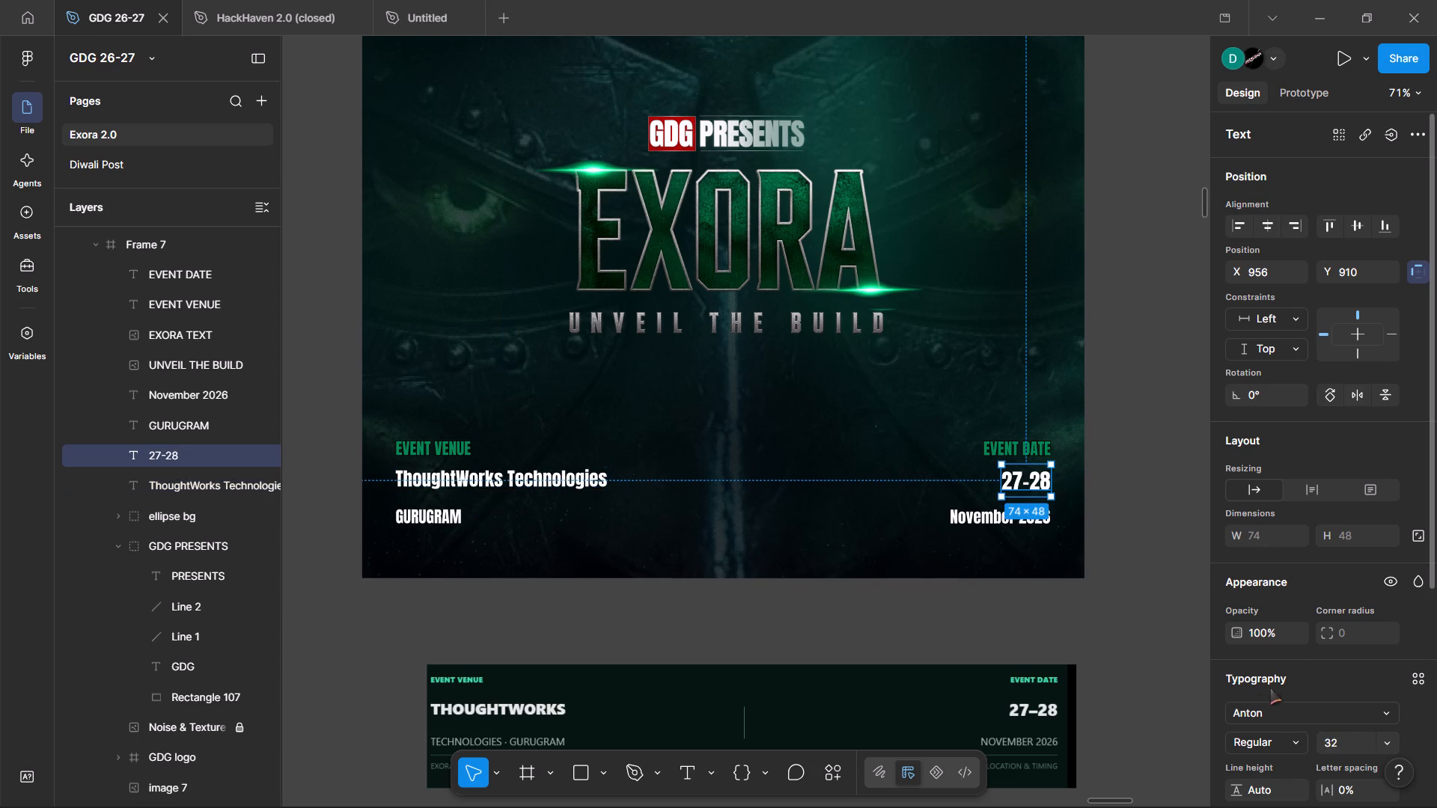
{"action": "left_click", "coordinate": [1342, 739]}
{"action": "type", "text": "28"}
{"action": "key", "text": "Return"}
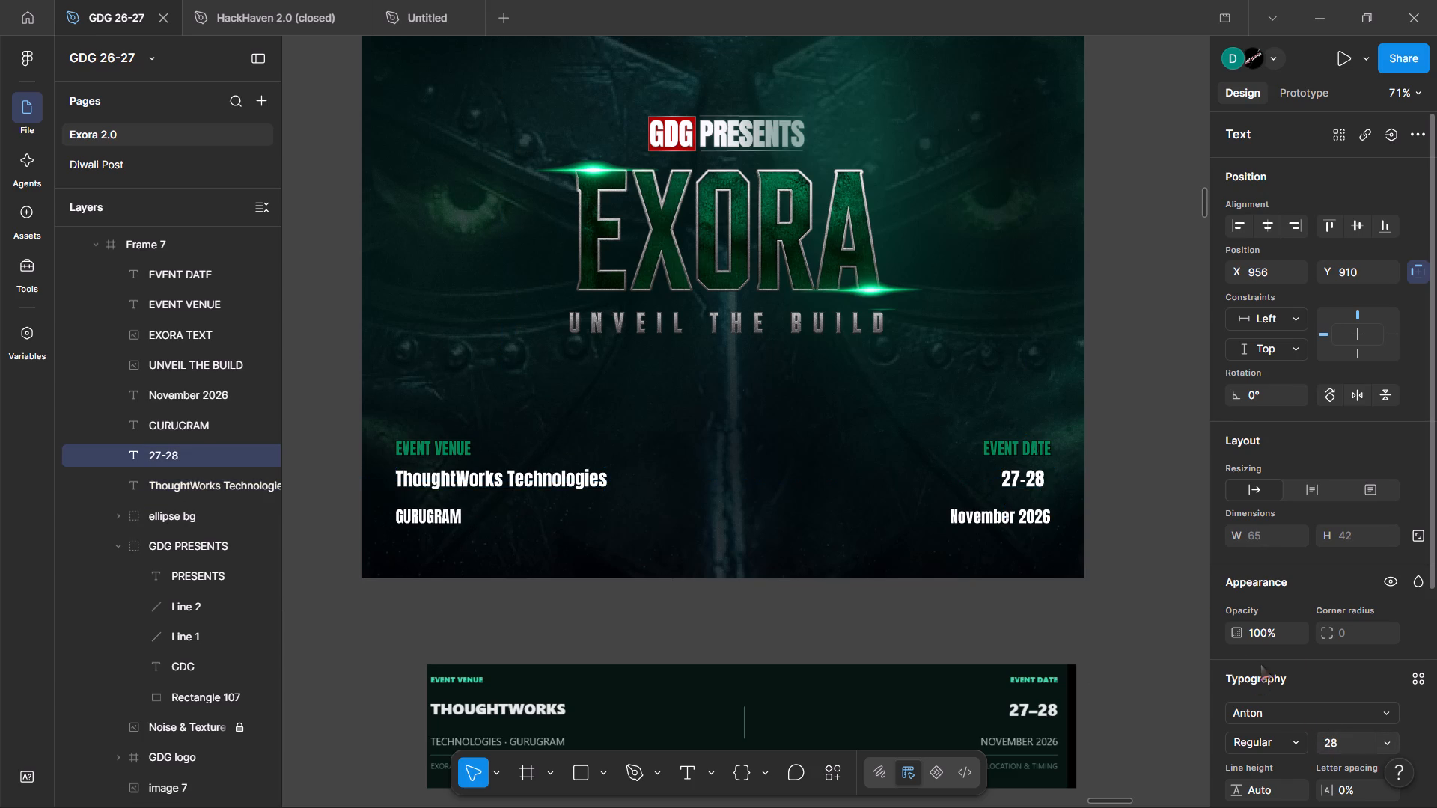
{"action": "left_click_drag", "start_coordinate": [1027, 482], "coordinate": [1034, 482]}
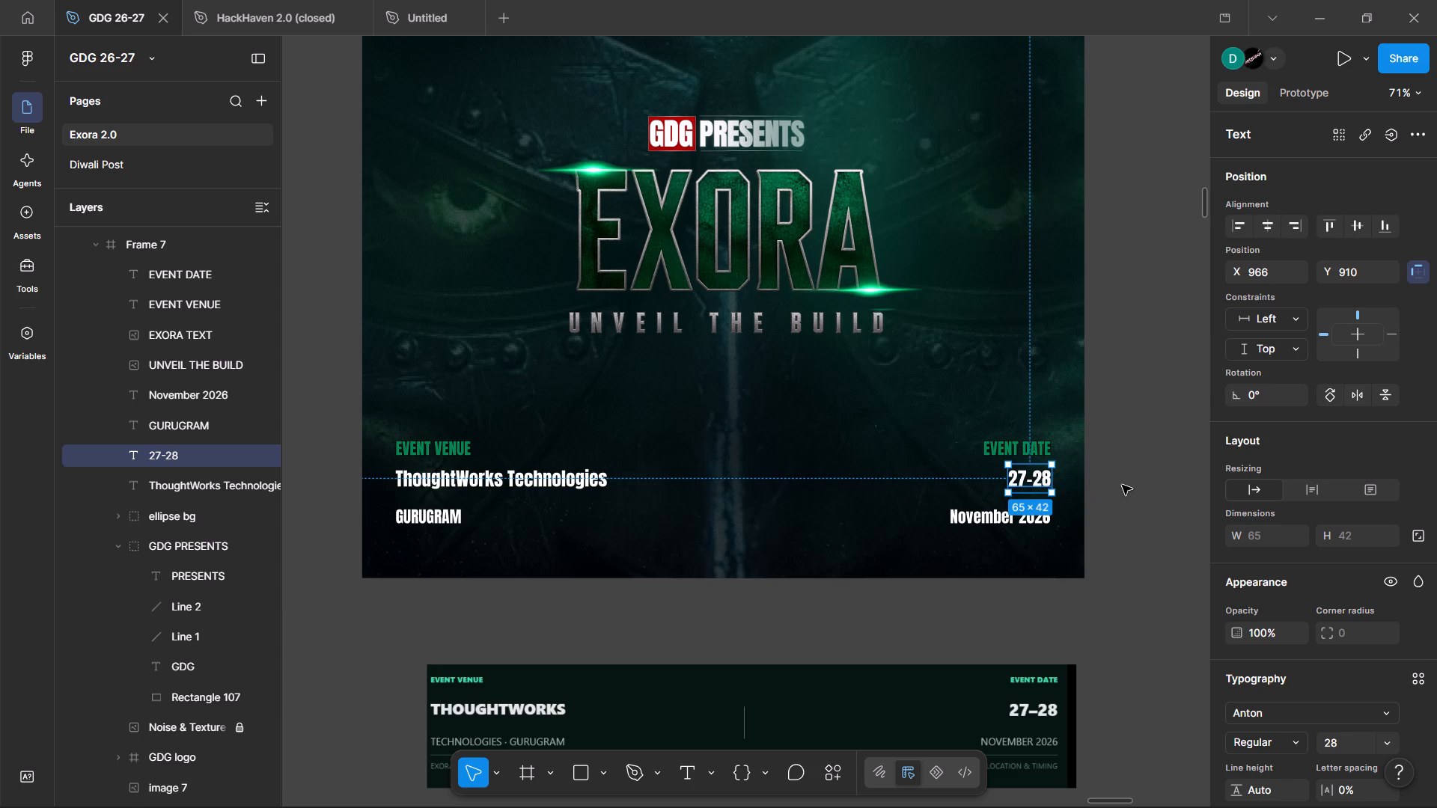
{"action": "left_click", "coordinate": [1122, 485]}
Move the November 2026 text up to Y 960, closer beneath the 27-28 text.
{"action": "left_click", "coordinate": [1026, 516]}
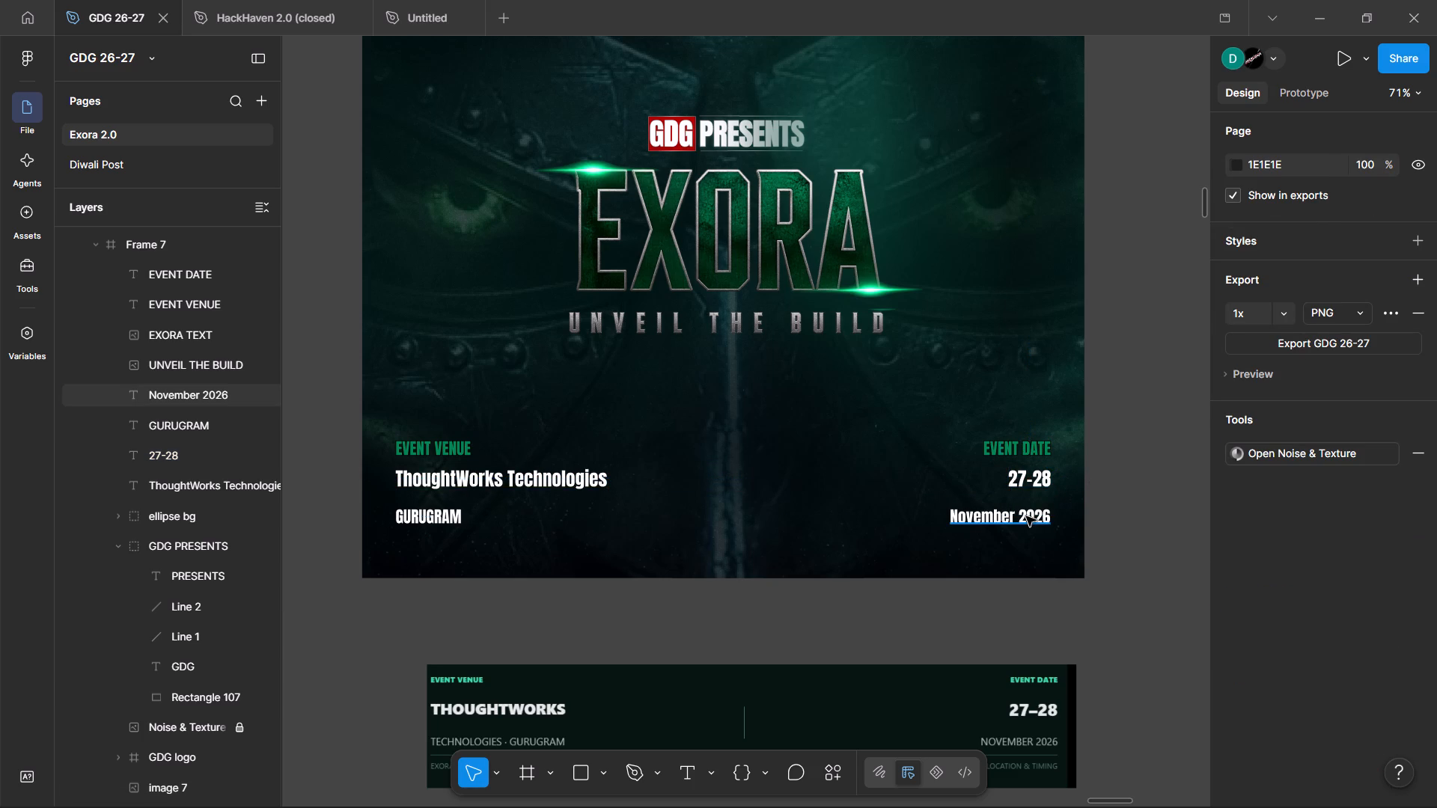
{"action": "left_click", "coordinate": [1029, 515]}
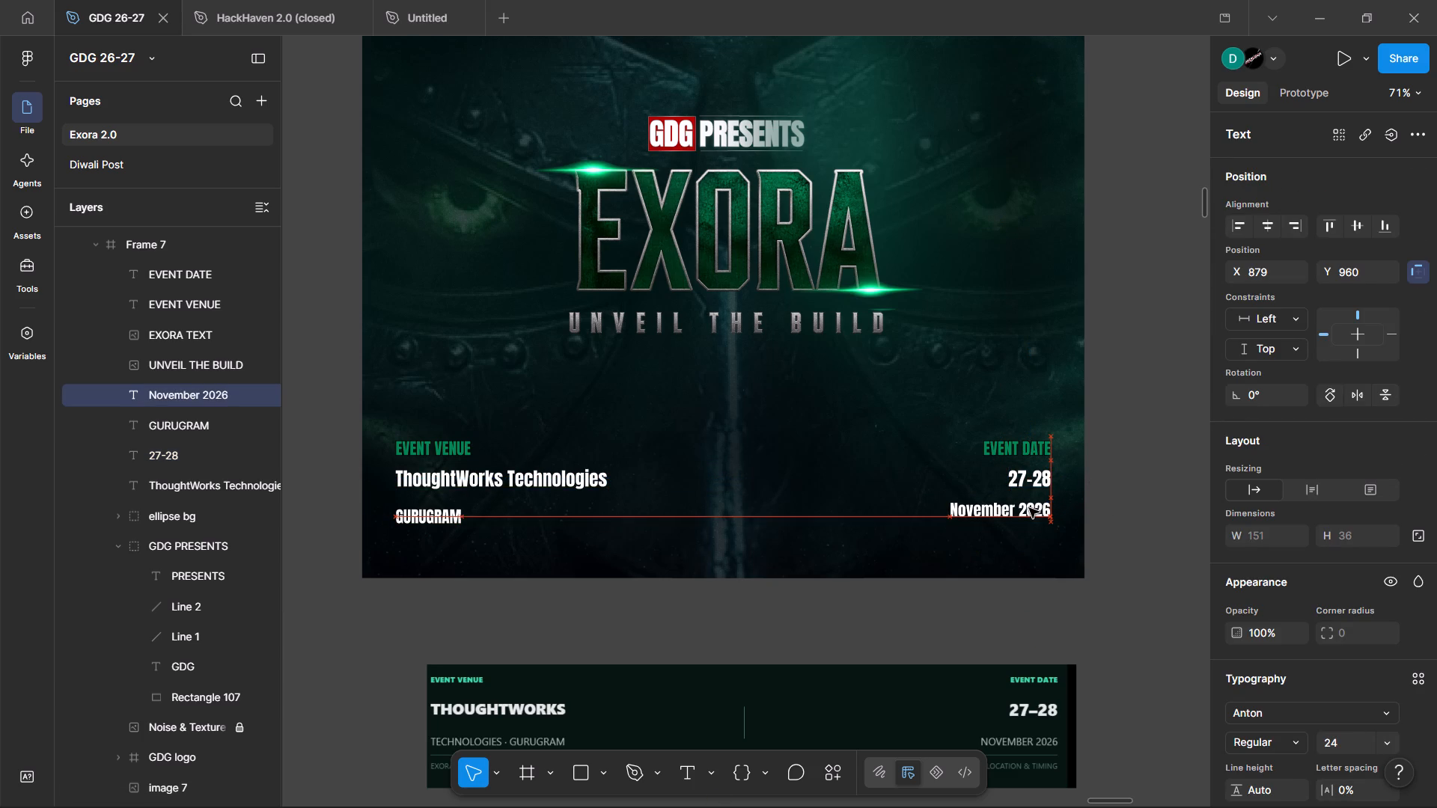
{"action": "key", "text": "Up"}
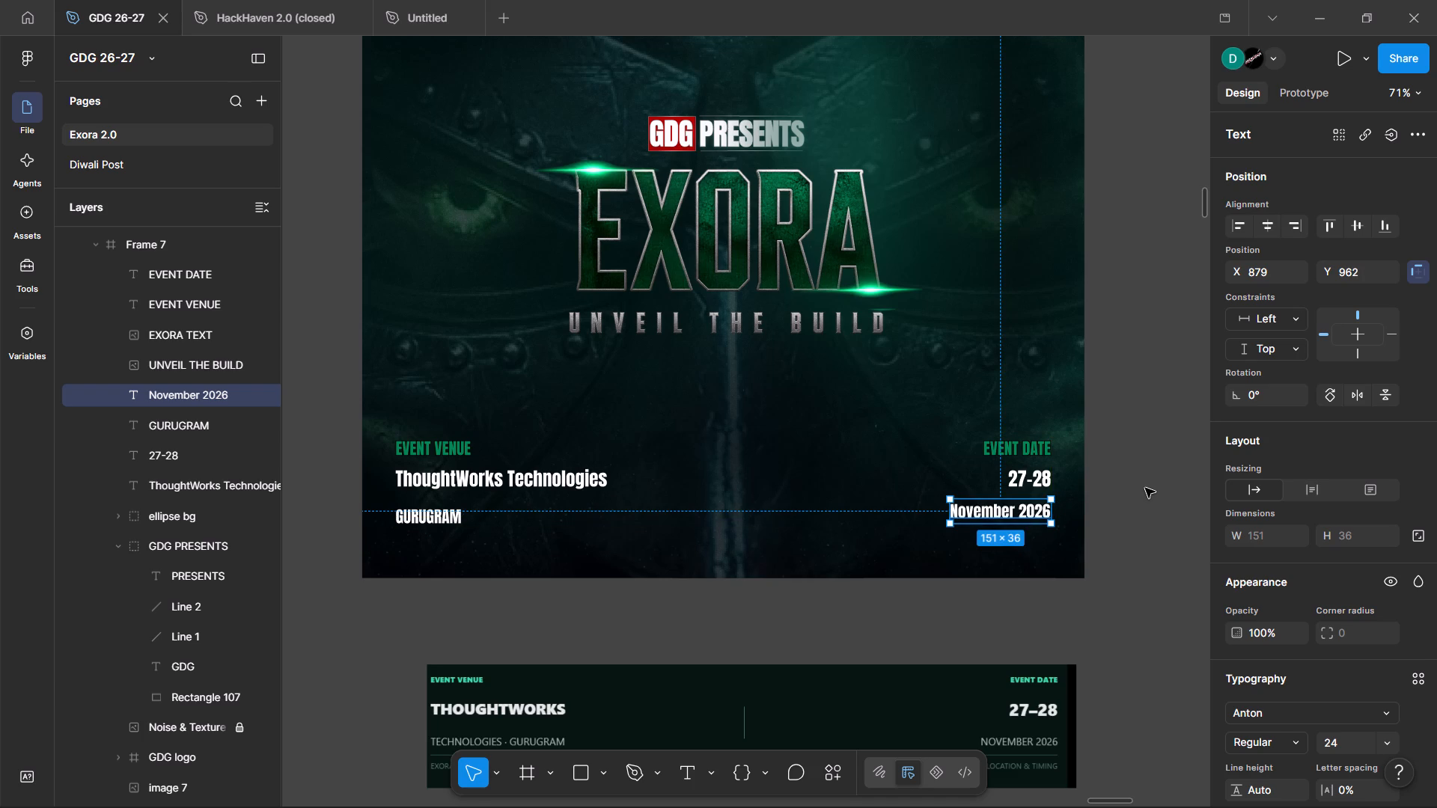
{"action": "key", "text": "Up"}
{"action": "key", "text": "Up"}
{"action": "key", "text": "Up"}
{"action": "key", "text": "Up"}
{"action": "key", "text": "Down"}
{"action": "key", "text": "Down"}
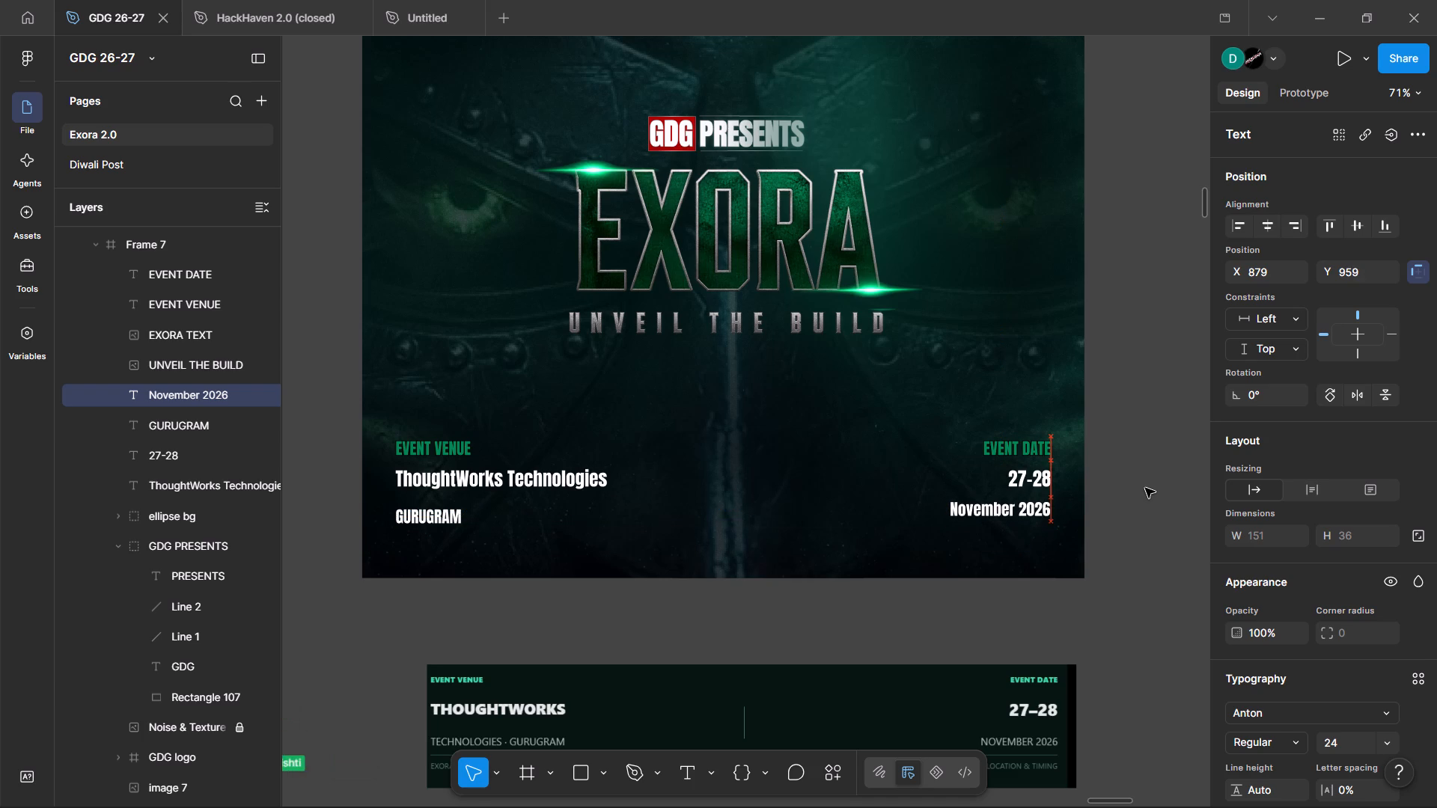
{"action": "key", "text": "Down"}
{"action": "left_click", "coordinate": [1158, 488]}
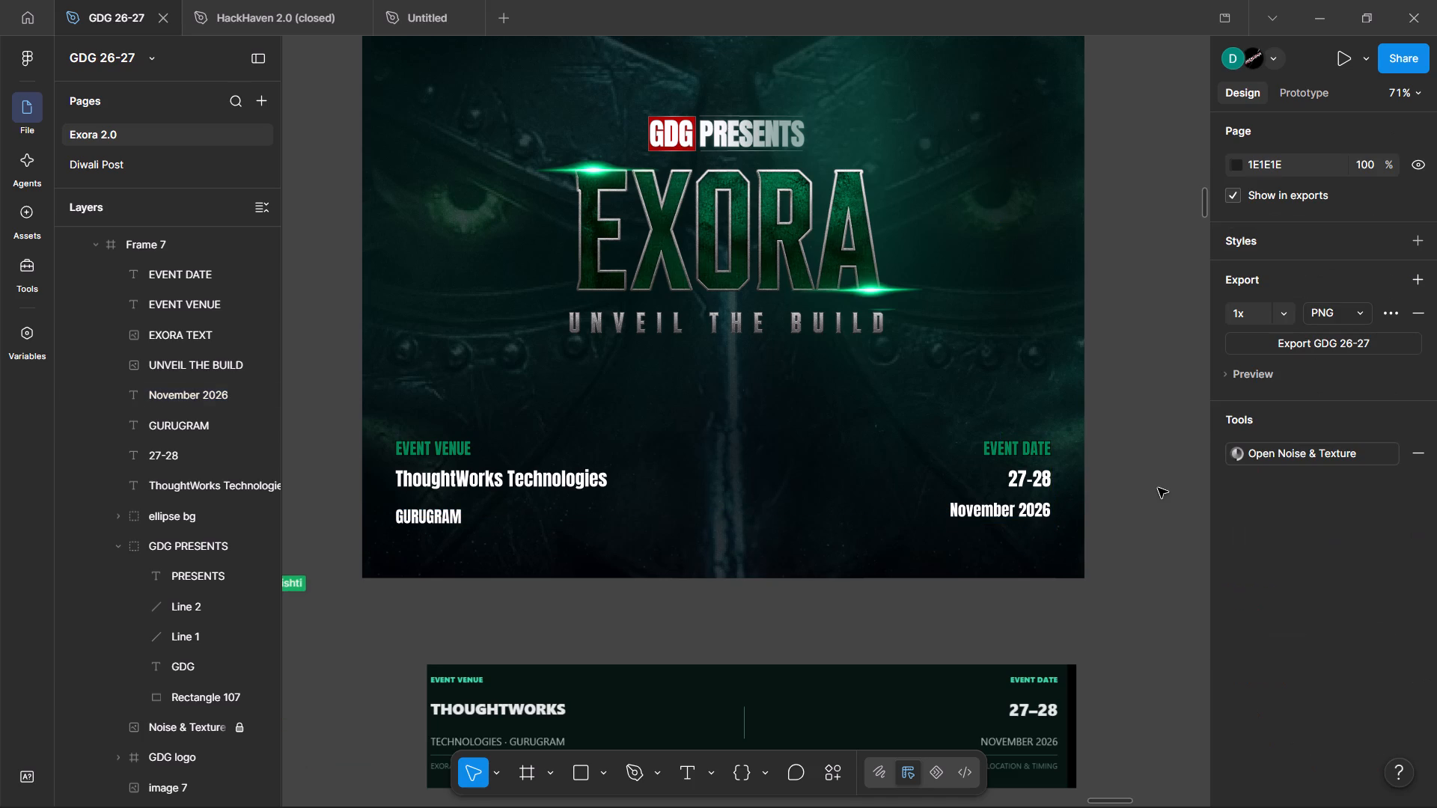
Move the GURUGRAM text up to Y 960, level with the November 2026 text.
{"action": "left_click", "coordinate": [410, 521]}
{"action": "key", "text": "Up"}
{"action": "key", "text": "Up"}
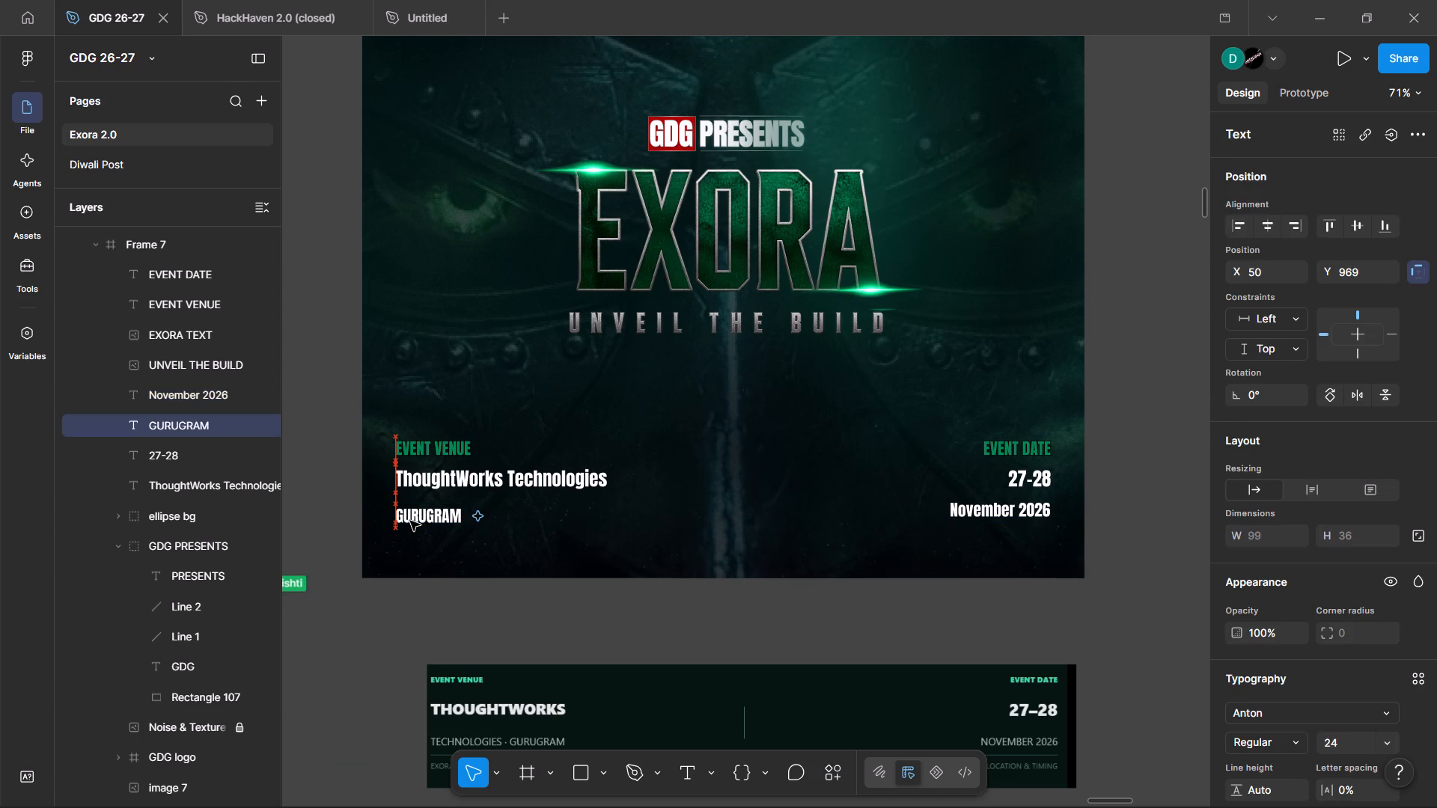
{"action": "key", "text": "Up"}
{"action": "key", "text": "Up"}
{"action": "key", "text": "Up"}
{"action": "key", "text": "Up"}
{"action": "key", "text": "Up"}
{"action": "key", "text": "Up"}
{"action": "key", "text": "Up"}
{"action": "key", "text": "Up"}
{"action": "key", "text": "Up"}
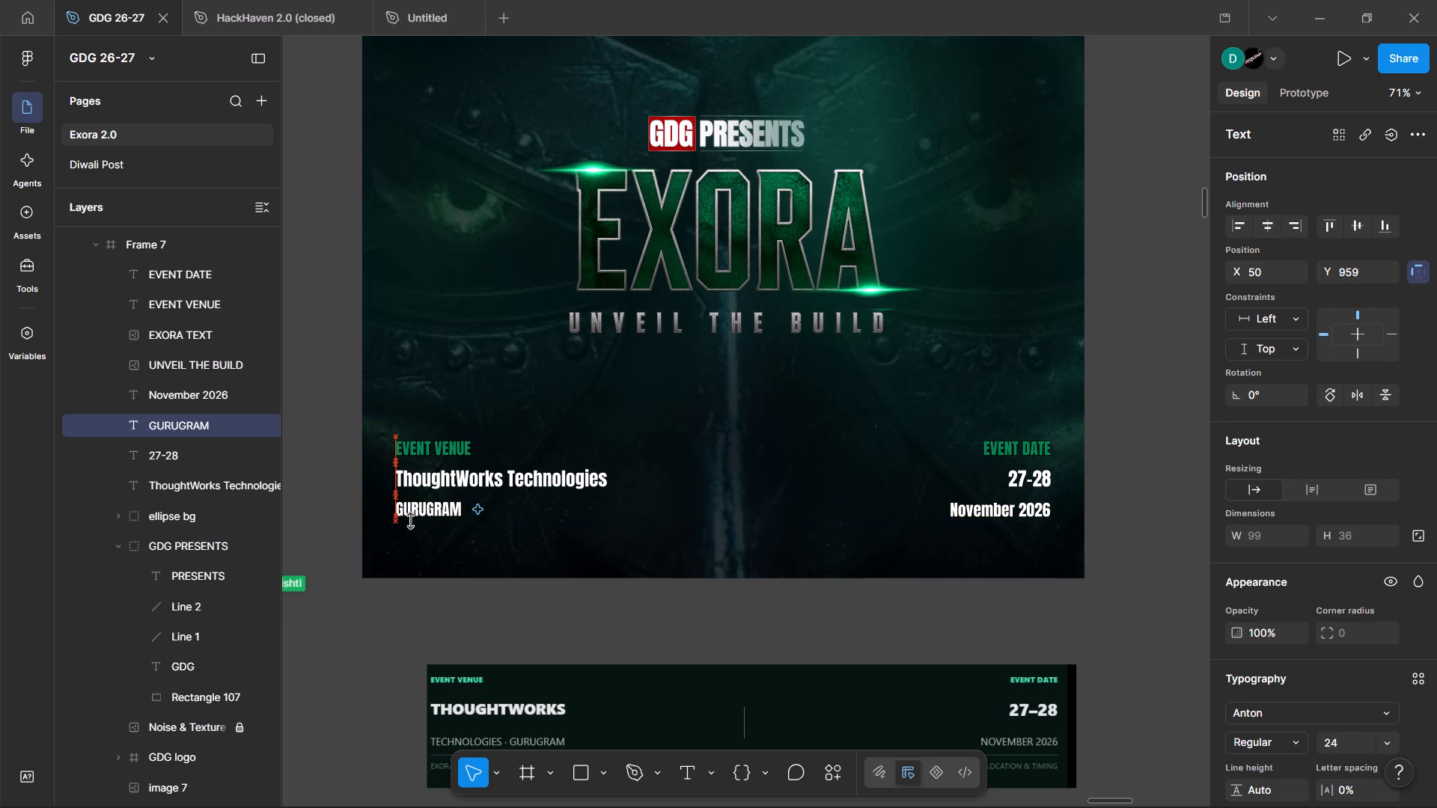
{"action": "key", "text": "Down"}
{"action": "left_click", "coordinate": [1156, 499]}
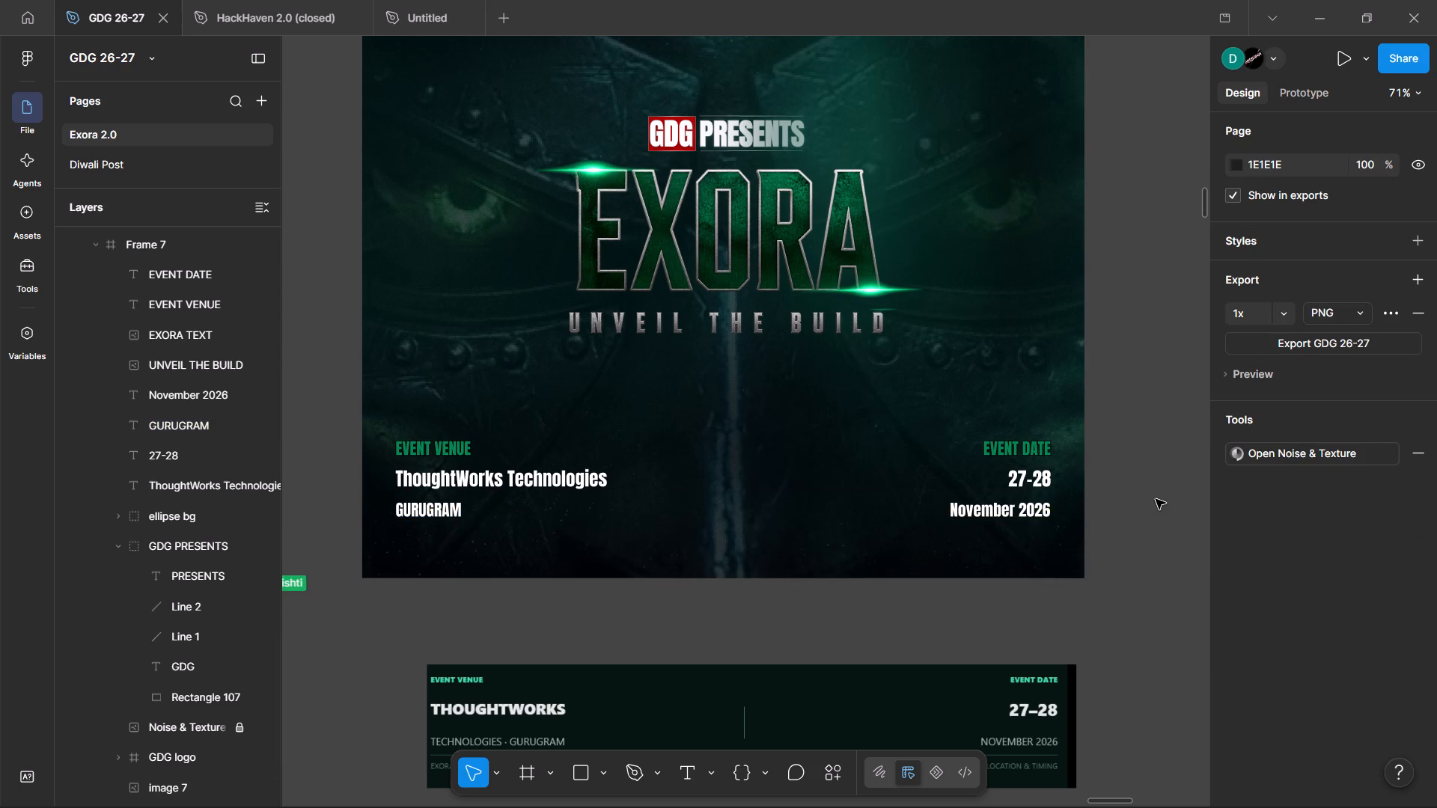
Draw a vertical divider line about 116 long between the venue and date texts, starting at about X 548, Y 880.
{"action": "scroll", "coordinate": [784, 519], "scroll_direction": "right", "scroll_amount": 1}
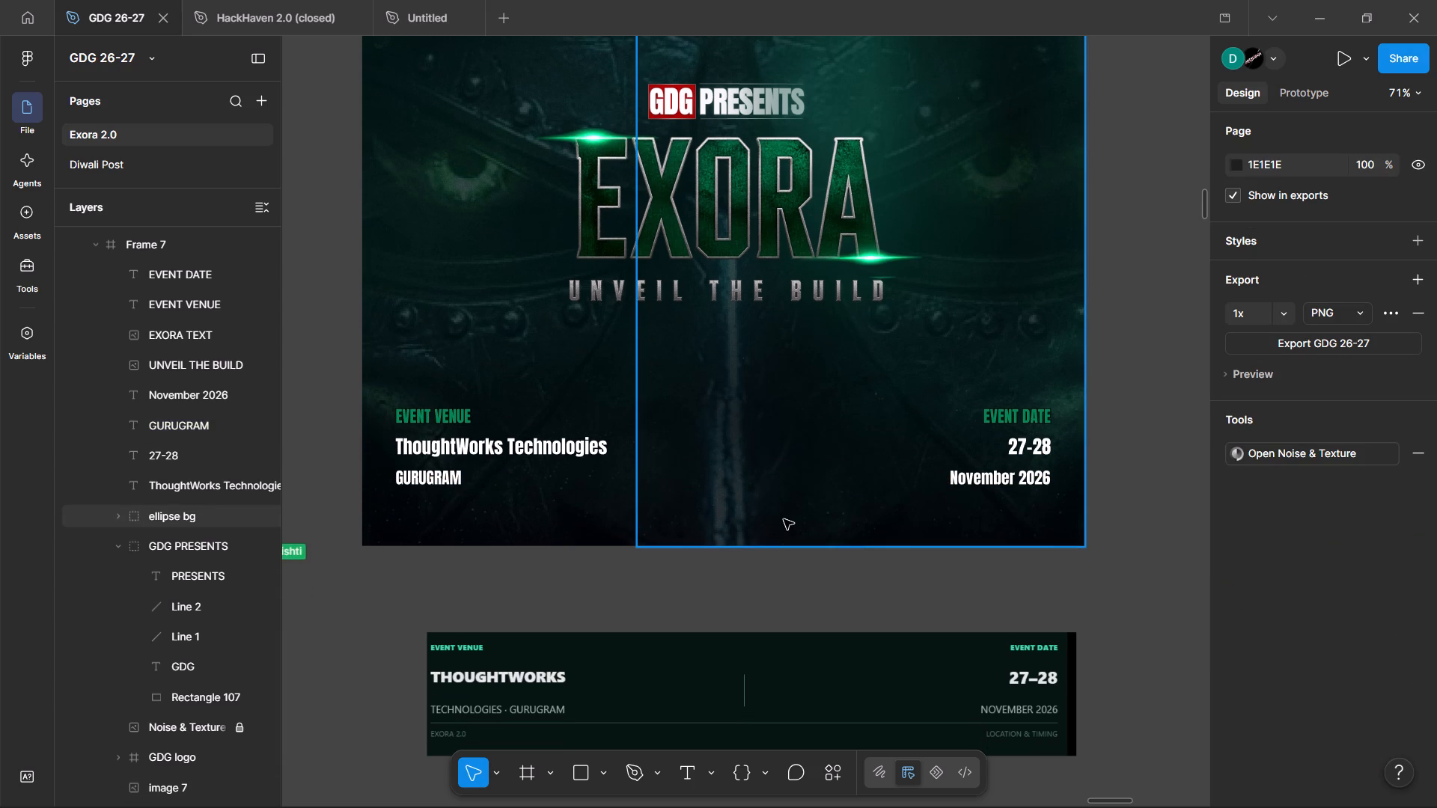
{"action": "scroll", "coordinate": [784, 519], "scroll_direction": "right", "scroll_amount": 1}
{"action": "scroll", "coordinate": [784, 519], "scroll_direction": "down", "scroll_amount": 1}
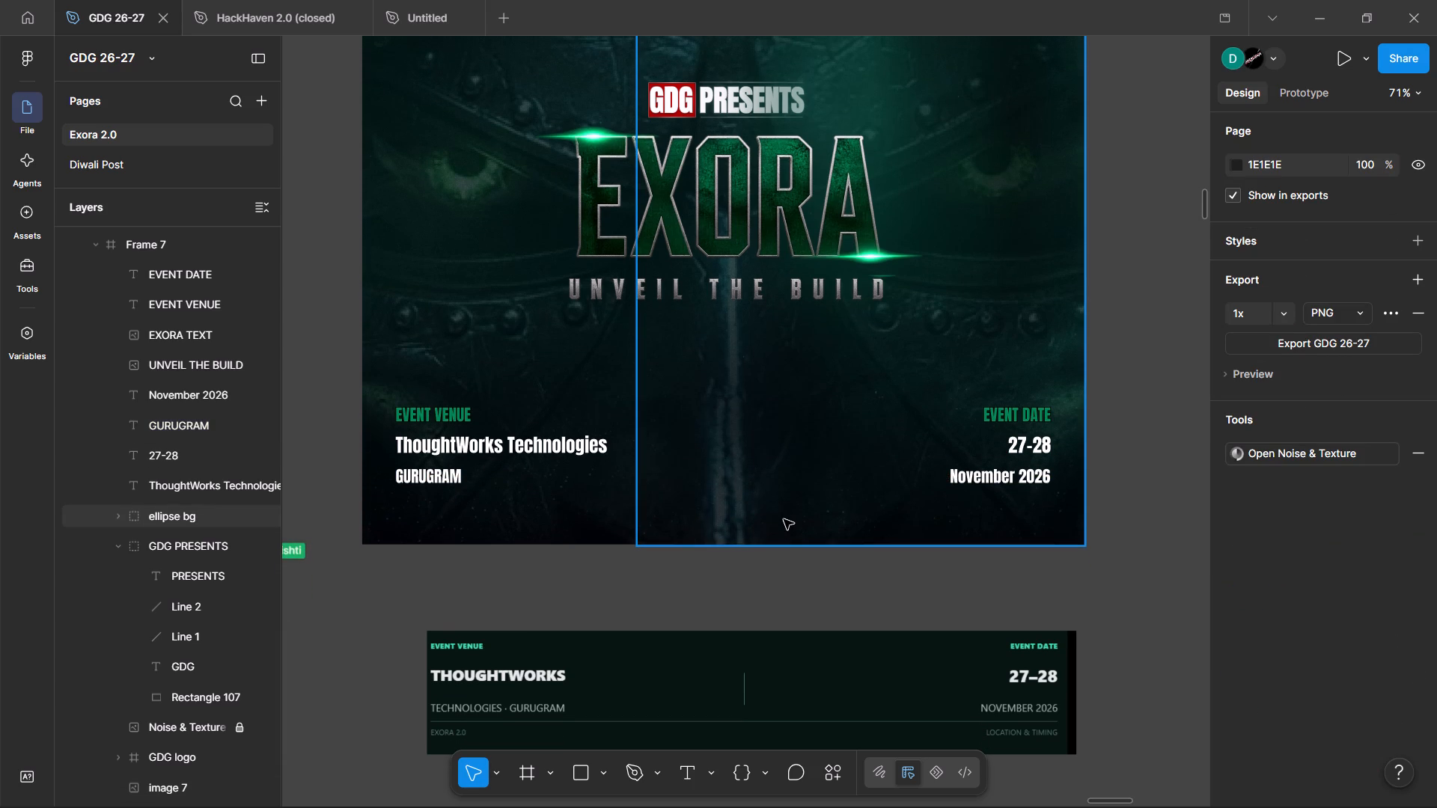
{"action": "scroll", "coordinate": [784, 519], "scroll_direction": "down", "scroll_amount": 1}
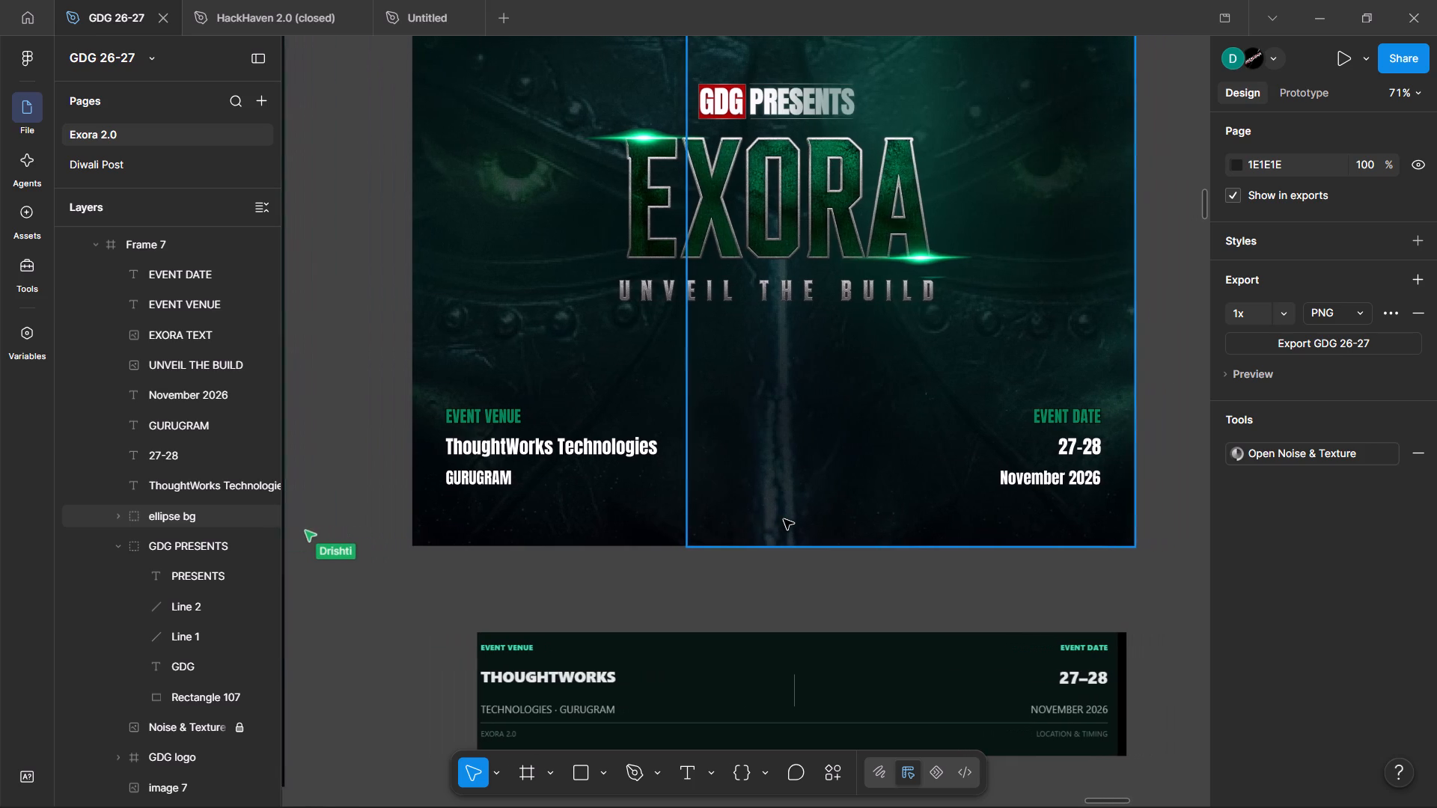
{"action": "scroll", "coordinate": [784, 519], "scroll_direction": "down", "scroll_amount": 2}
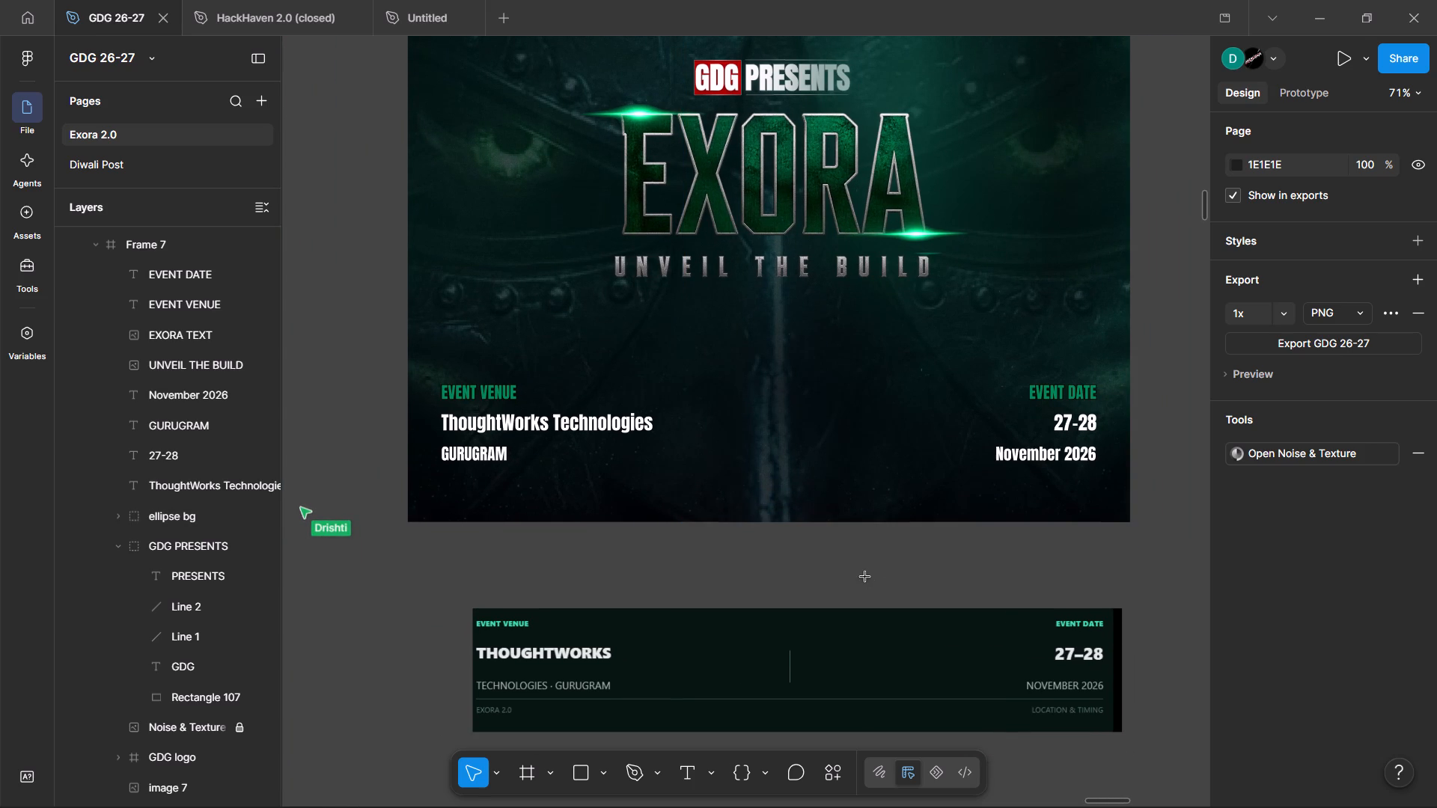
{"action": "key", "text": "l"}
{"action": "left_click_drag", "start_coordinate": [774, 388], "coordinate": [774, 451]}
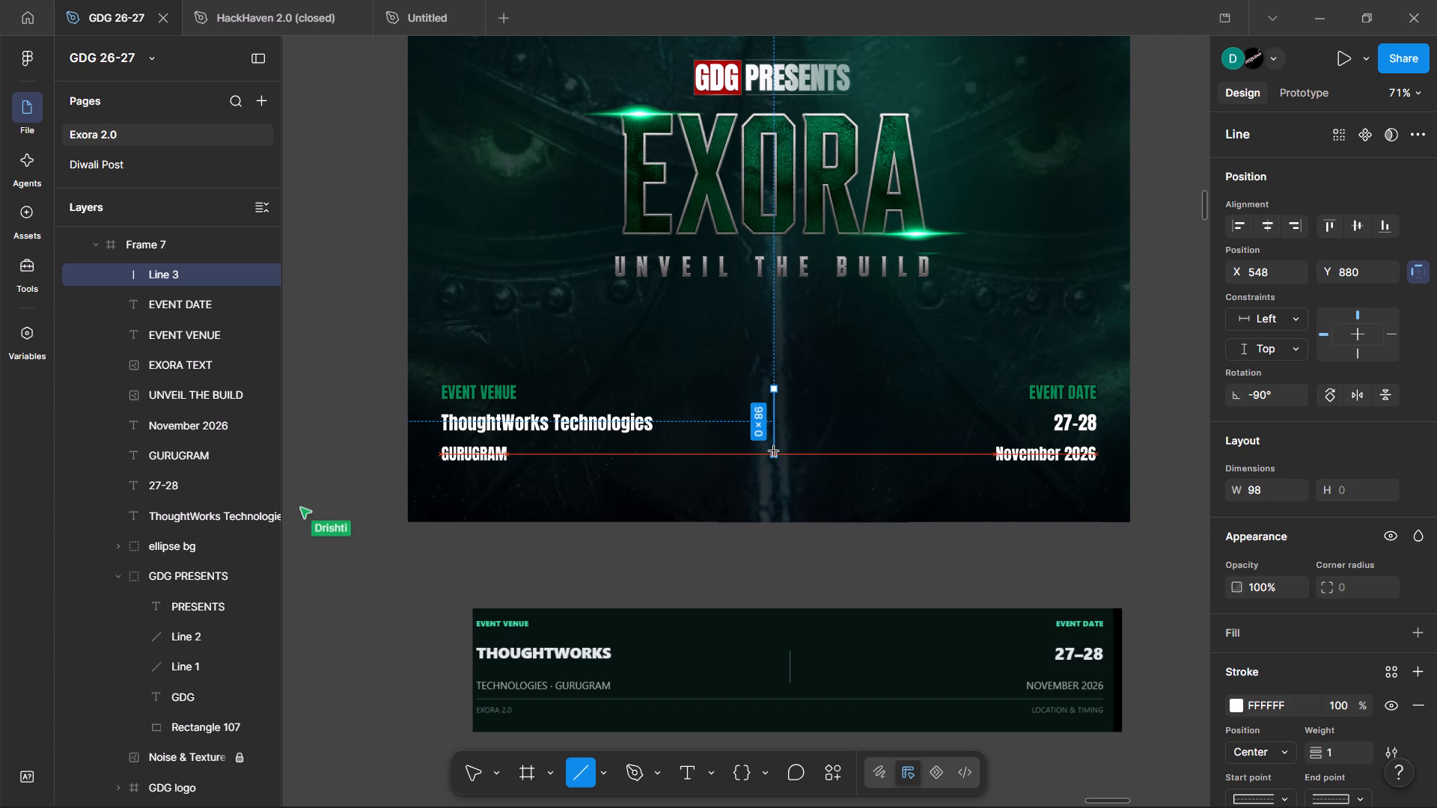
{"action": "left_click_drag", "start_coordinate": [774, 451], "coordinate": [775, 451]}
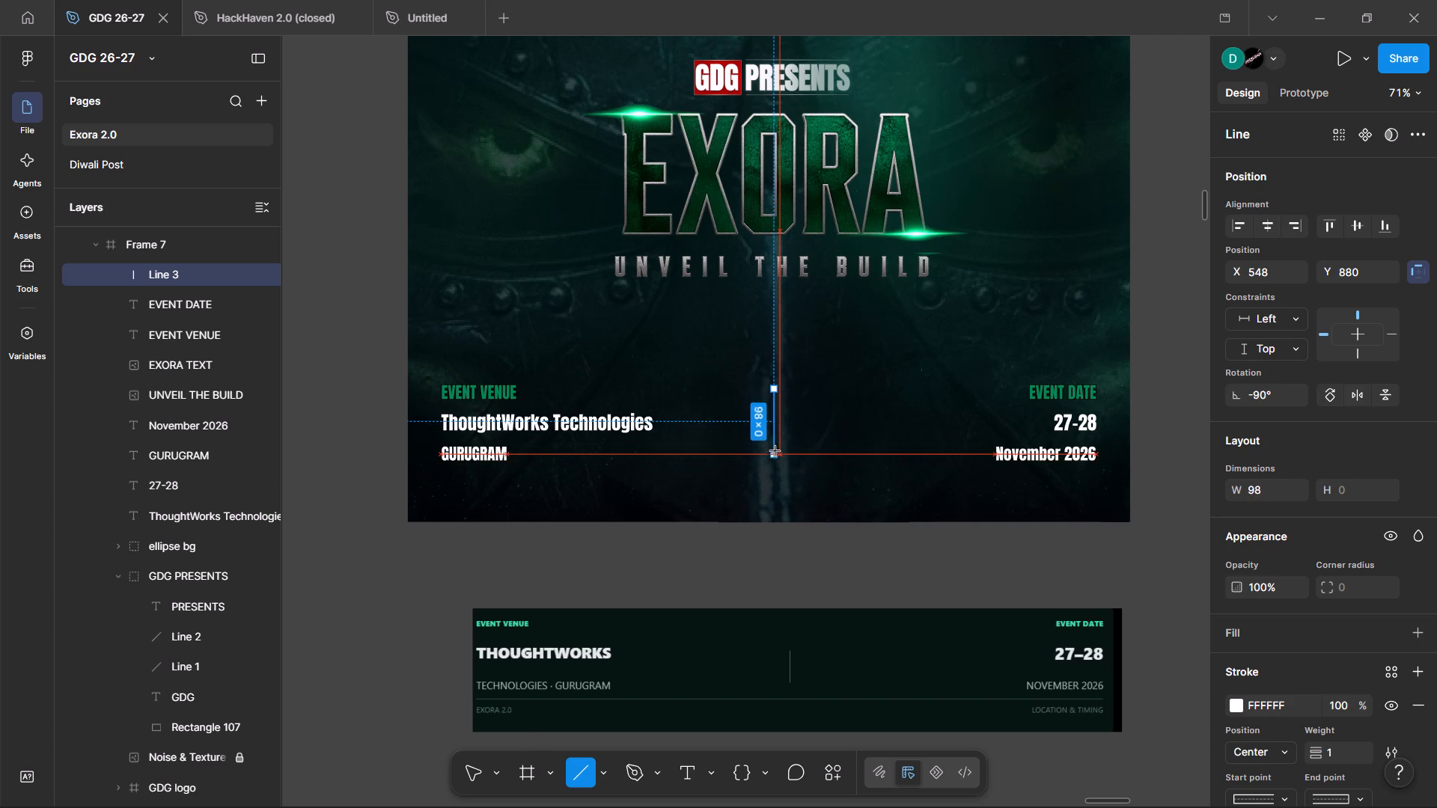
{"action": "left_click_drag", "start_coordinate": [775, 451], "coordinate": [776, 467]}
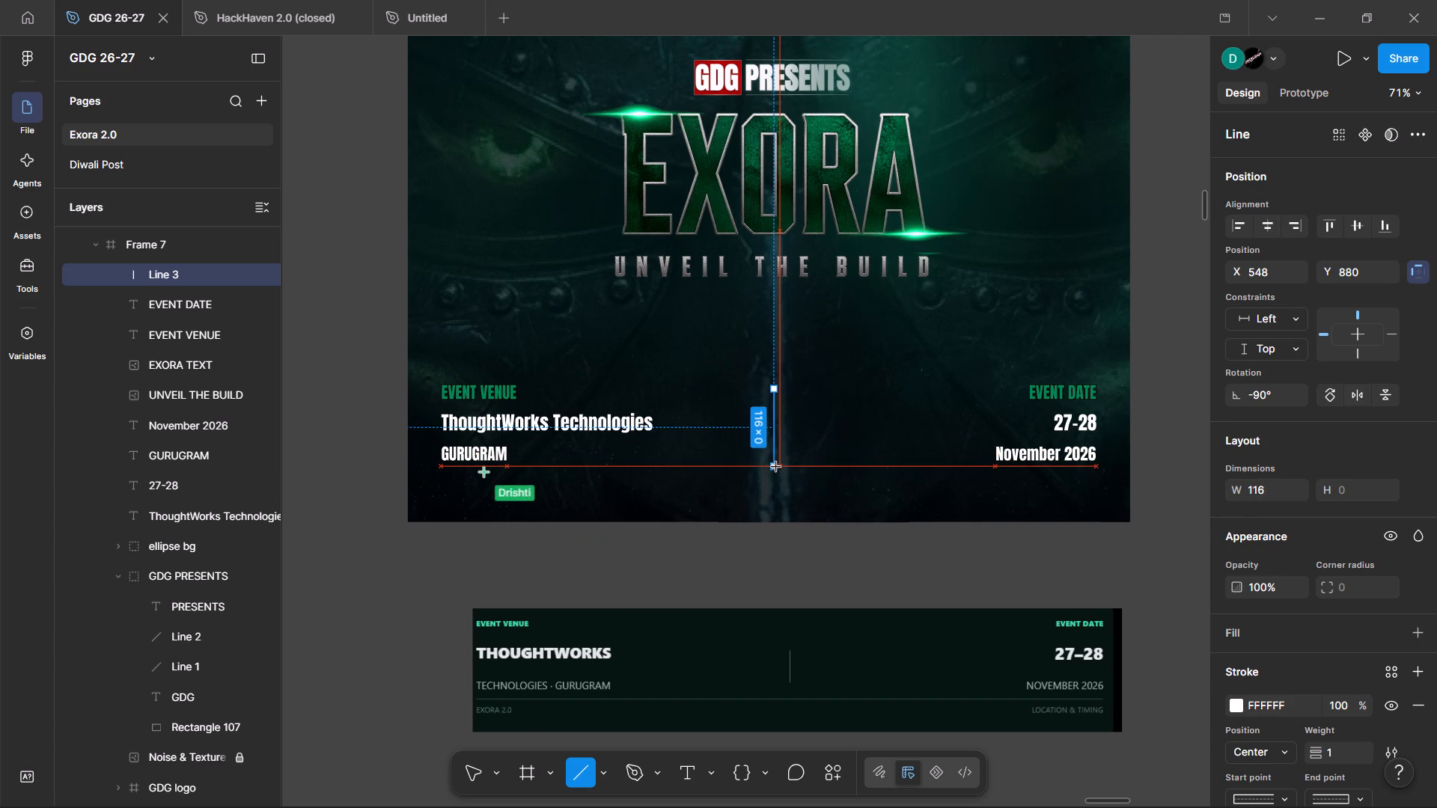
{"action": "left_click_drag", "start_coordinate": [776, 467], "coordinate": [779, 480]}
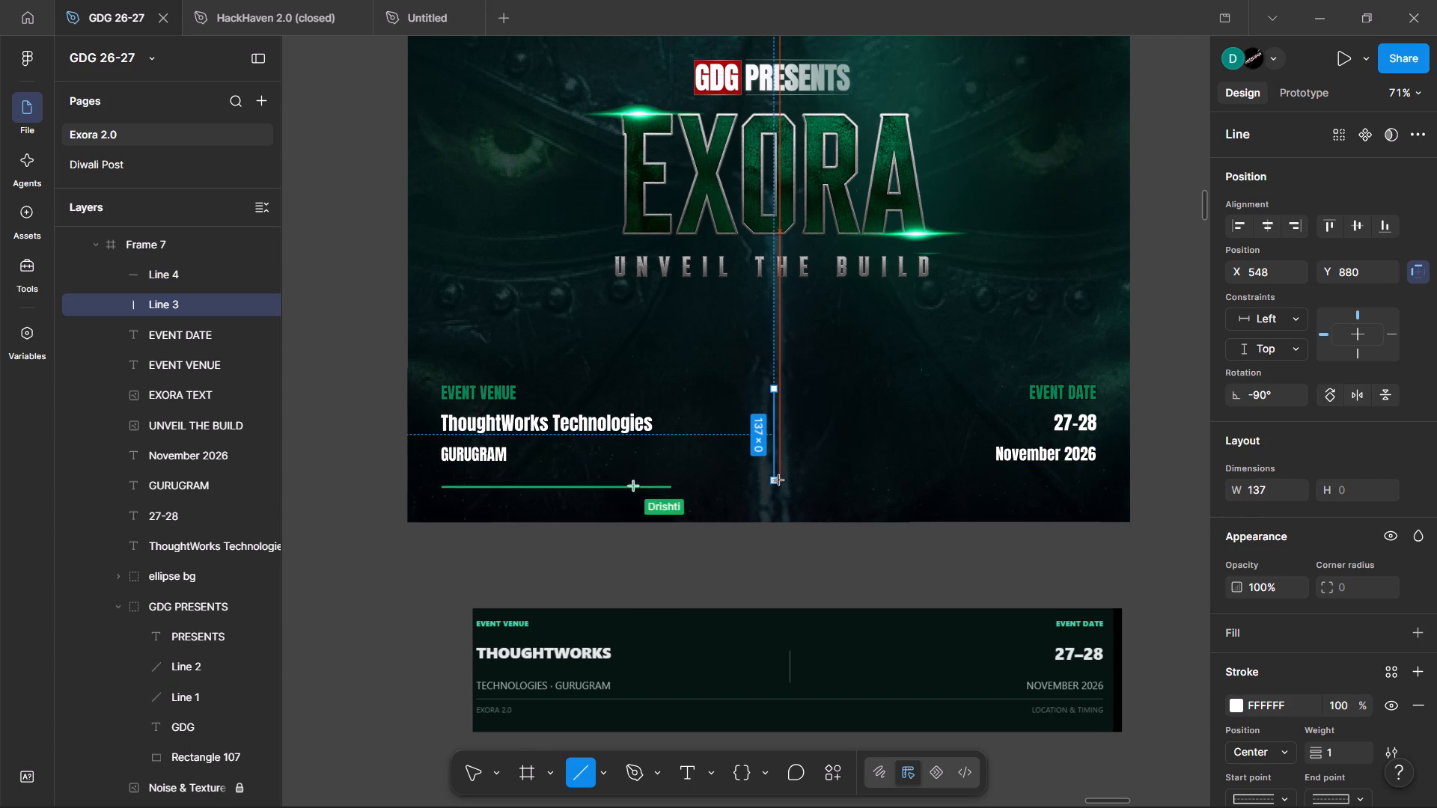
{"action": "left_click_drag", "start_coordinate": [779, 480], "coordinate": [779, 478]}
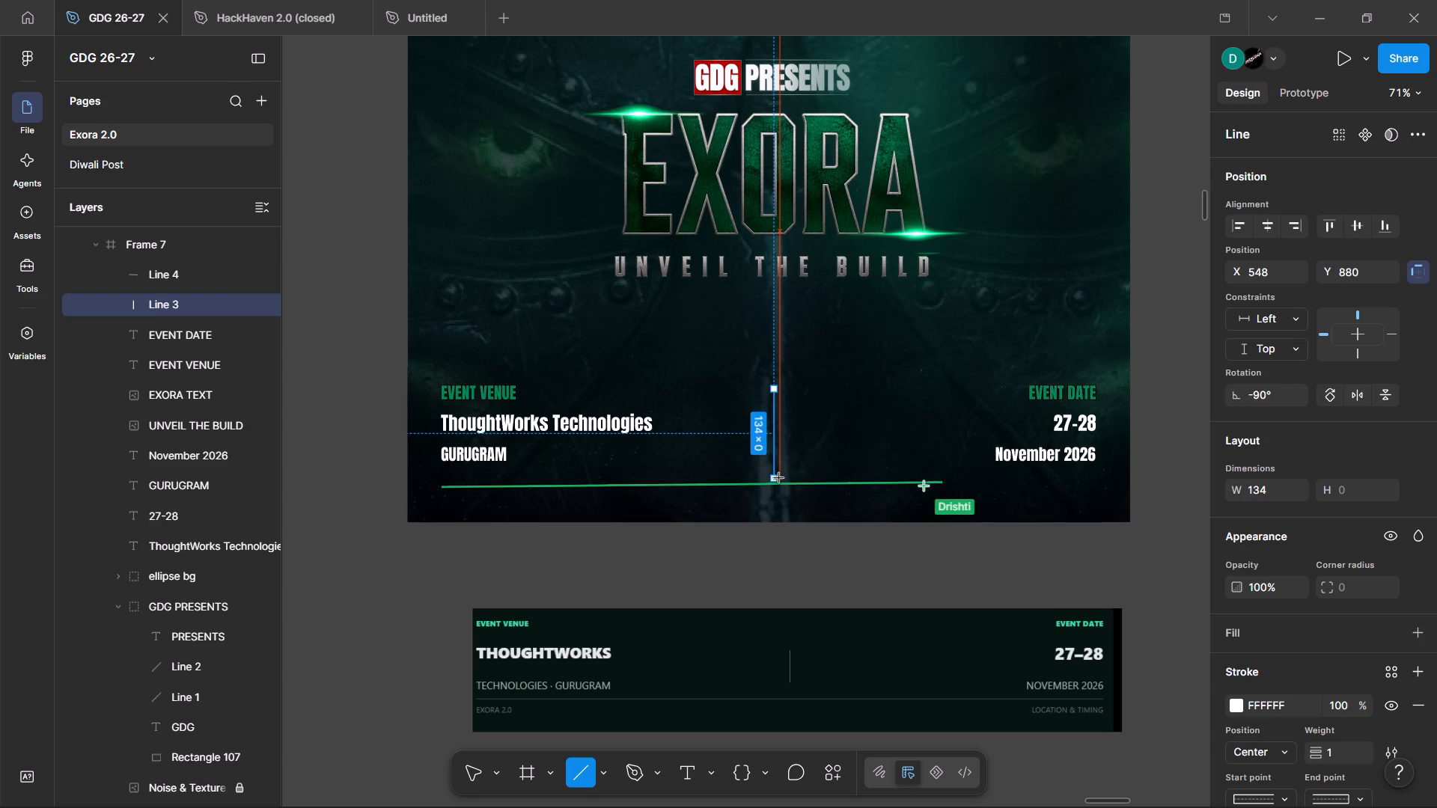
{"action": "left_click_drag", "start_coordinate": [779, 478], "coordinate": [779, 479]}
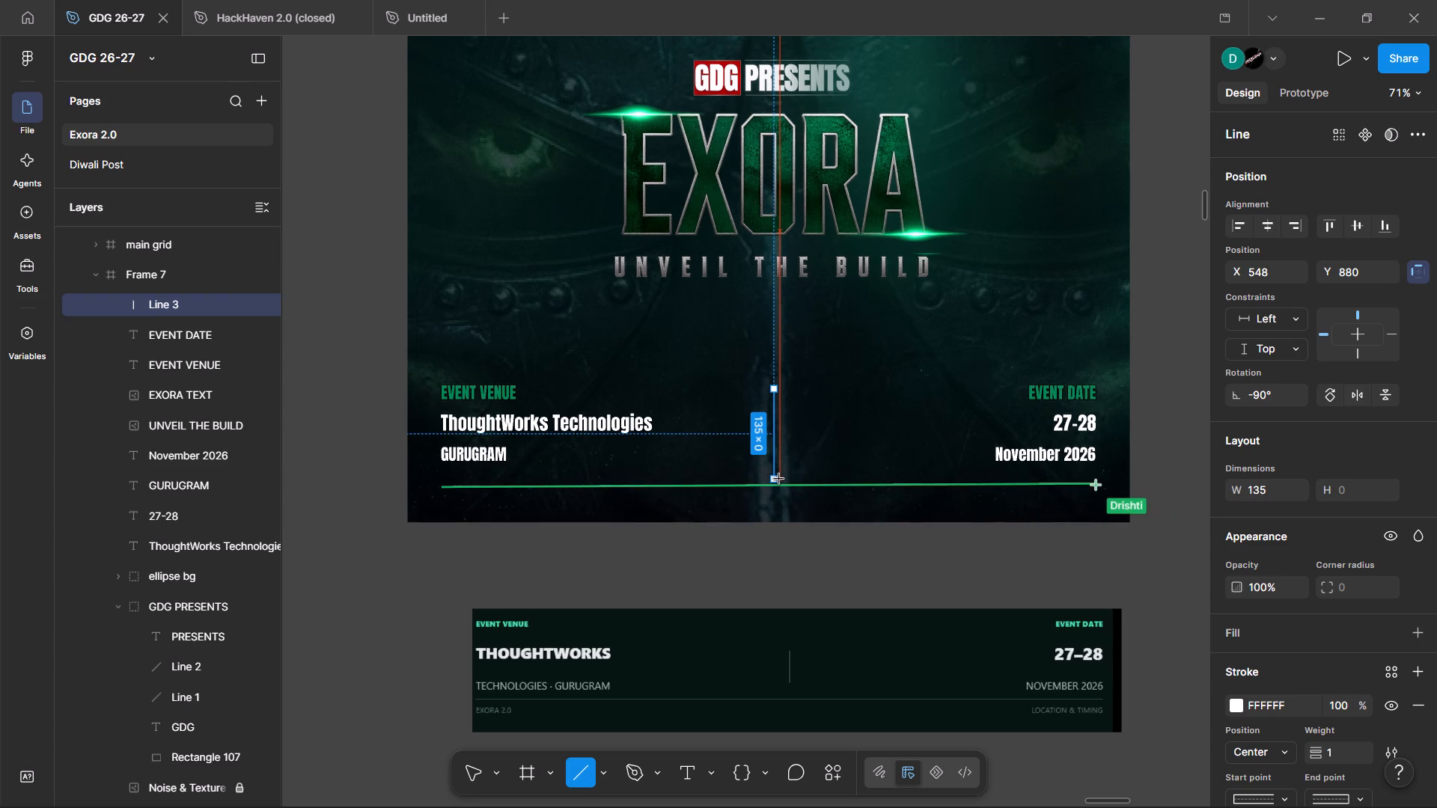
{"action": "left_click_drag", "start_coordinate": [779, 479], "coordinate": [780, 470]}
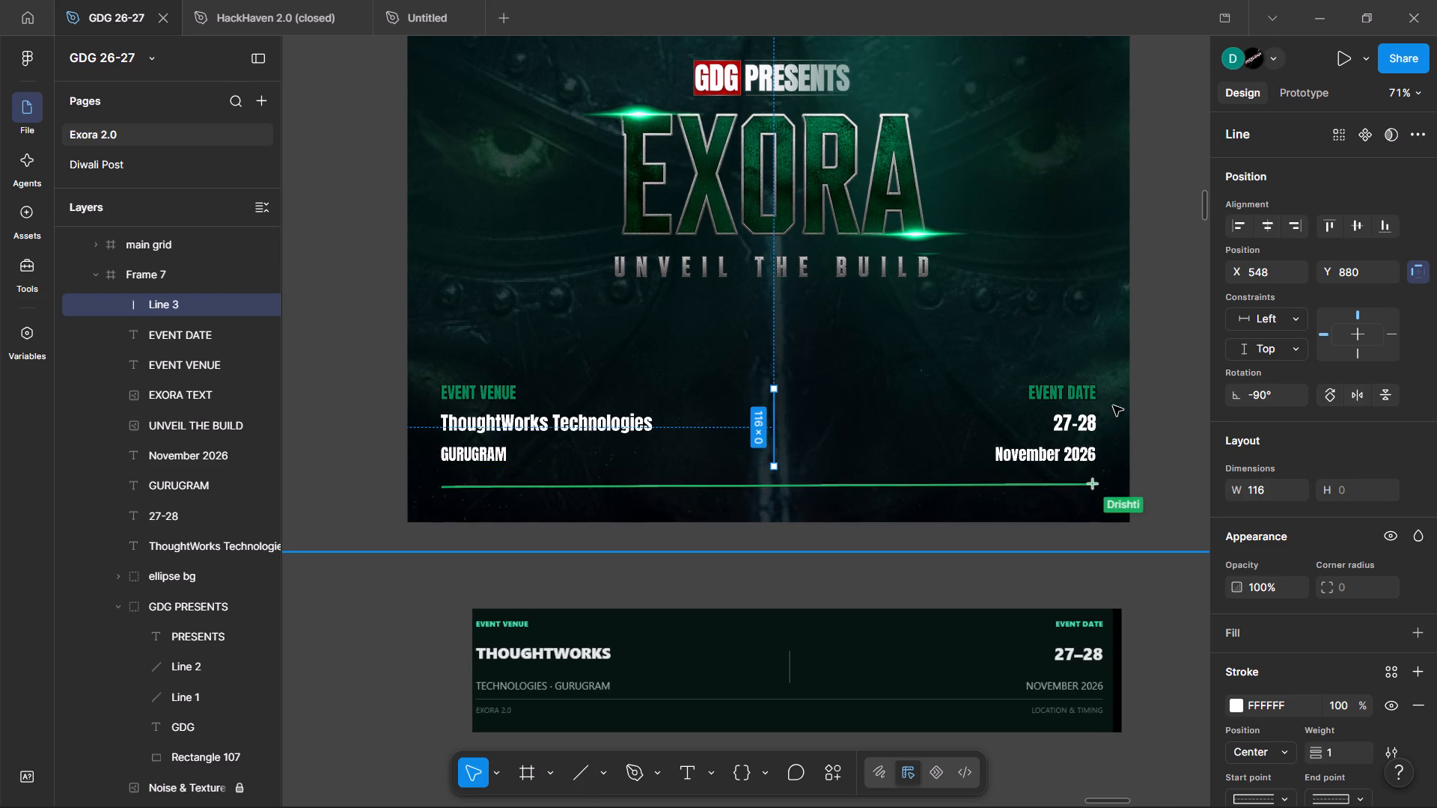
{"action": "left_click", "coordinate": [1144, 403]}
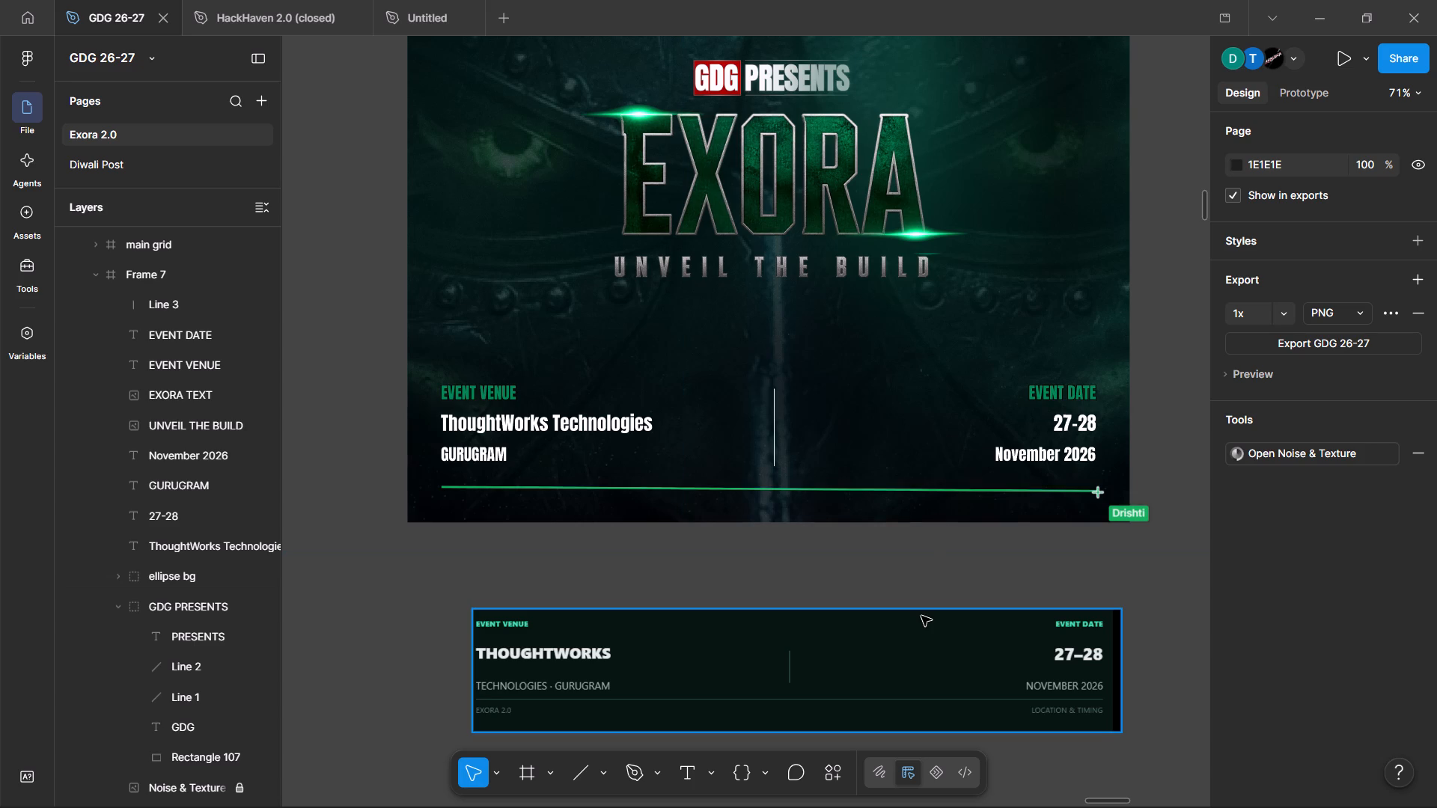
Recolour the vertical divider line's stroke with the green #008654 sampled from the EVENT DATE text.
{"action": "left_click", "coordinate": [771, 453]}
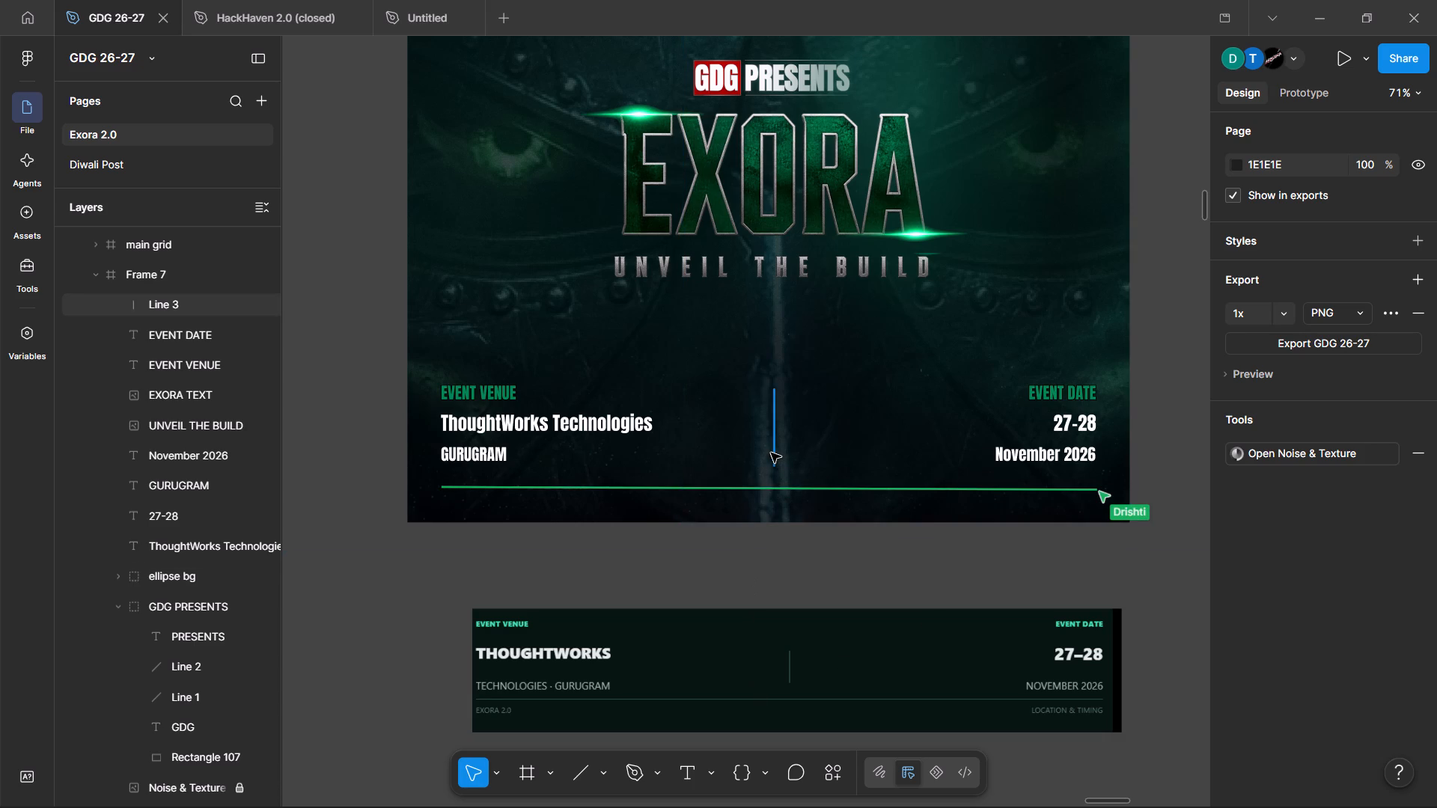
{"action": "left_click", "coordinate": [1236, 703]}
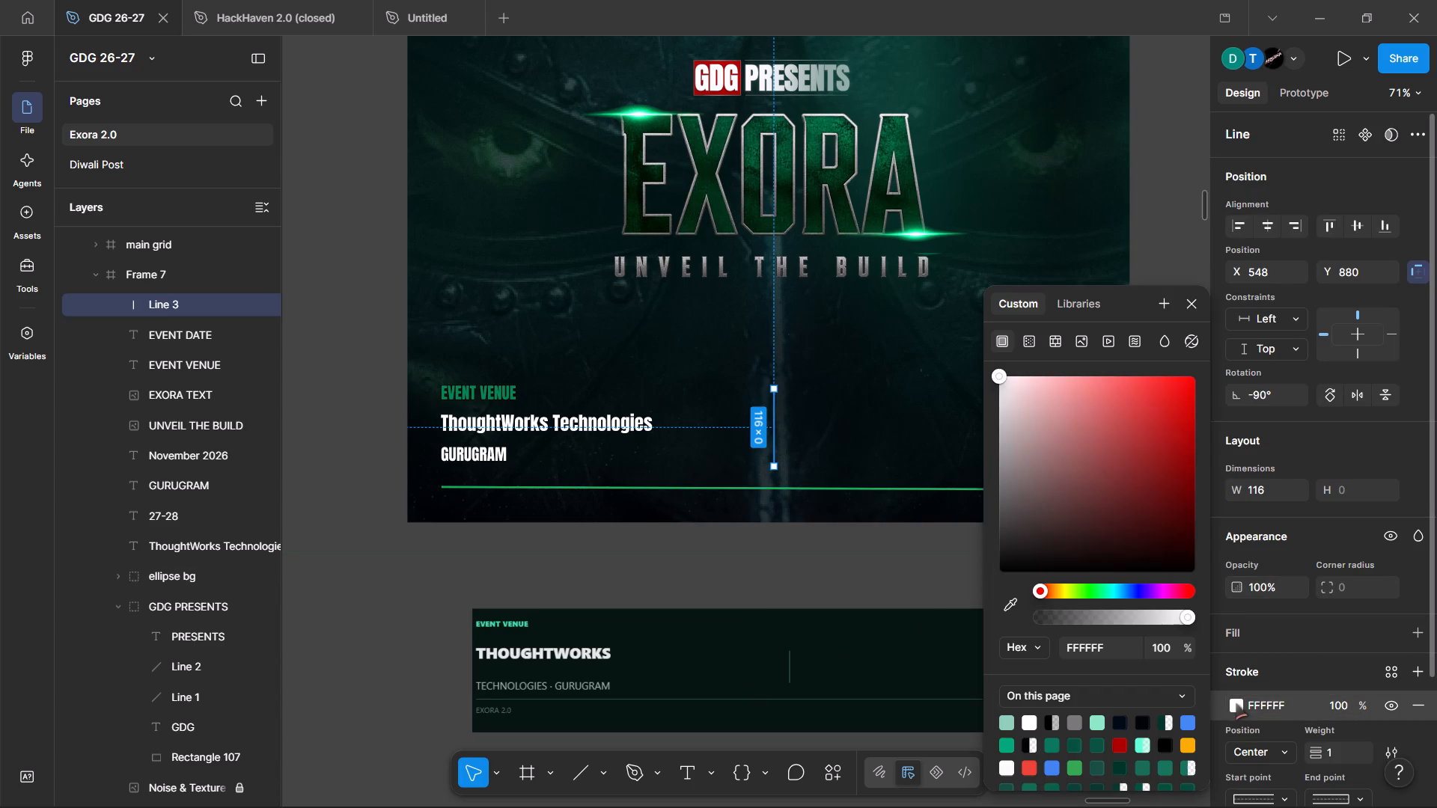
{"action": "left_click", "coordinate": [1010, 600]}
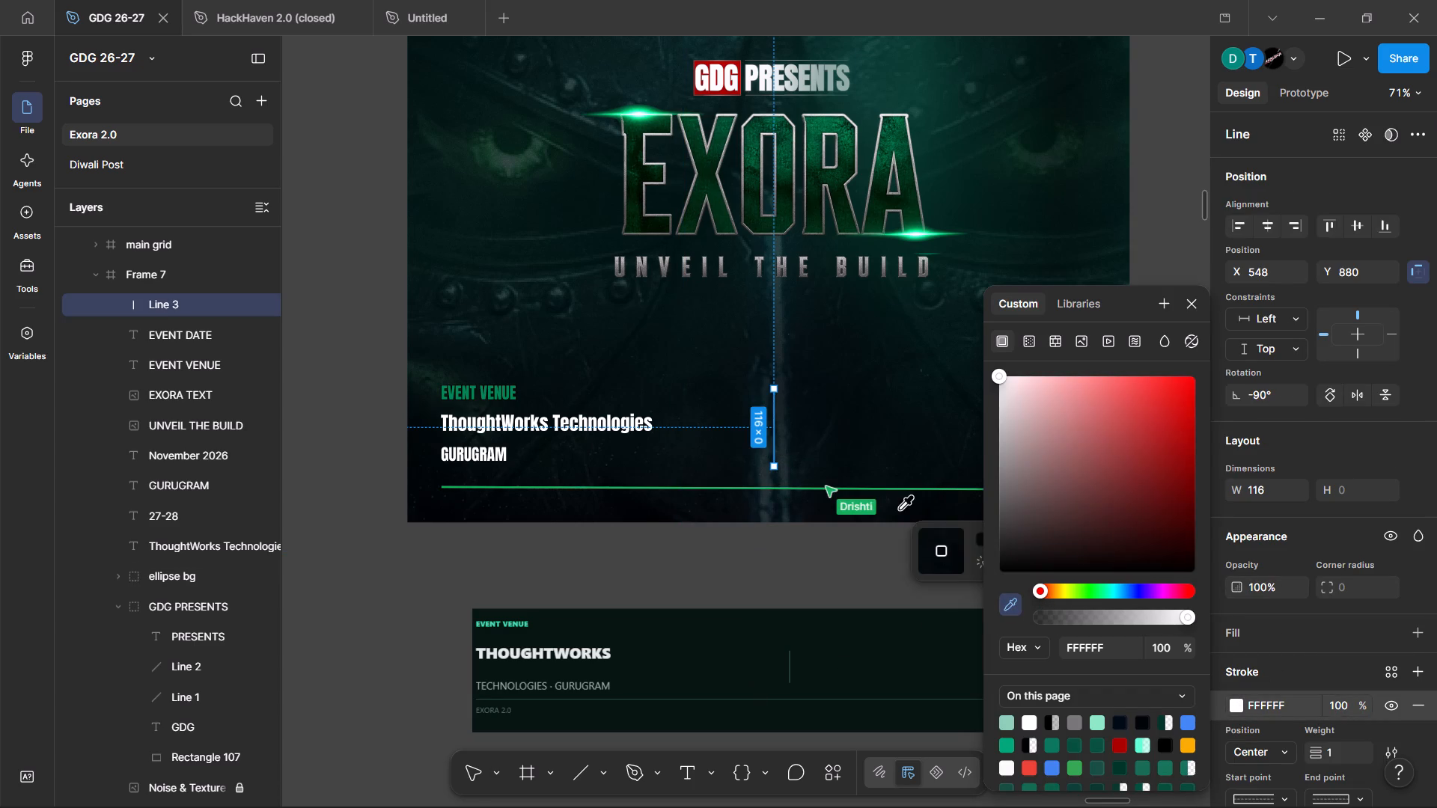
{"action": "scroll", "coordinate": [897, 492], "scroll_direction": "up", "scroll_amount": 6, "text": "ctrl"}
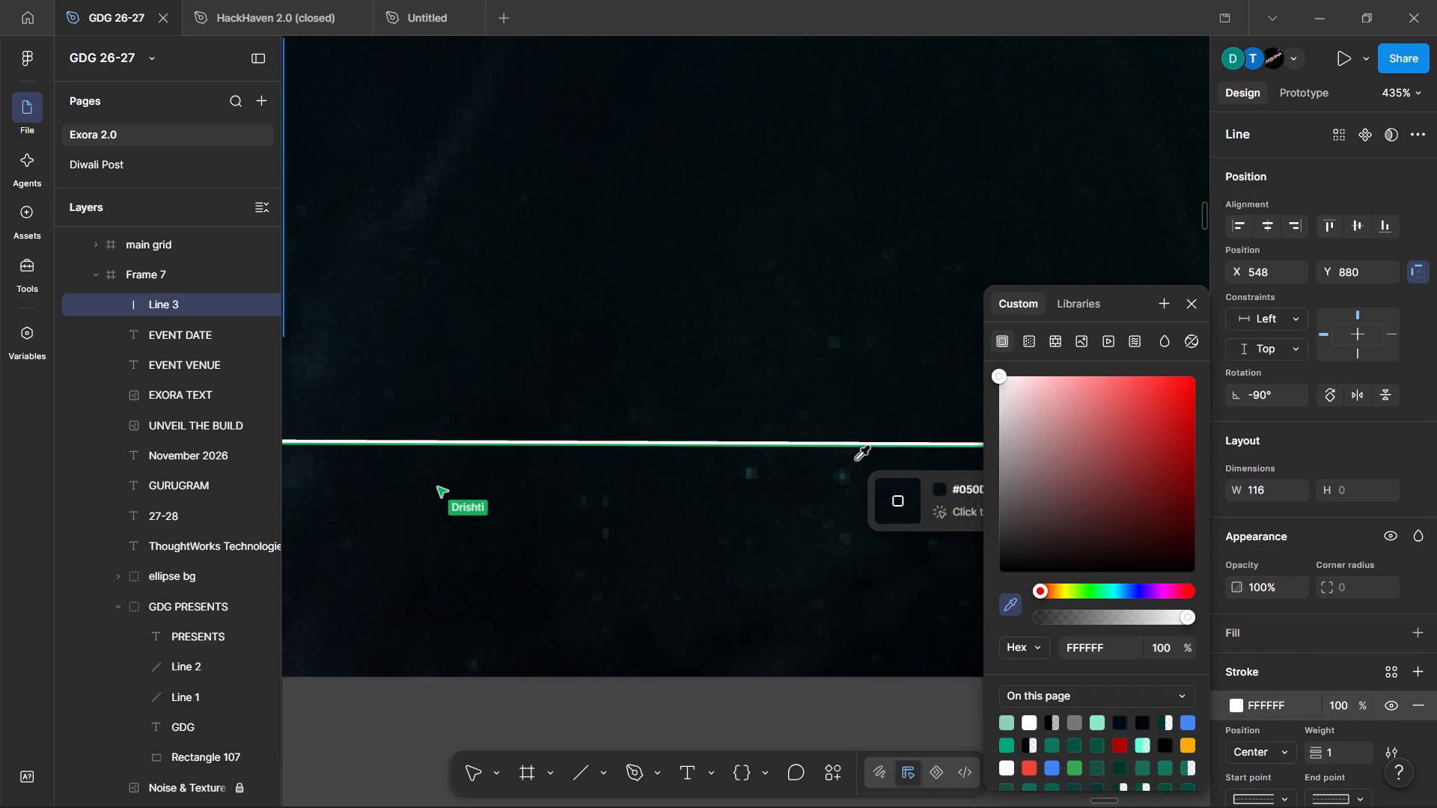
{"action": "scroll", "coordinate": [849, 444], "scroll_direction": "up", "scroll_amount": 9, "text": "ctrl"}
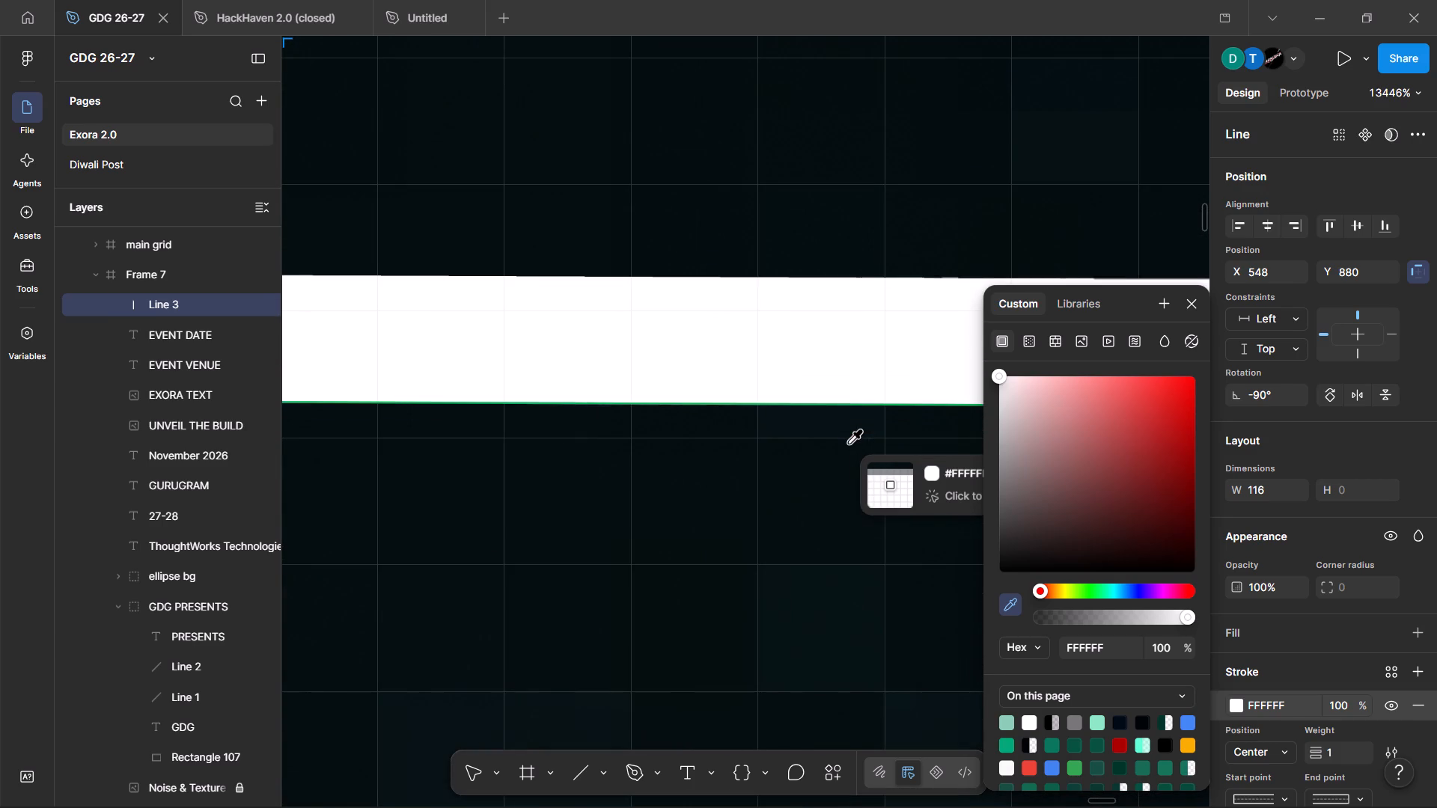
{"action": "scroll", "coordinate": [826, 366], "scroll_direction": "down", "scroll_amount": 7, "text": "ctrl"}
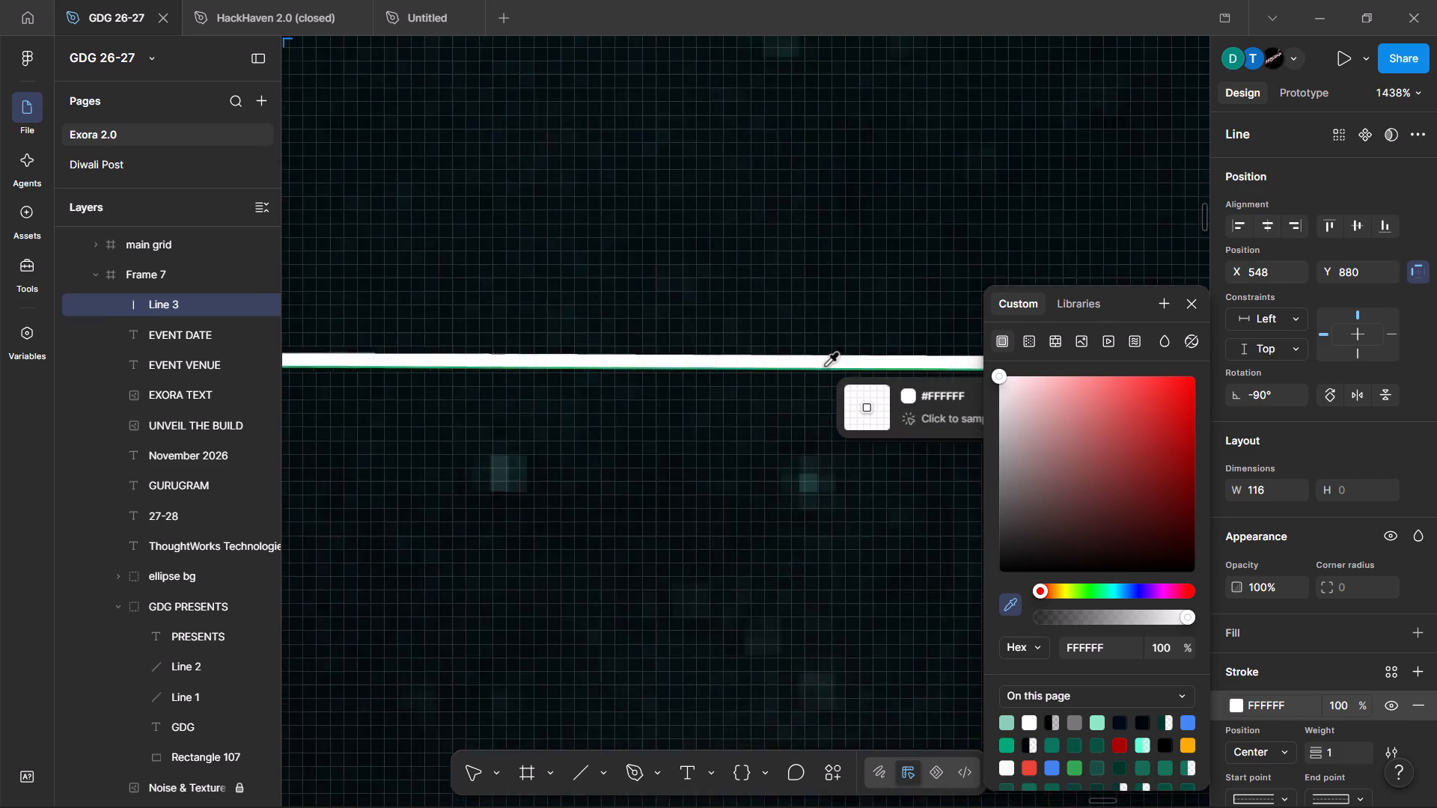
{"action": "scroll", "coordinate": [826, 366], "scroll_direction": "down", "scroll_amount": 8, "text": "ctrl"}
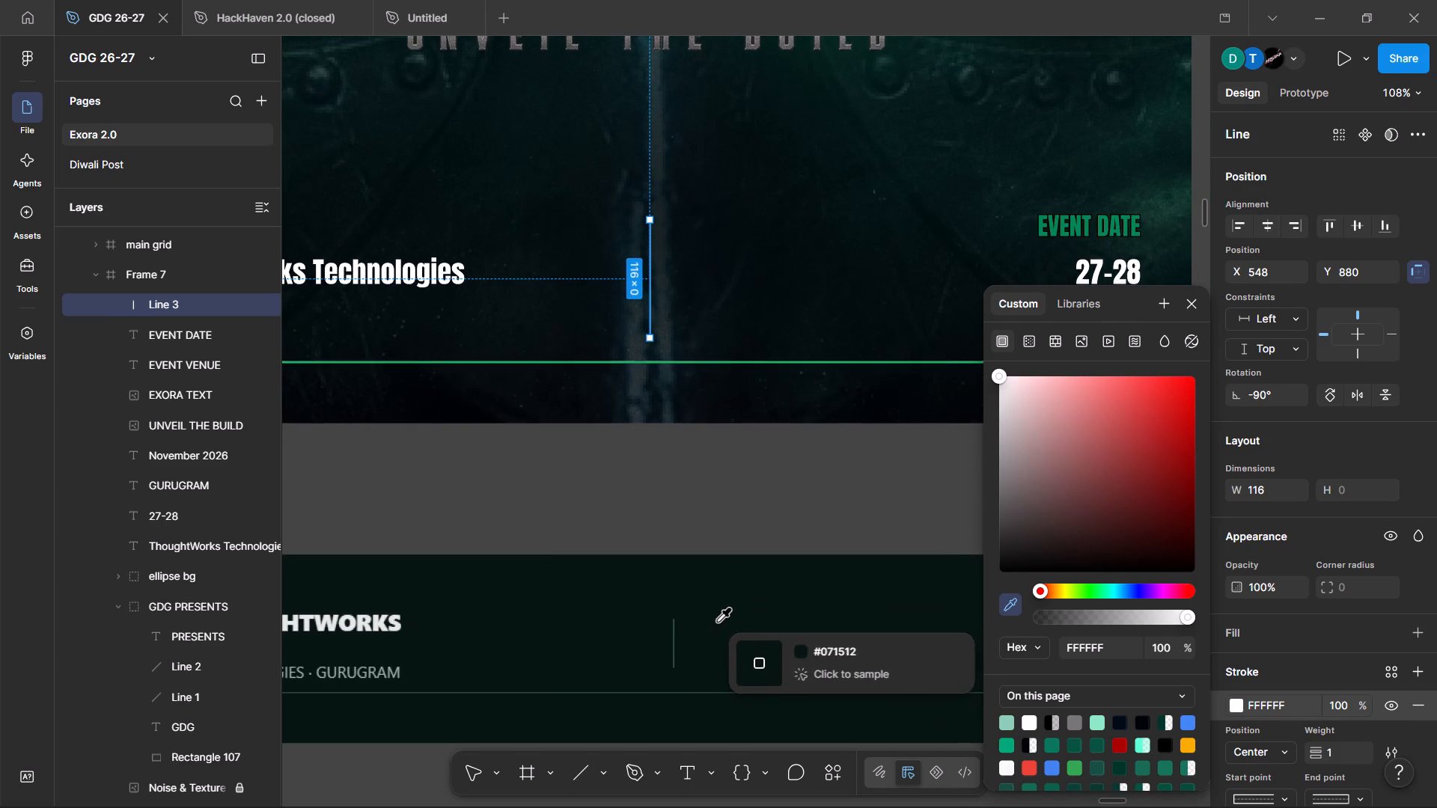
{"action": "left_click", "coordinate": [1040, 224], "text": "ctrl"}
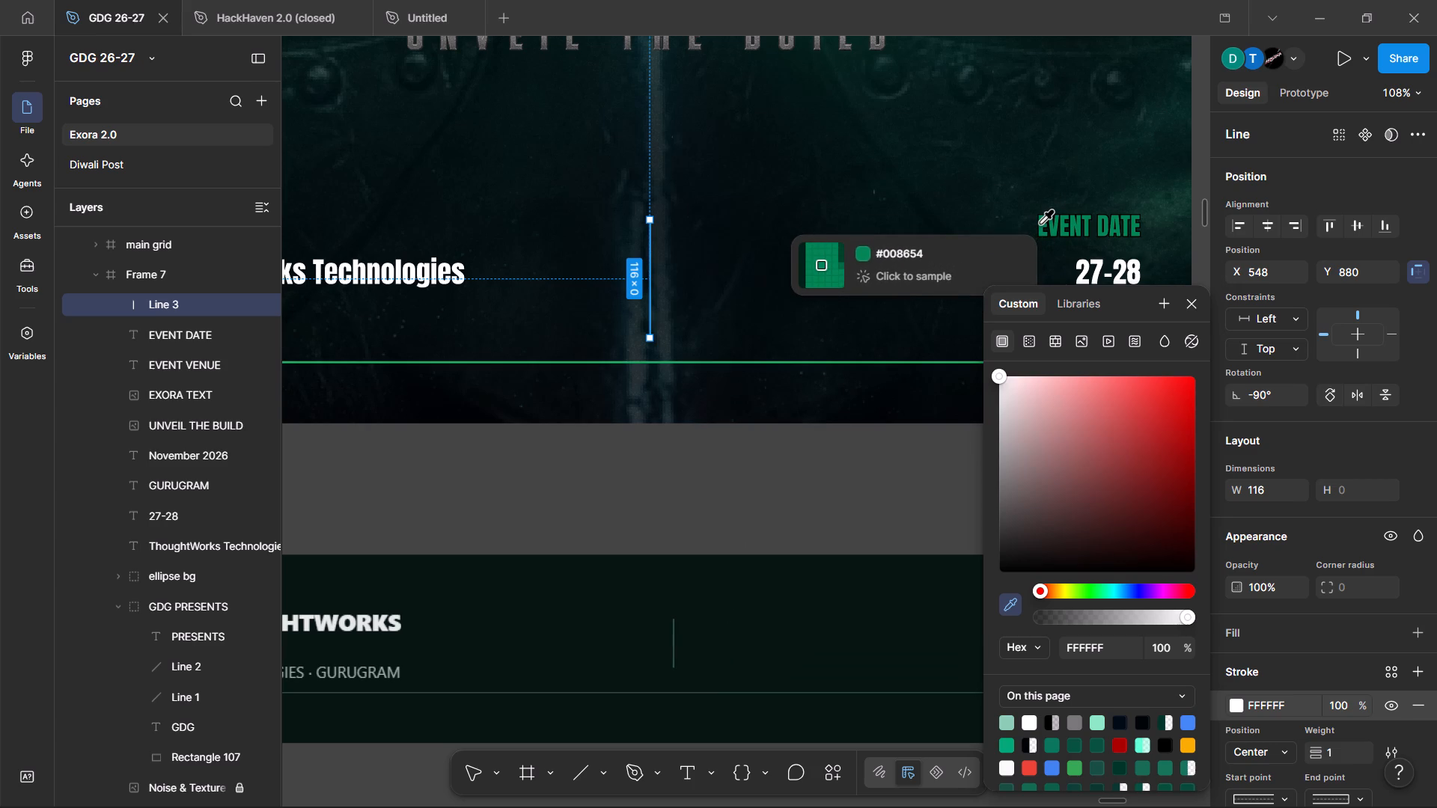
{"action": "left_click", "coordinate": [759, 462]}
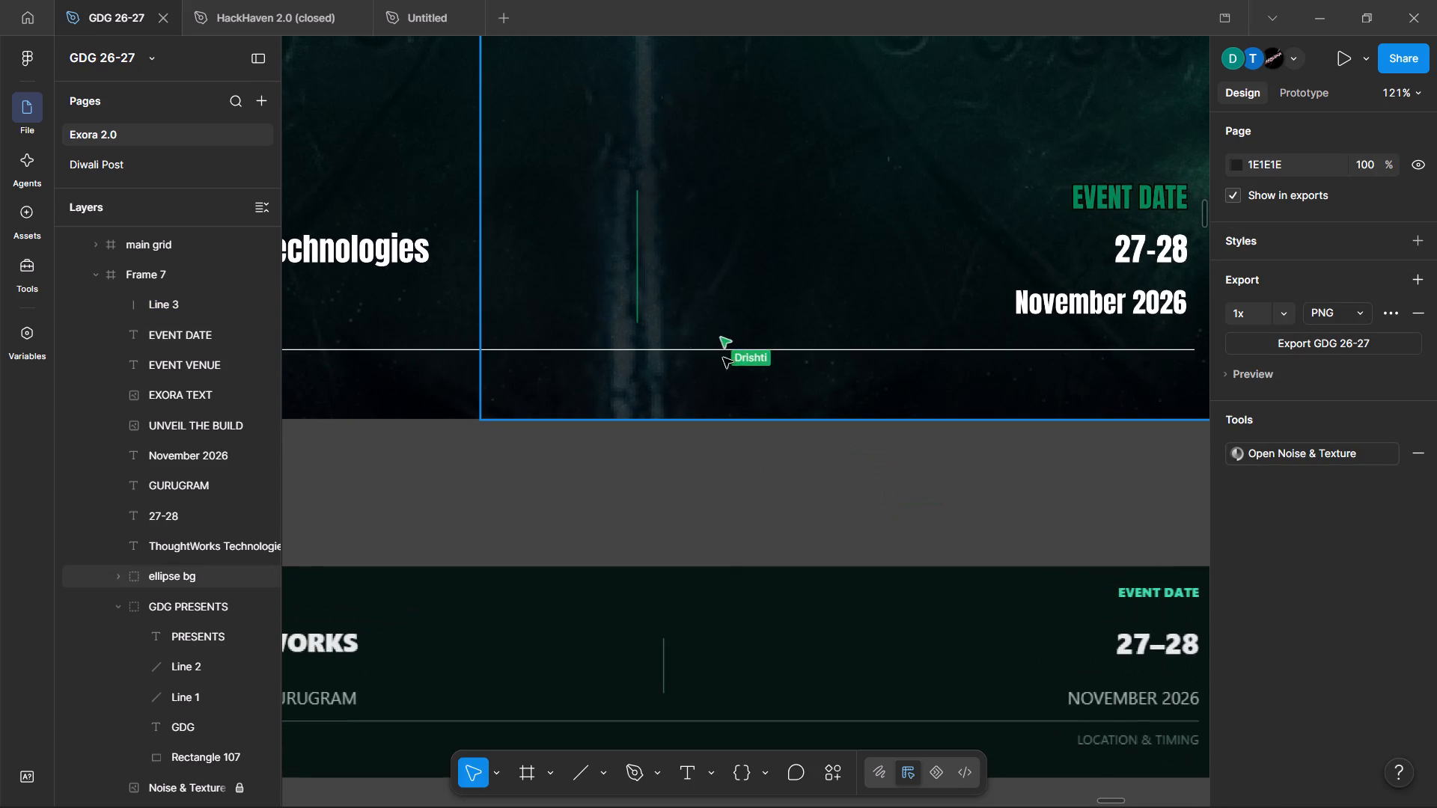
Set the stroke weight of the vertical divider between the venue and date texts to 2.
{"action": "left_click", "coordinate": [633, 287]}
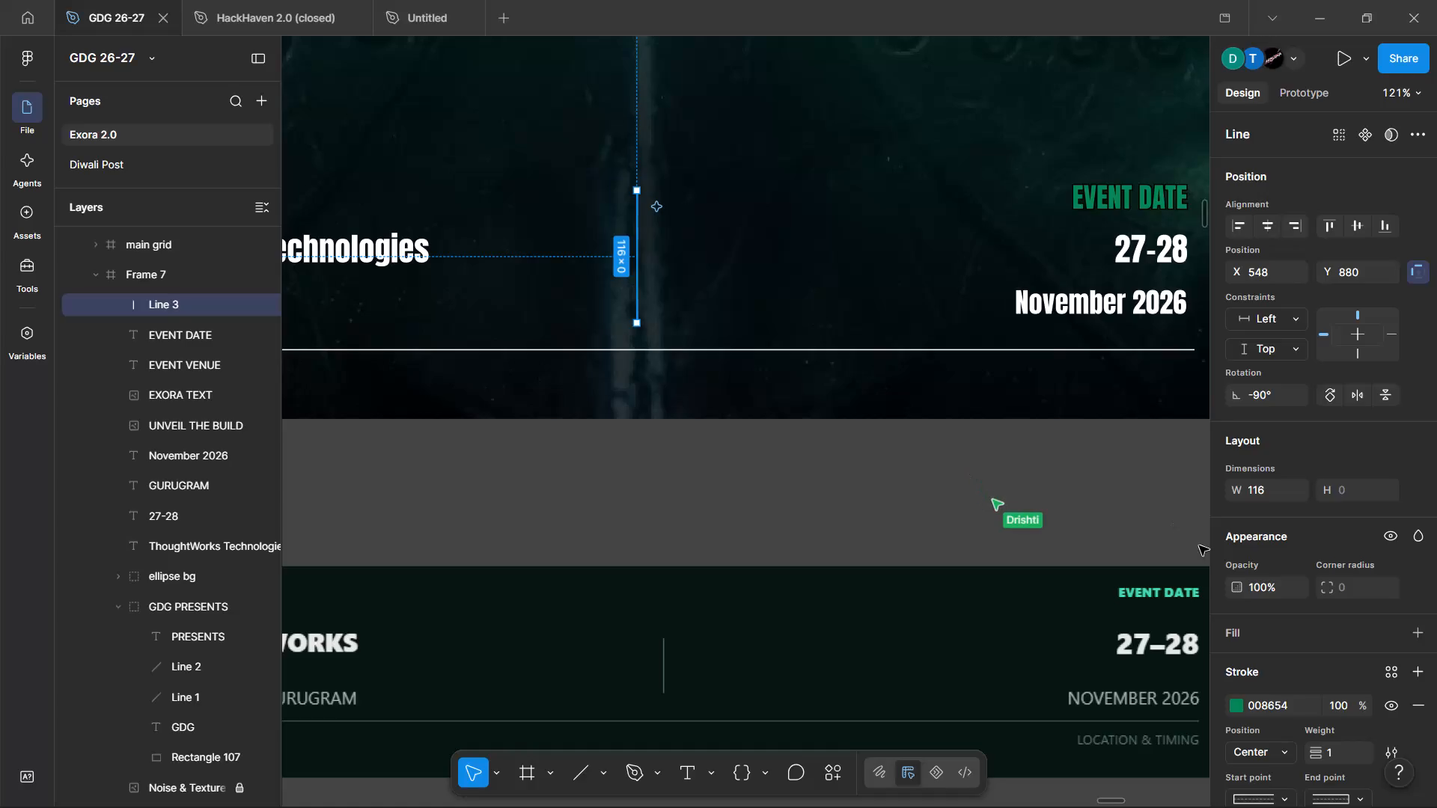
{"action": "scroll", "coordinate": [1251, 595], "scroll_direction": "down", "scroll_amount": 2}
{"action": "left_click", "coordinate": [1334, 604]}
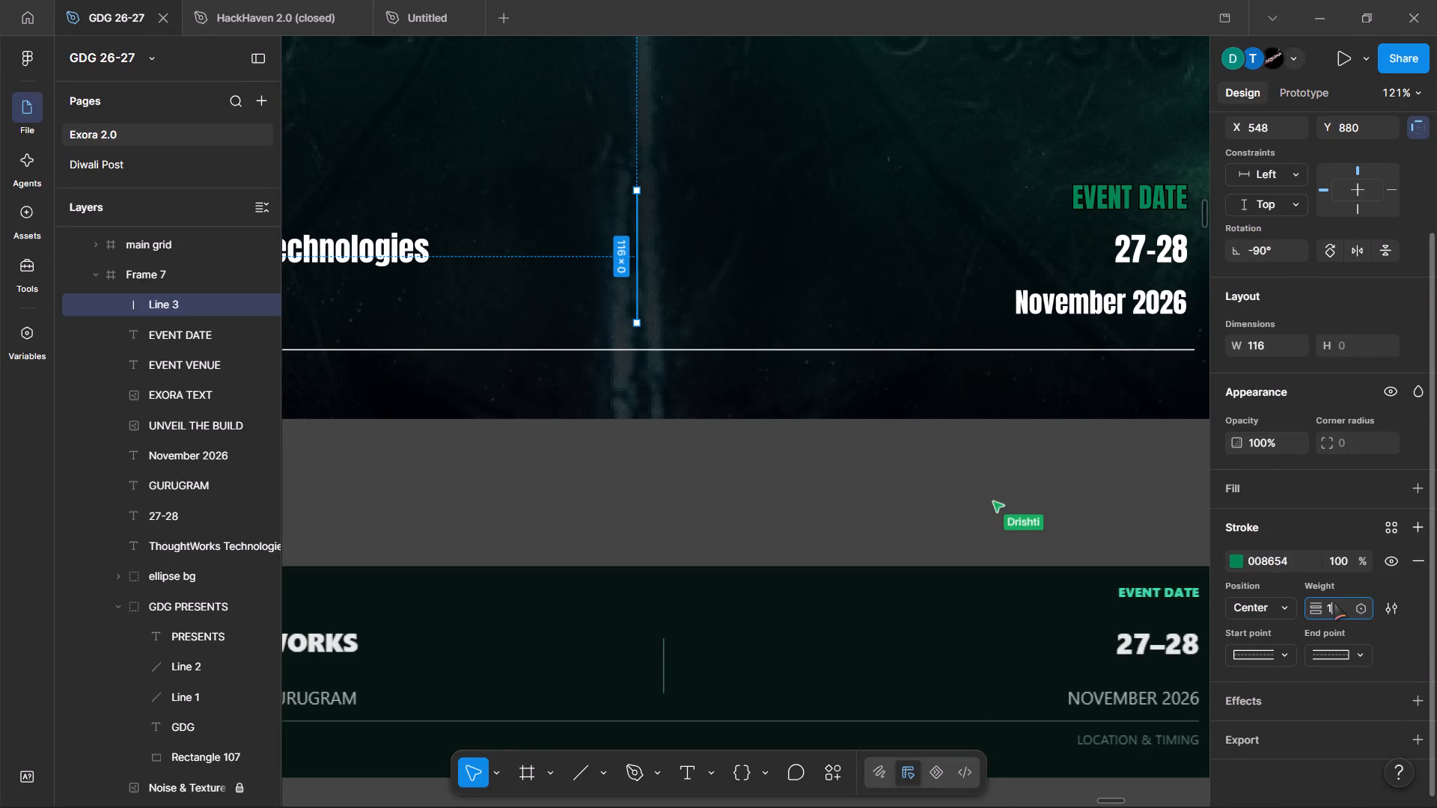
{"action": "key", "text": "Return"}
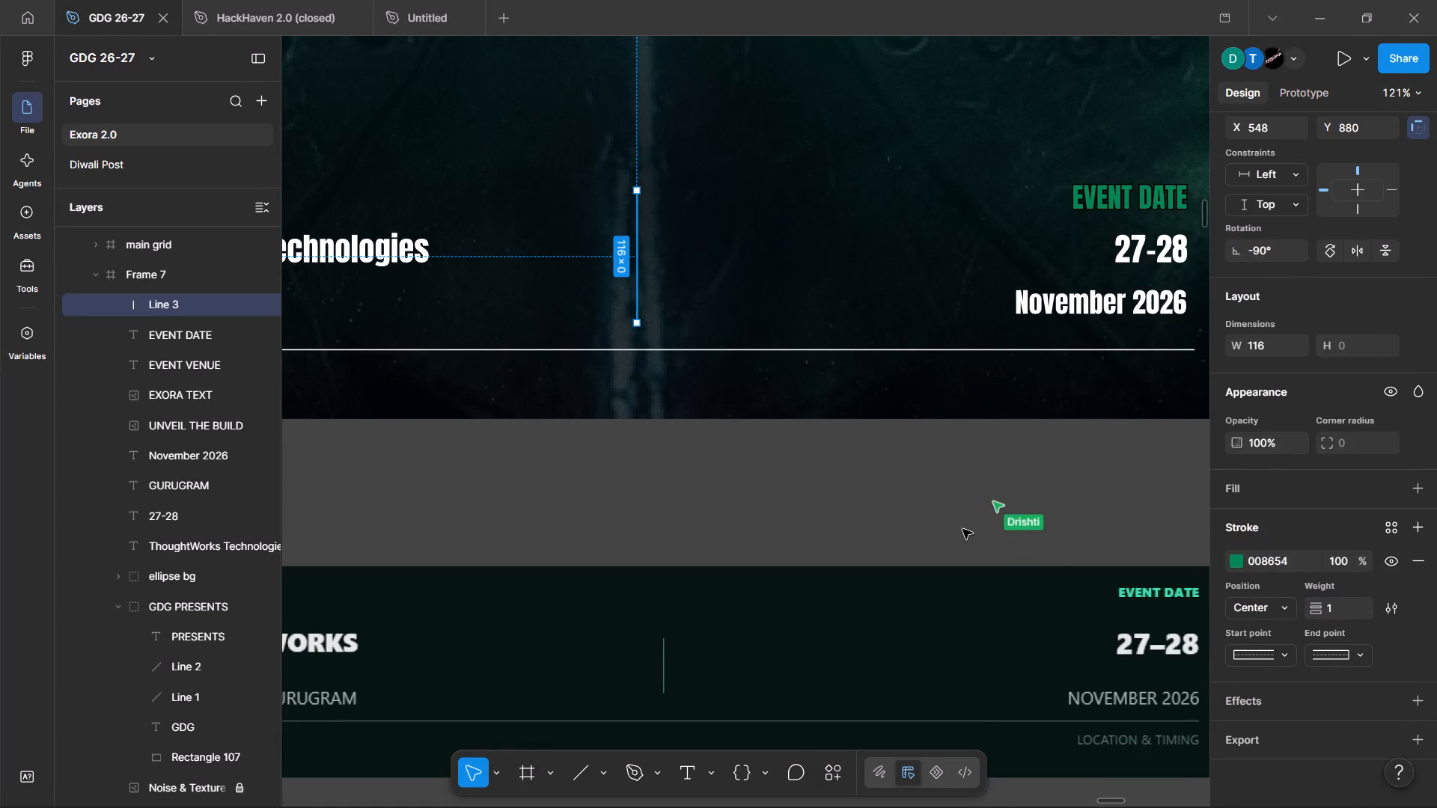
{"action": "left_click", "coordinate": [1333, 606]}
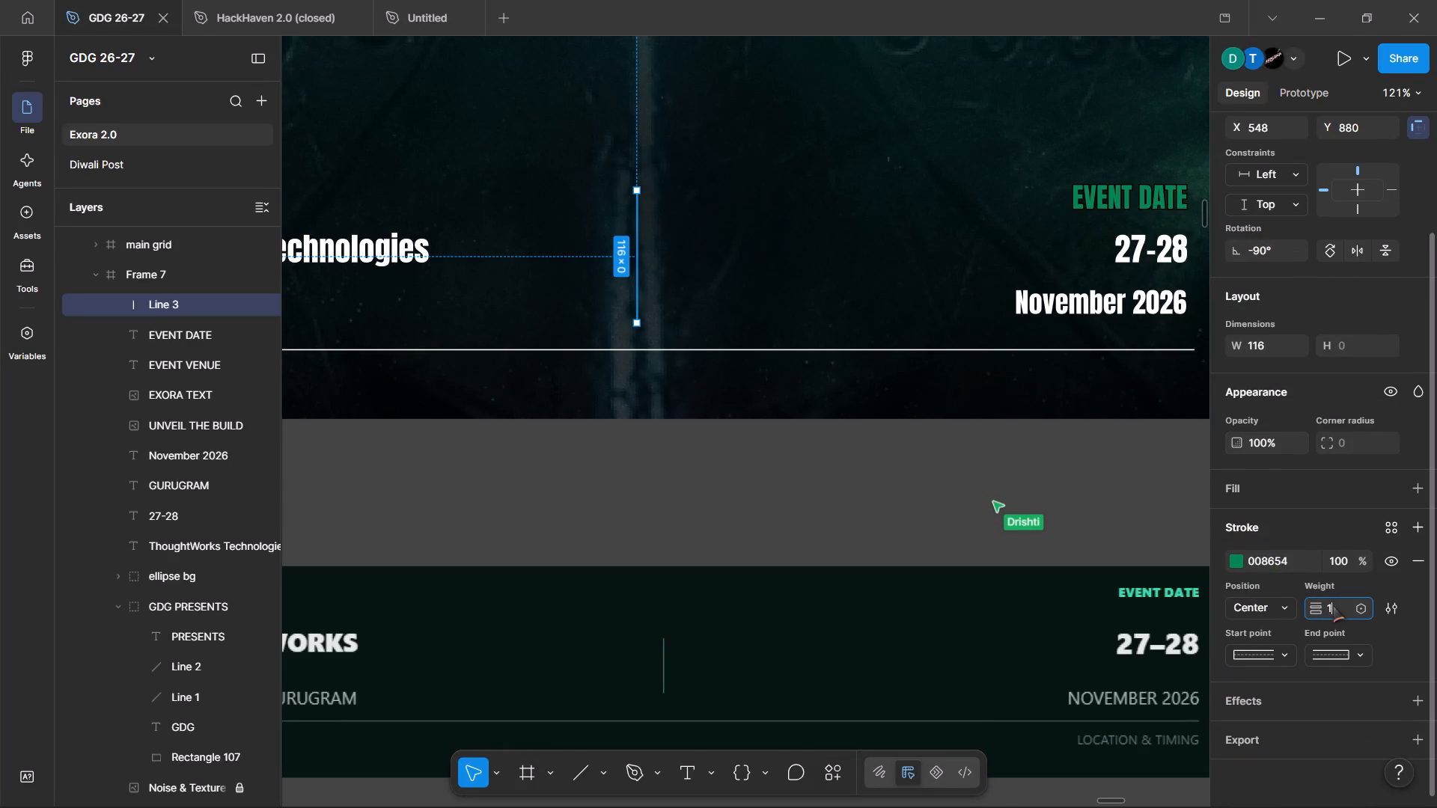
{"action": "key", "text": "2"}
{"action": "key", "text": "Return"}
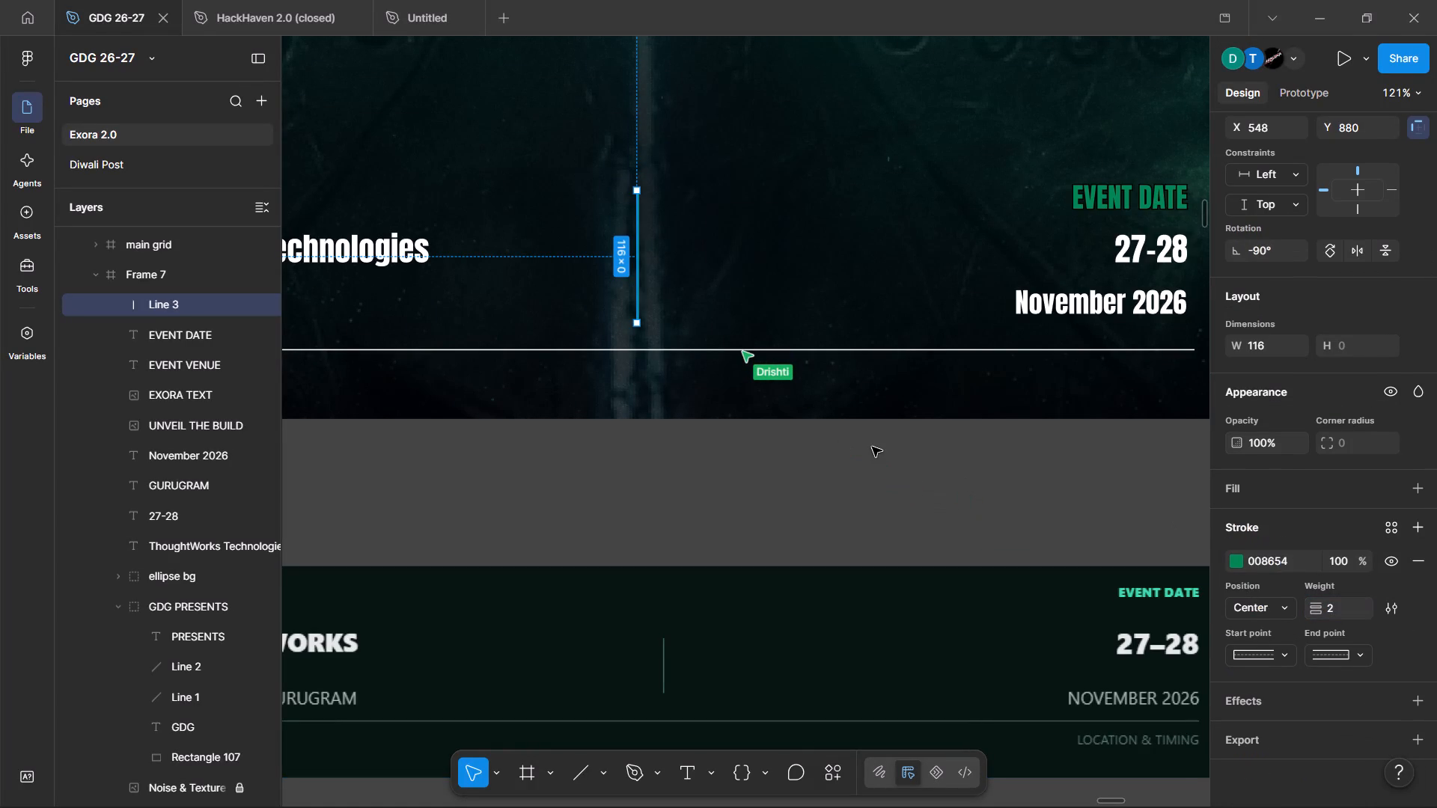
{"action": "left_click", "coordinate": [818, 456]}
Examine the vertical and horizontal divider lines against the whole poster and the reference panel below it.
{"action": "scroll", "coordinate": [649, 429], "scroll_direction": "down", "scroll_amount": 1, "text": "ctrl"}
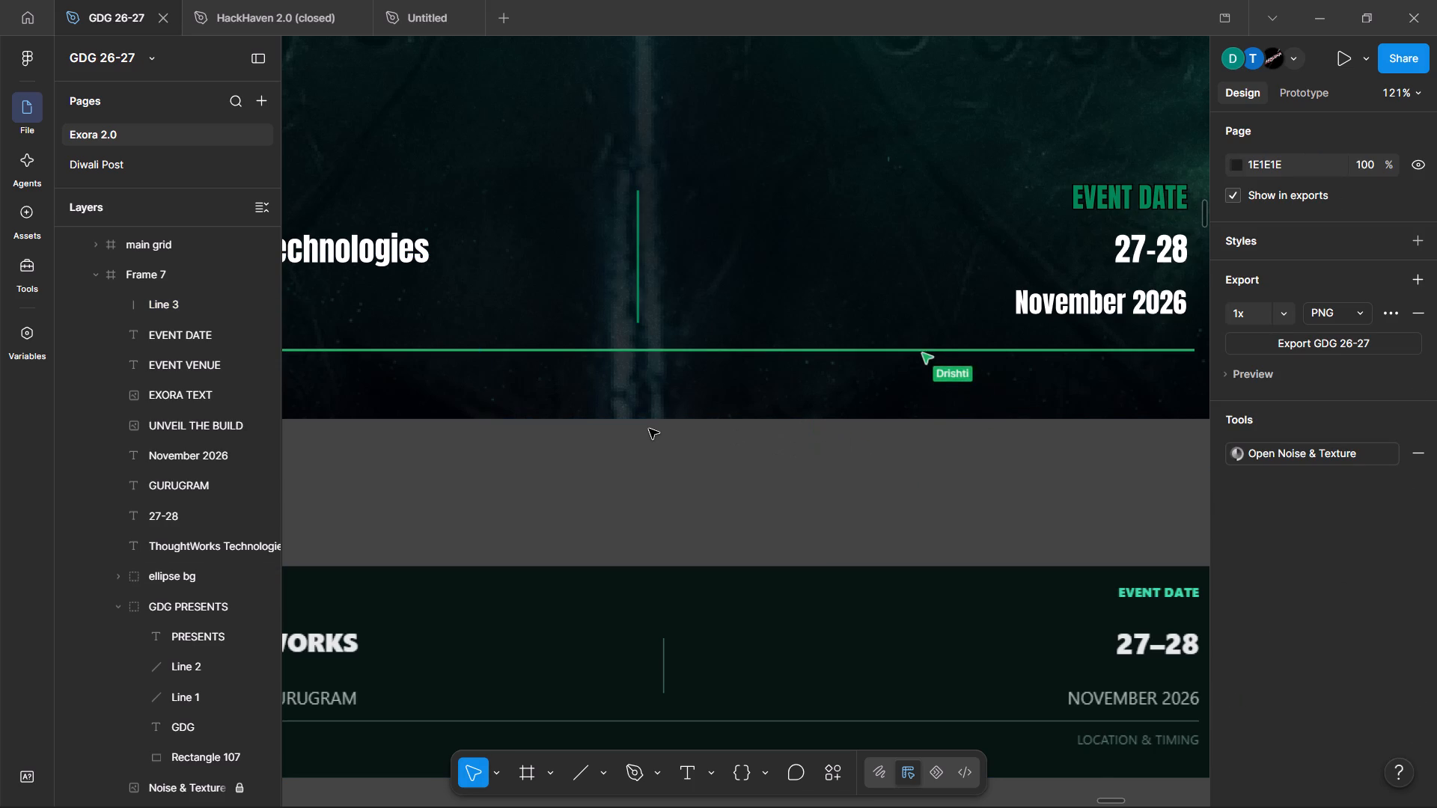
{"action": "scroll", "coordinate": [649, 429], "scroll_direction": "down", "scroll_amount": 2, "text": "ctrl"}
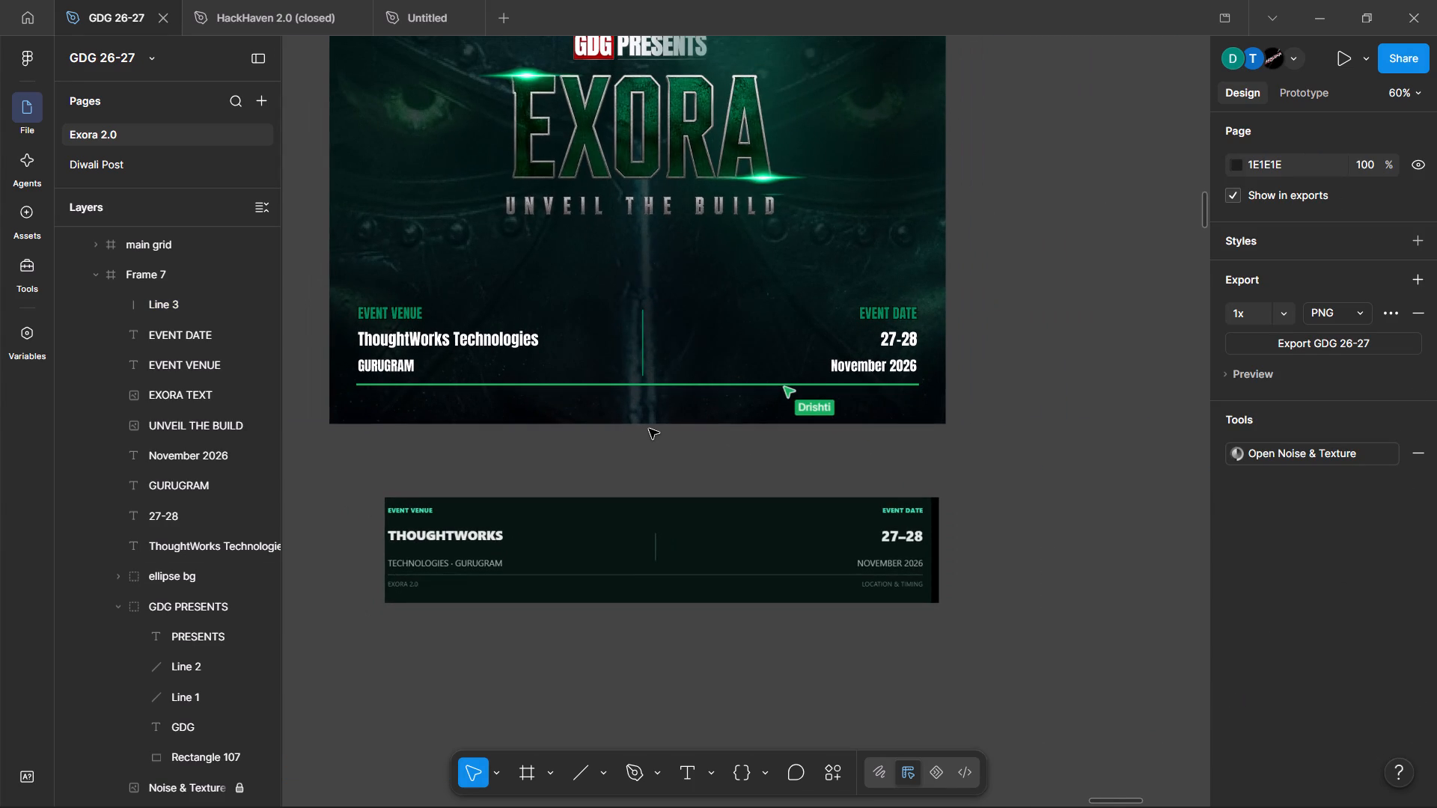
{"action": "scroll", "coordinate": [795, 443], "scroll_direction": "down", "scroll_amount": 1, "text": "ctrl"}
{"action": "left_click", "coordinate": [1046, 325]}
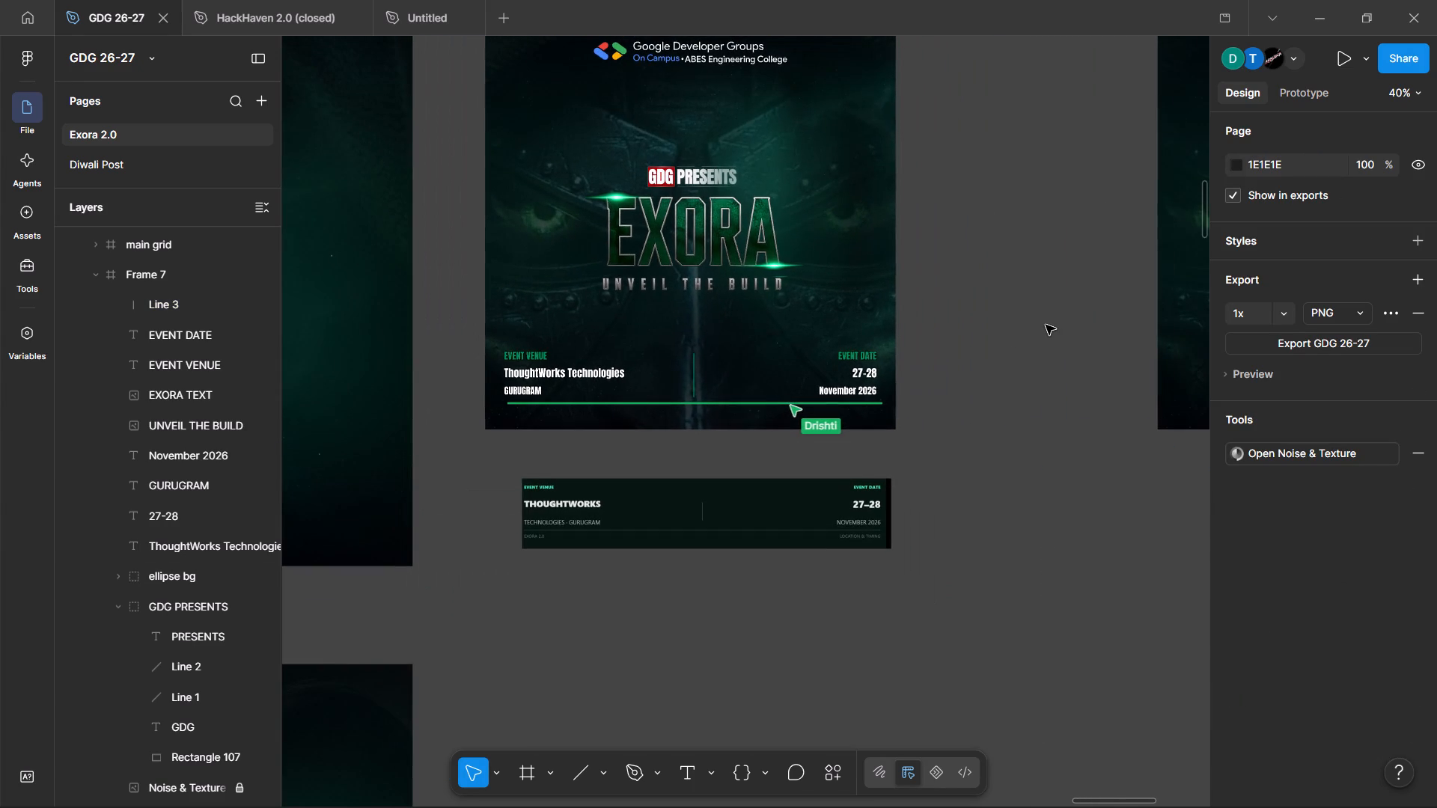
{"action": "scroll", "coordinate": [1046, 325], "scroll_direction": "up", "scroll_amount": 1}
{"action": "scroll", "coordinate": [668, 486], "scroll_direction": "up", "scroll_amount": 7, "text": "ctrl"}
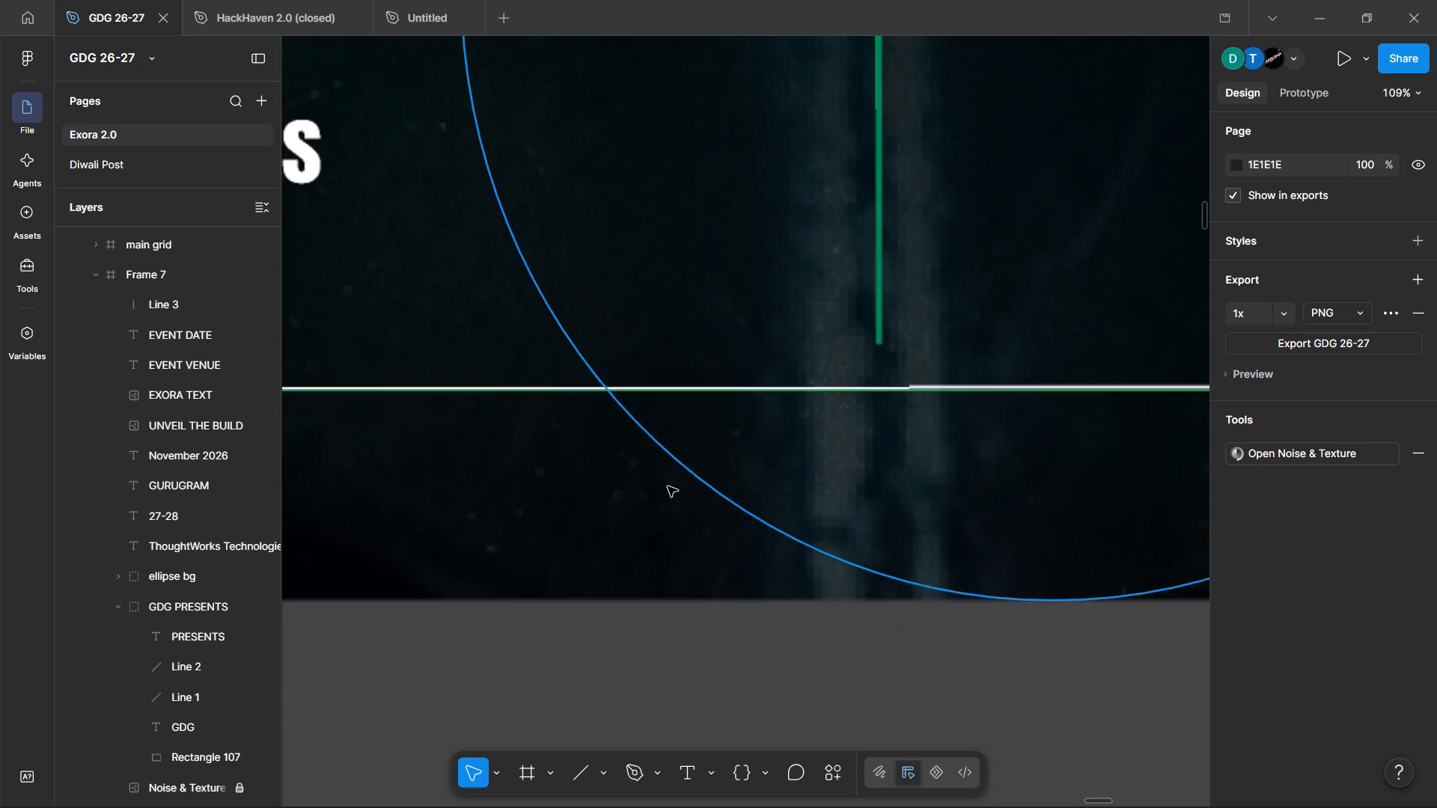
{"action": "left_click", "coordinate": [707, 390]}
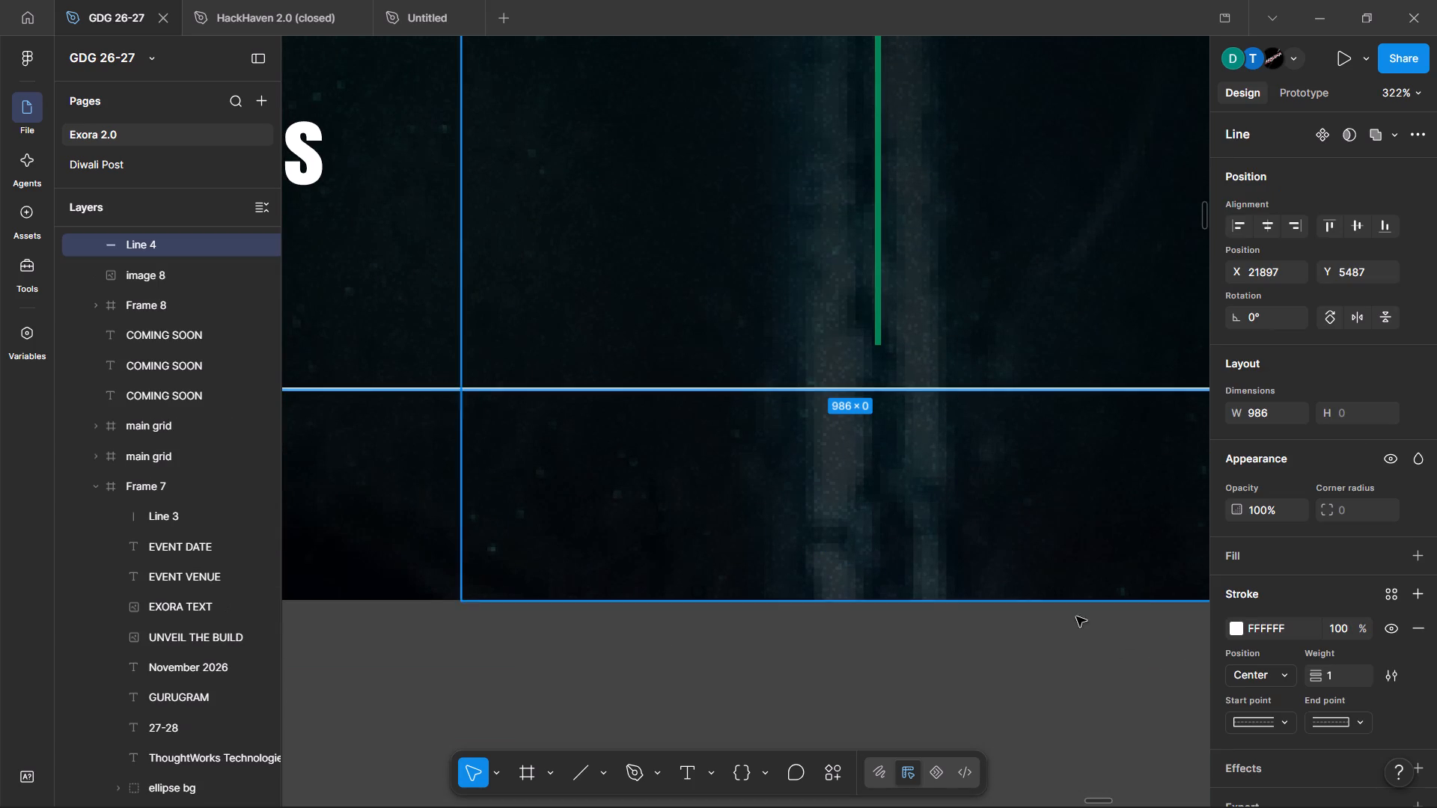
{"action": "left_click", "coordinate": [954, 646]}
{"action": "scroll", "coordinate": [954, 646], "scroll_direction": "down", "scroll_amount": 6, "text": "ctrl"}
{"action": "scroll", "coordinate": [954, 646], "scroll_direction": "up", "scroll_amount": 1}
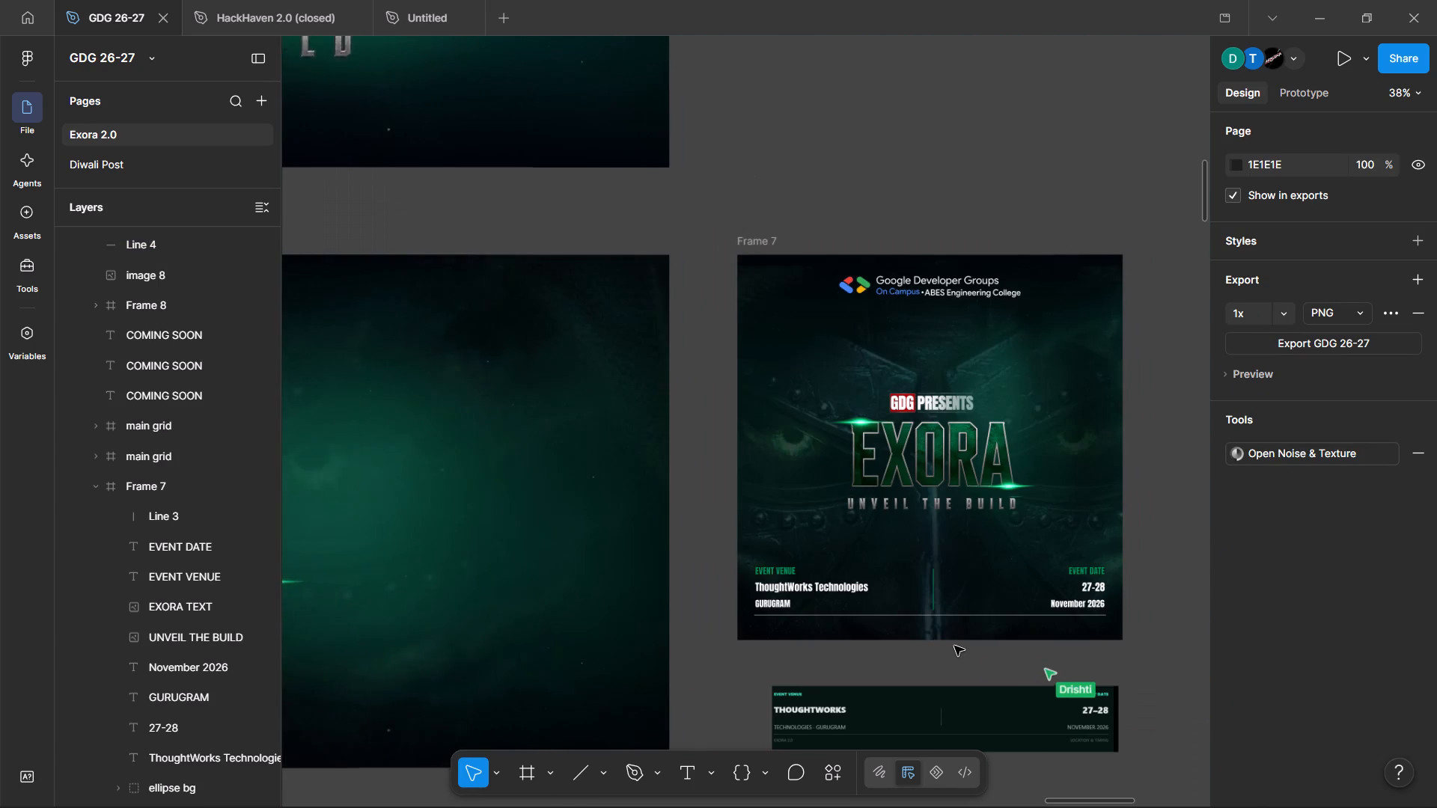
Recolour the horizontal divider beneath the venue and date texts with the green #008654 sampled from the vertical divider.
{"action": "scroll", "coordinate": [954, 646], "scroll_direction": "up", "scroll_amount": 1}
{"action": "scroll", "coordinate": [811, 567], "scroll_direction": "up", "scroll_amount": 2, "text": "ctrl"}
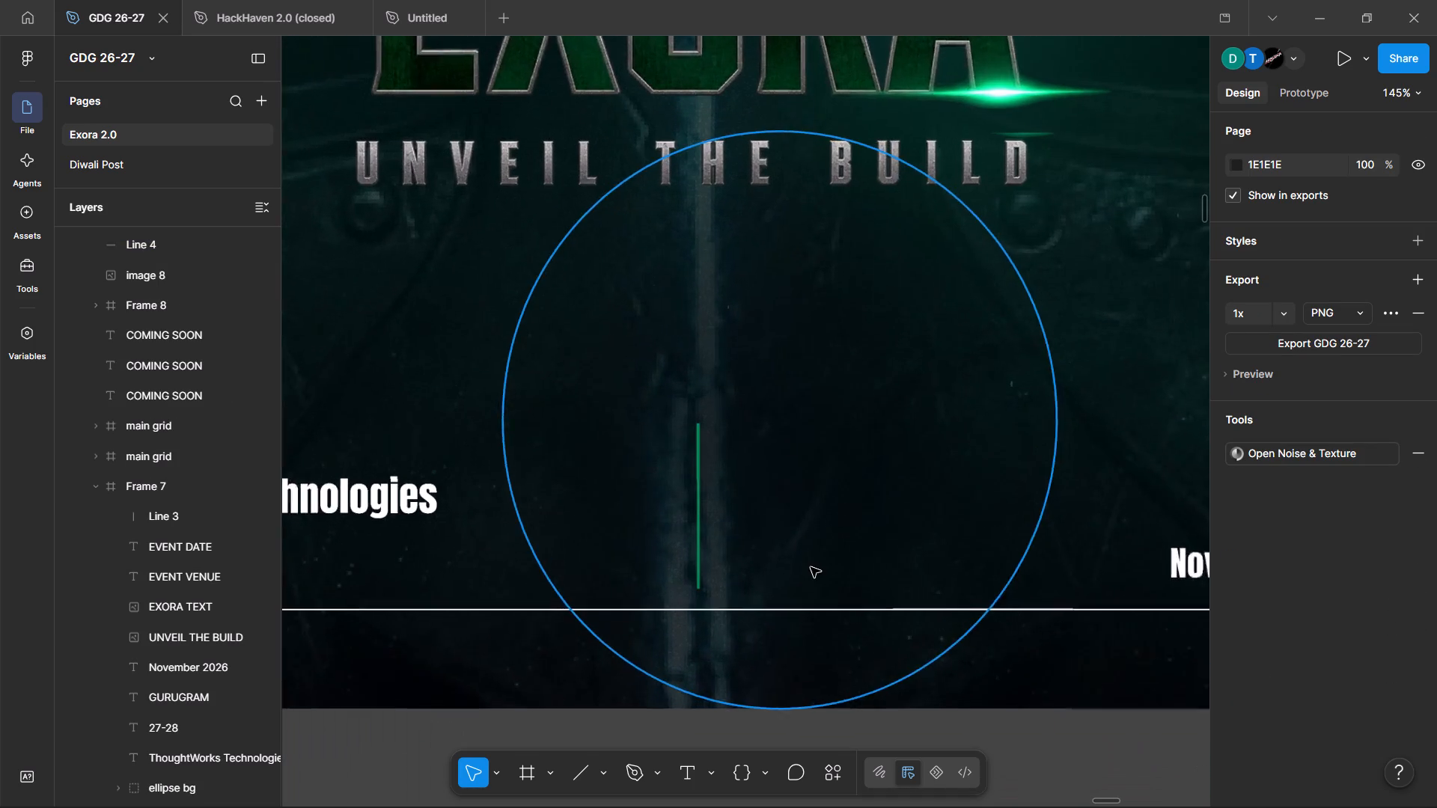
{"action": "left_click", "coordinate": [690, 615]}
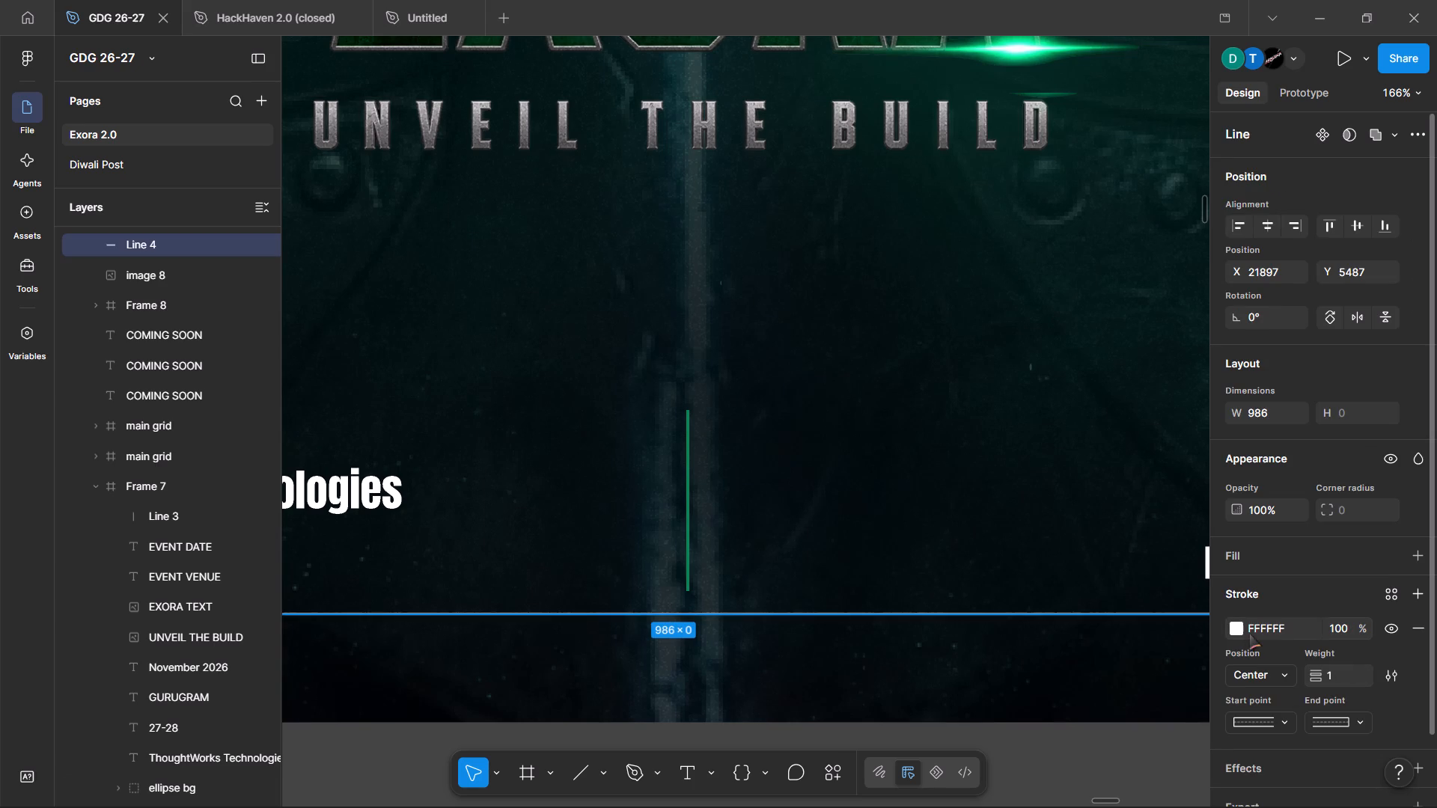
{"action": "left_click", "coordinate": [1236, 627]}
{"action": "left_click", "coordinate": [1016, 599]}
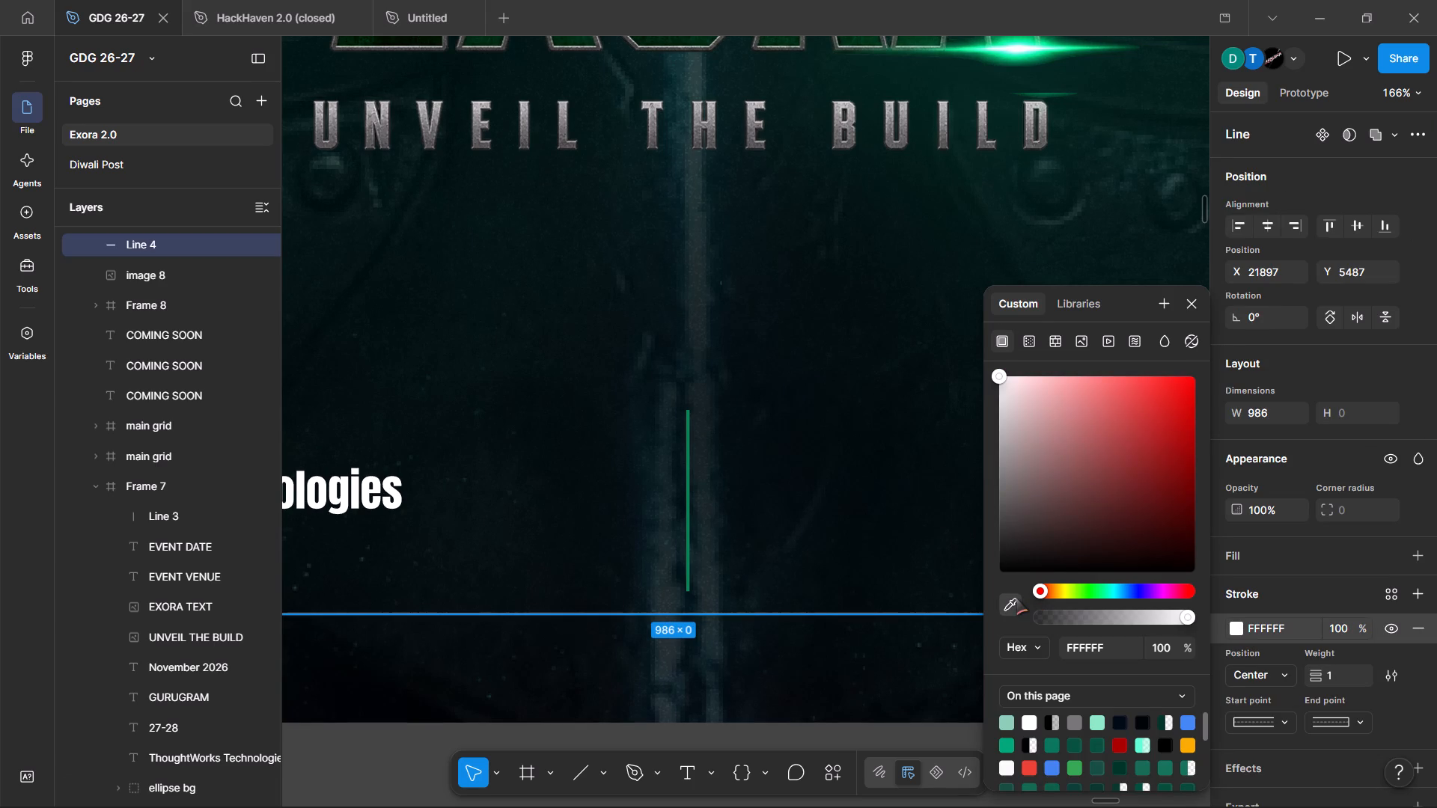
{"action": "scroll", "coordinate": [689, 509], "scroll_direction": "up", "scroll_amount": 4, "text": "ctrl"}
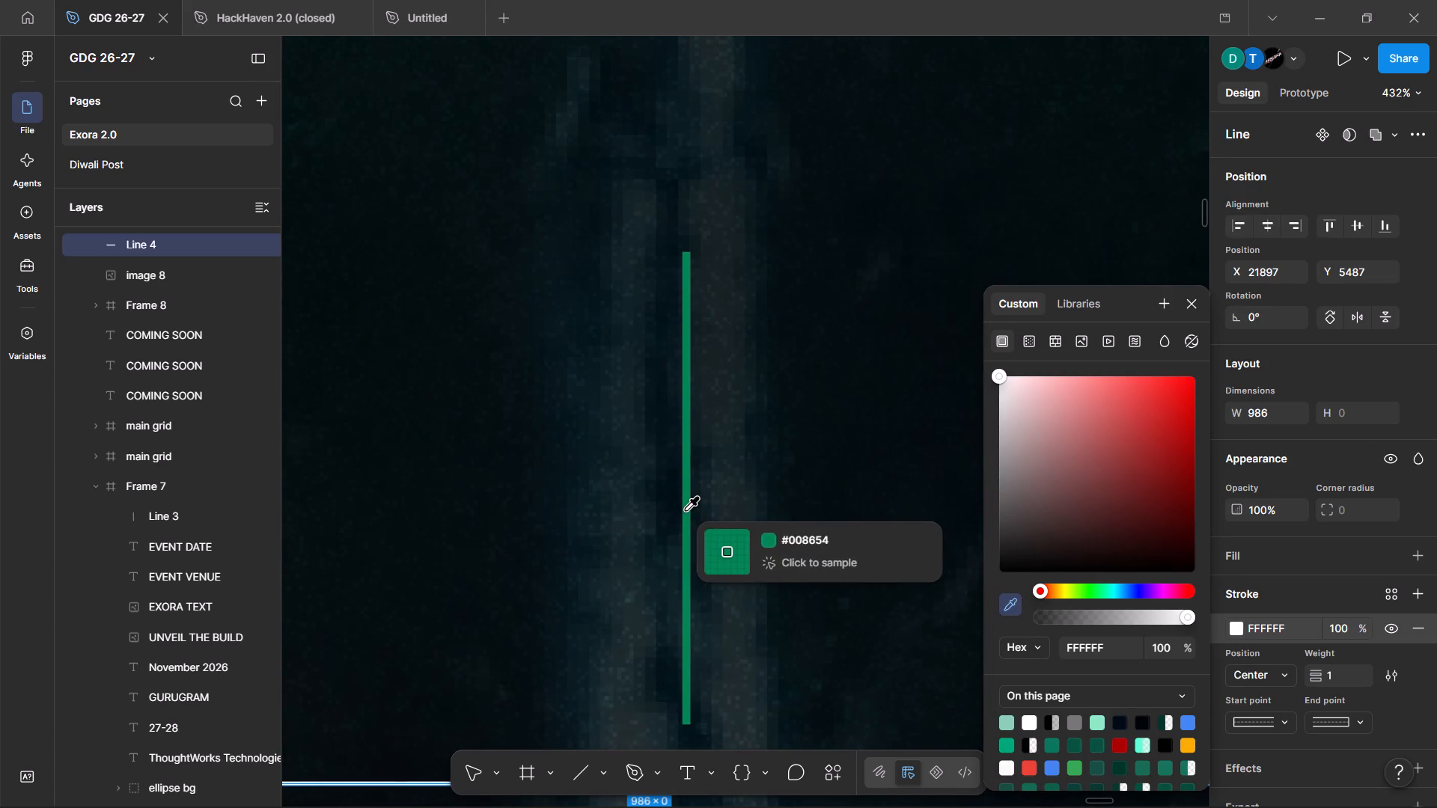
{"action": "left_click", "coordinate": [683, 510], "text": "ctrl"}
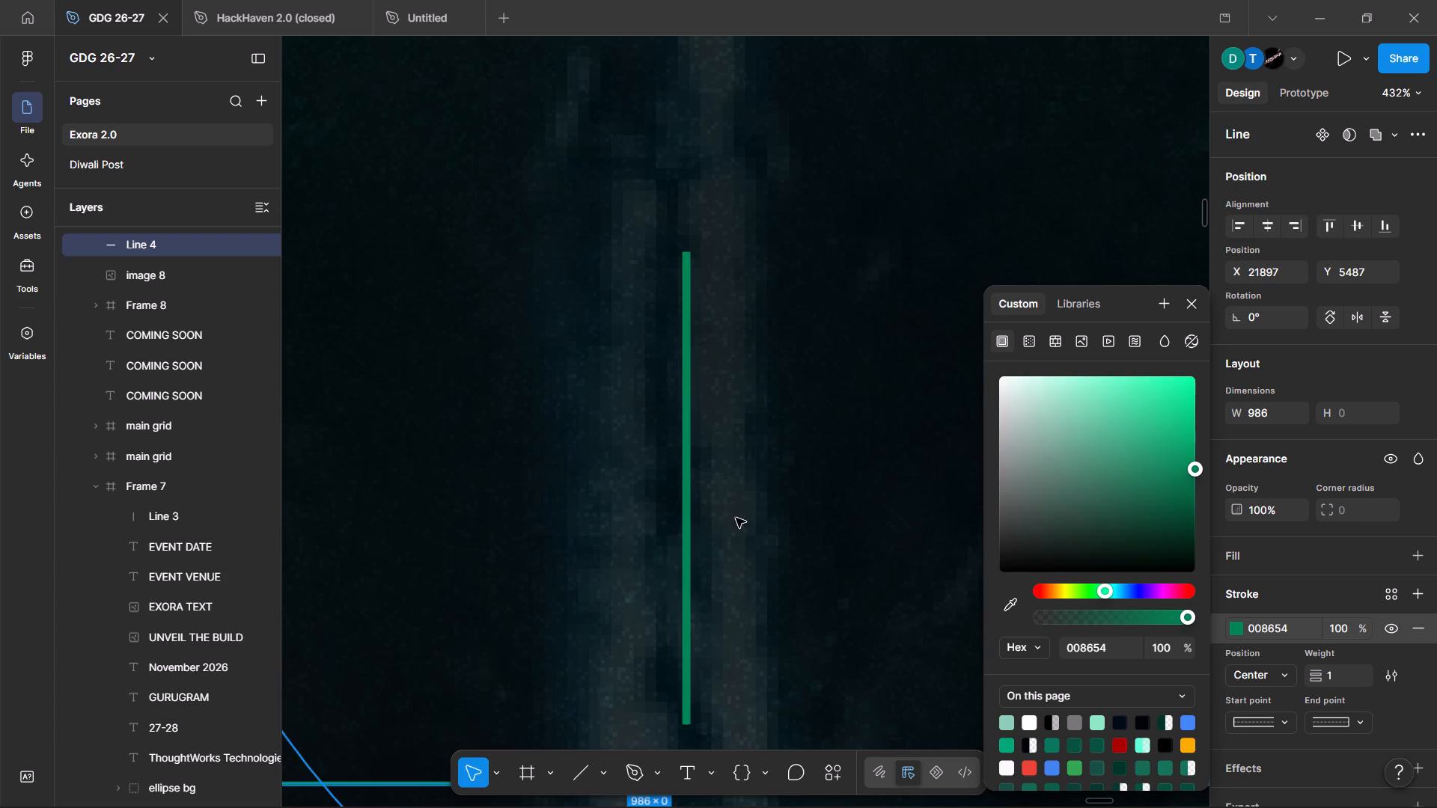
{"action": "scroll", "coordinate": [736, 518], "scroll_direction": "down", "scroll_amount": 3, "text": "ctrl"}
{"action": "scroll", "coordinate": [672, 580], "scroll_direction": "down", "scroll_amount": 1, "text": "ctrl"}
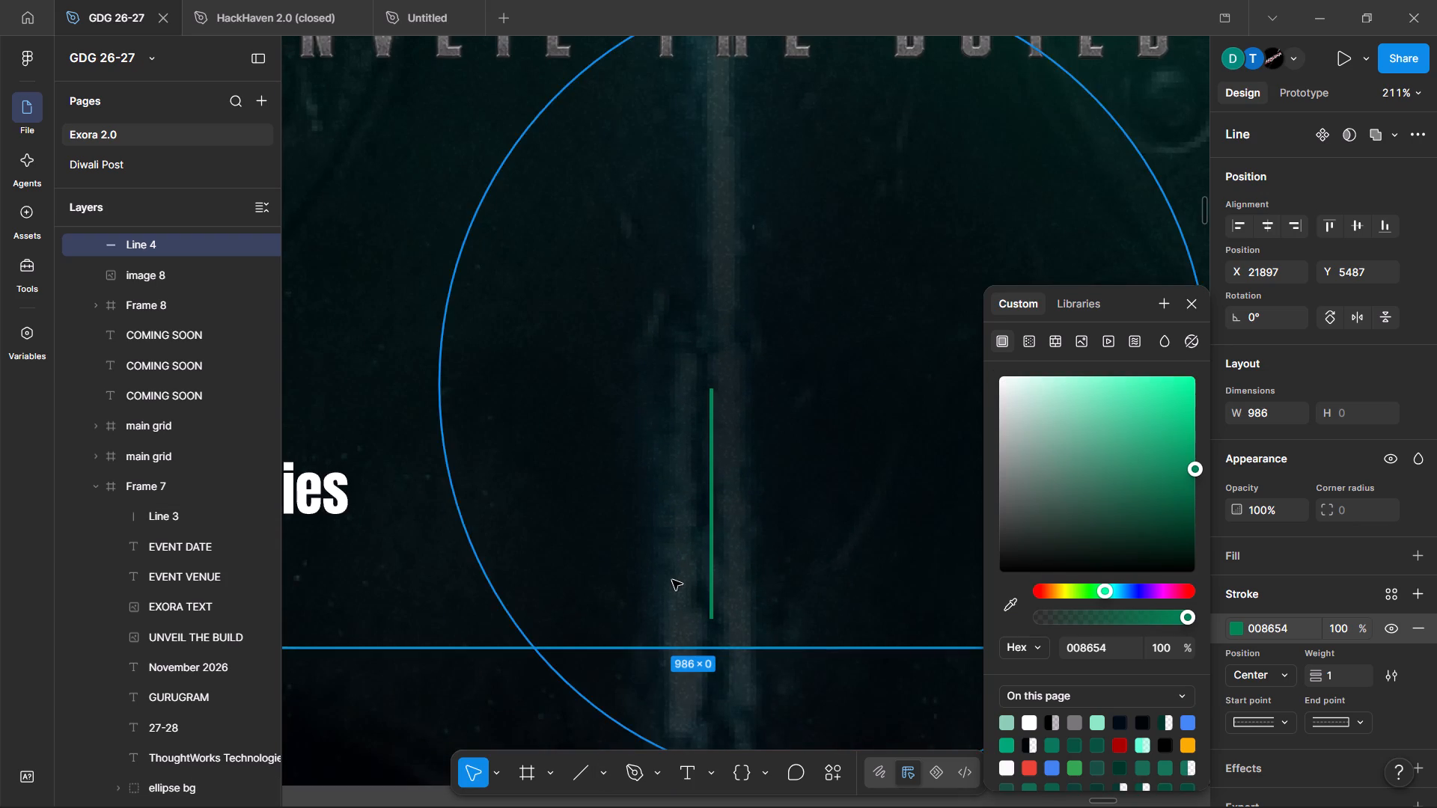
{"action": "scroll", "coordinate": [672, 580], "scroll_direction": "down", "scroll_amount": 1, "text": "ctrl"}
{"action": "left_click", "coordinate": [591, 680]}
Set the stroke weight of the vertical divider between the venue and date texts to 1.
{"action": "scroll", "coordinate": [827, 610], "scroll_direction": "down", "scroll_amount": 1, "text": "ctrl"}
{"action": "scroll", "coordinate": [827, 610], "scroll_direction": "down", "scroll_amount": 1}
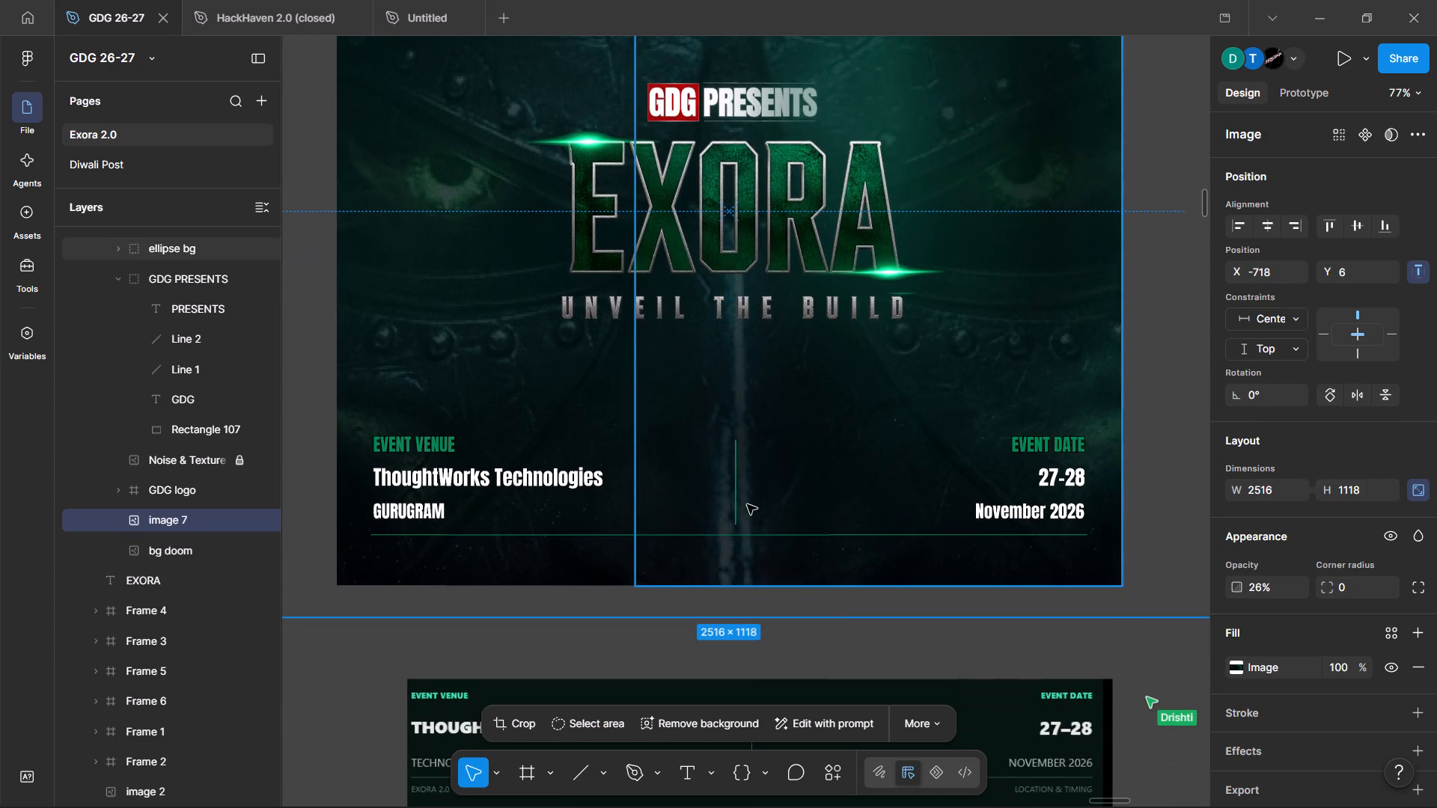
{"action": "left_click", "coordinate": [735, 501]}
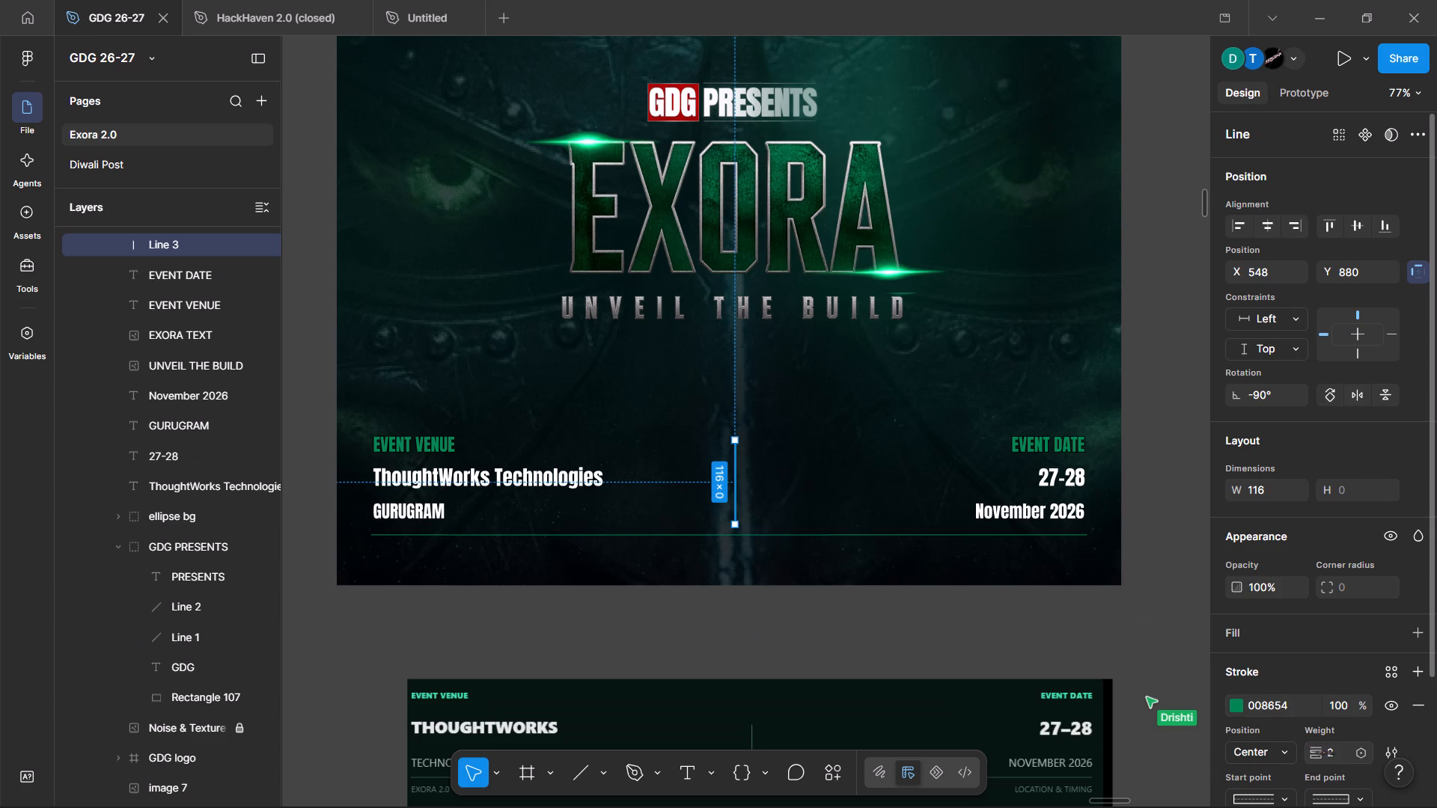
{"action": "left_click_drag", "start_coordinate": [1326, 753], "coordinate": [718, 420]}
{"action": "key", "text": "1"}
{"action": "key", "text": "Return"}
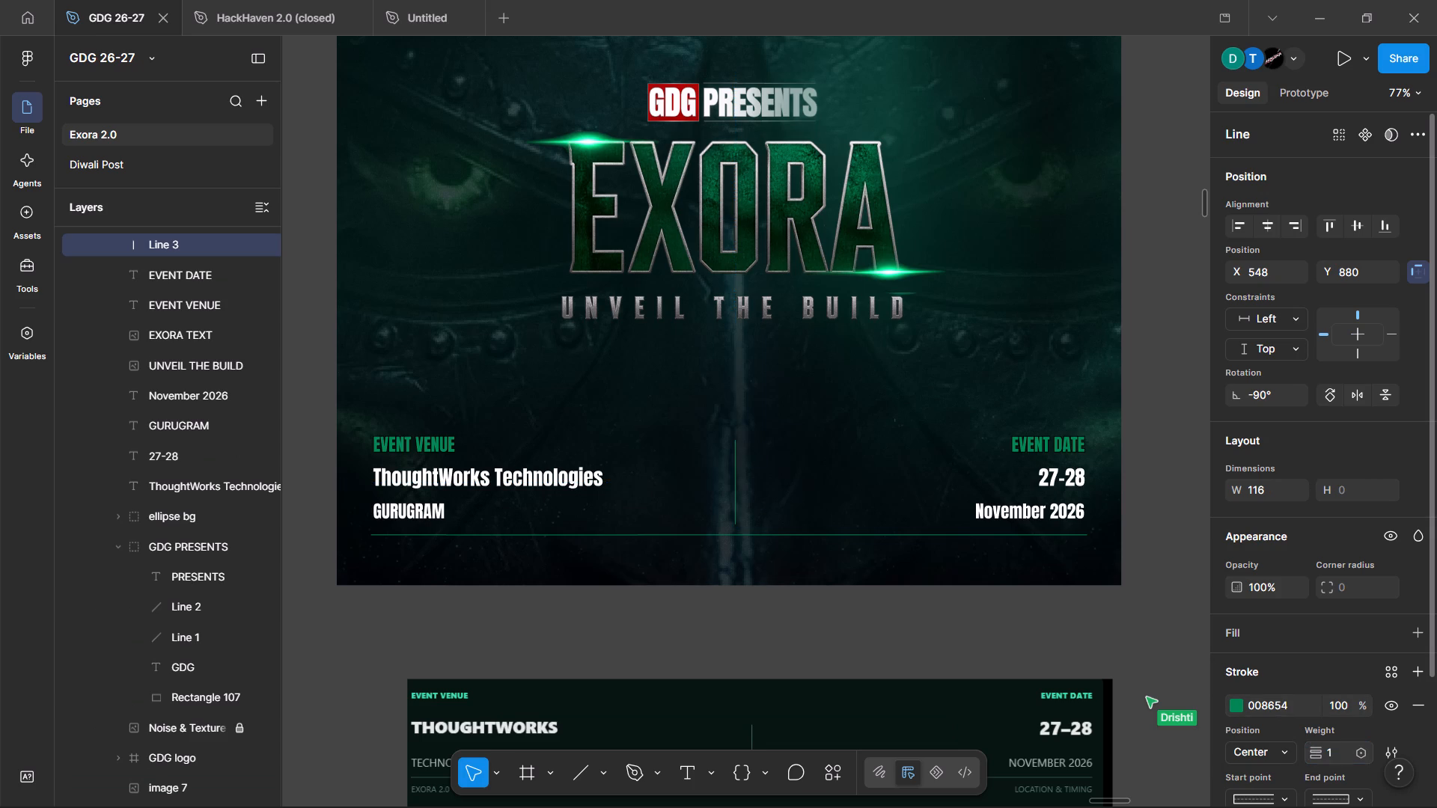
{"action": "left_click", "coordinate": [909, 622]}
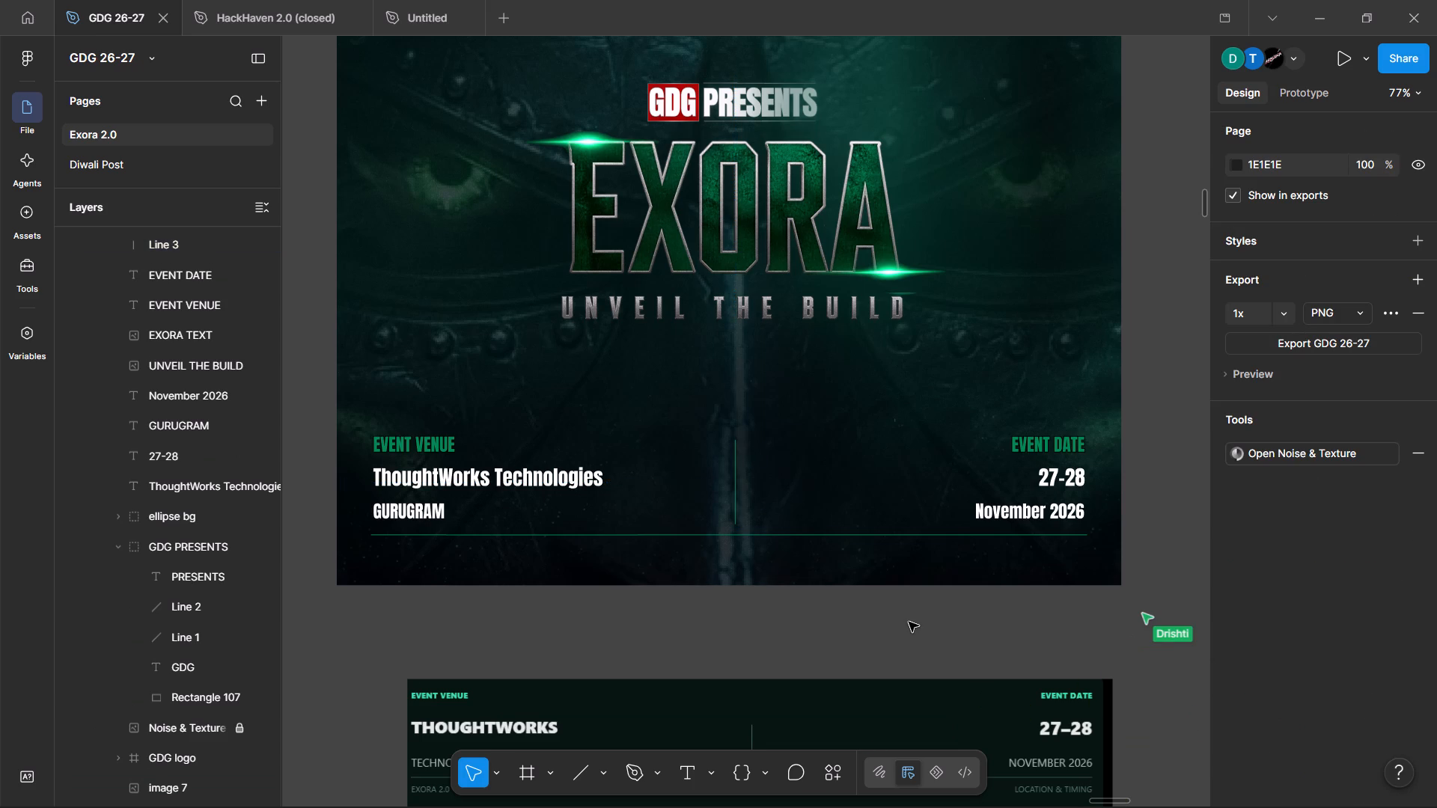
Compare the poster's venue and date block with the reference panel, examining the panel's divider lines up close.
{"action": "scroll", "coordinate": [478, 498], "scroll_direction": "up", "scroll_amount": 4, "text": "ctrl"}
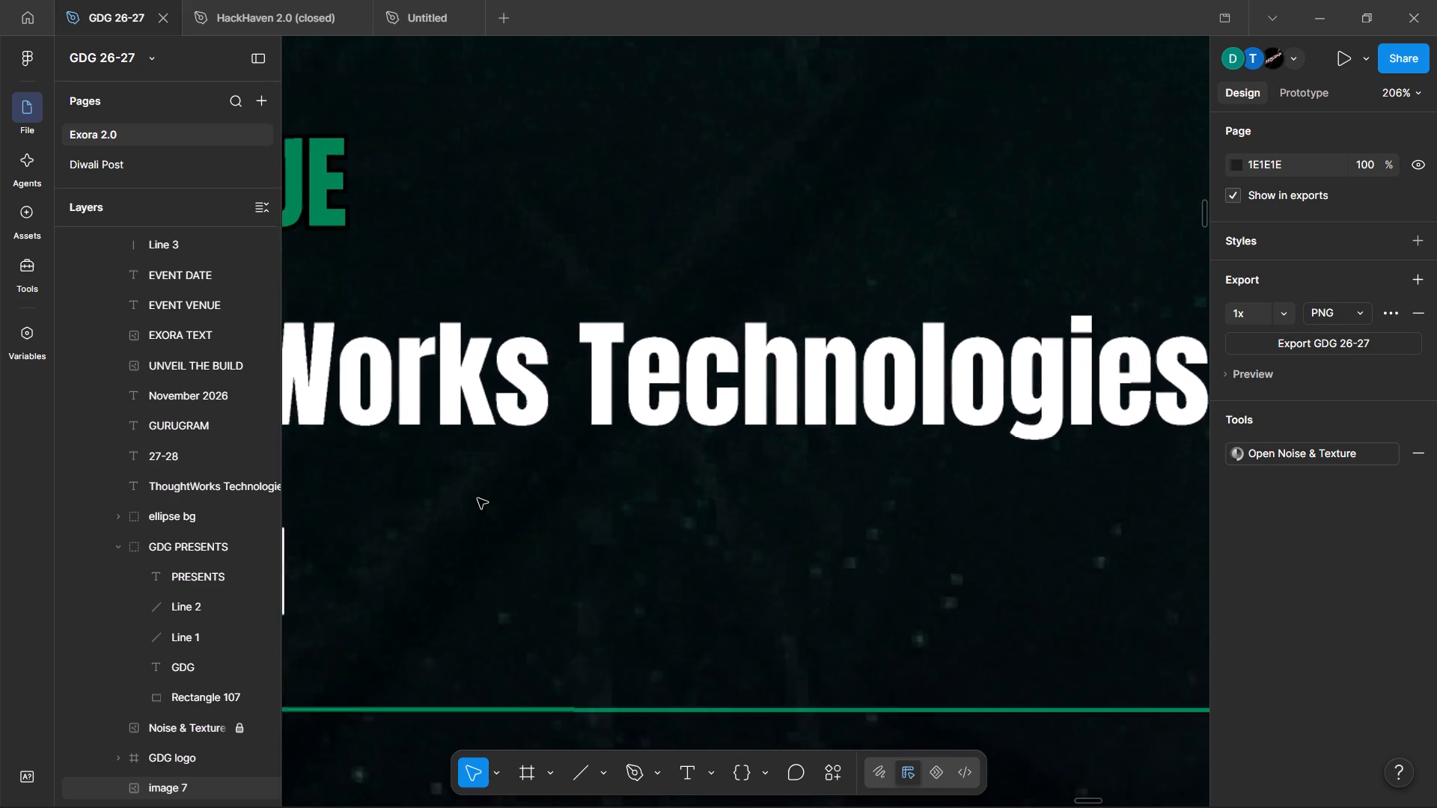
{"action": "scroll", "coordinate": [478, 498], "scroll_direction": "up", "scroll_amount": 2, "text": "ctrl"}
{"action": "scroll", "coordinate": [478, 498], "scroll_direction": "down", "scroll_amount": 2, "text": "ctrl"}
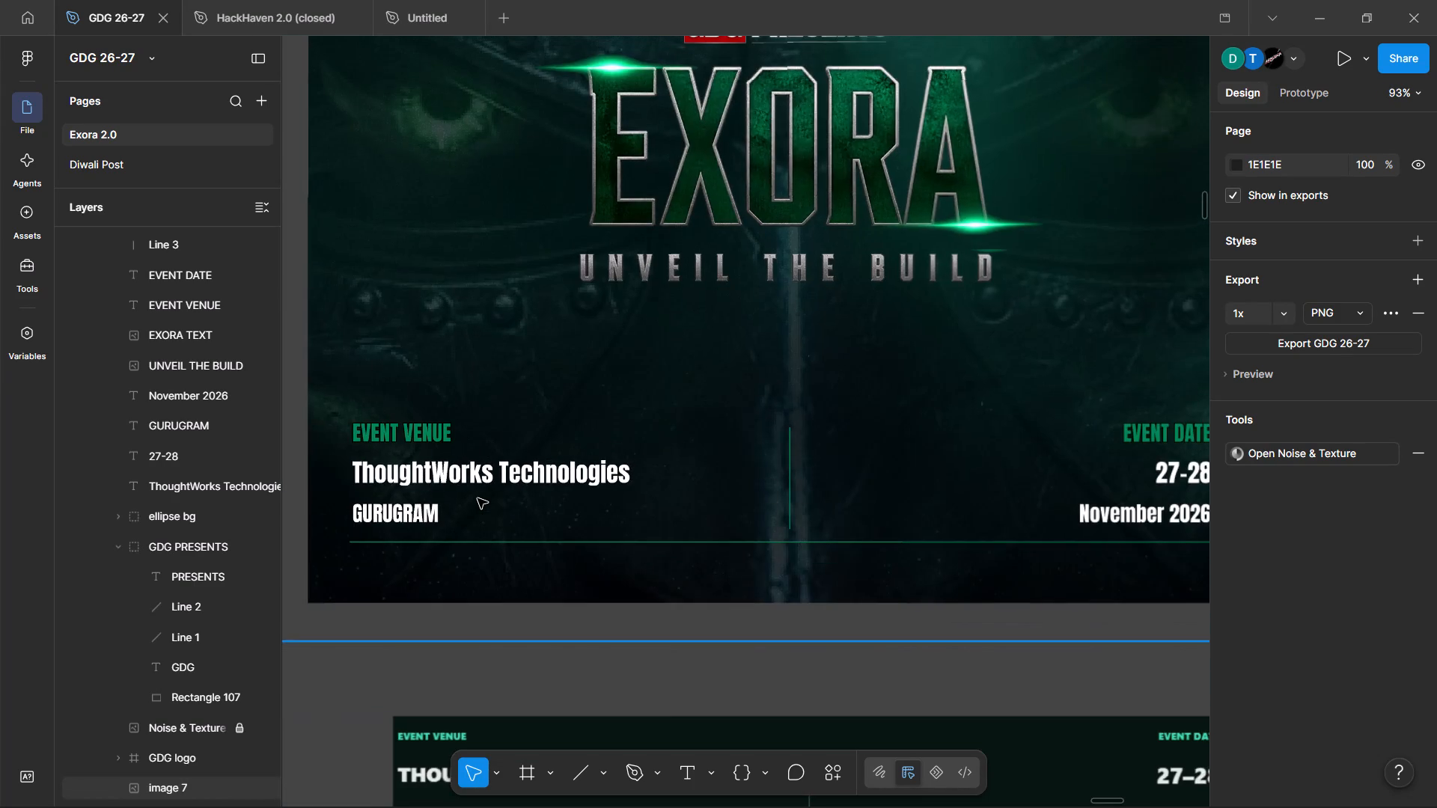
{"action": "scroll", "coordinate": [478, 498], "scroll_direction": "down", "scroll_amount": 3, "text": "ctrl"}
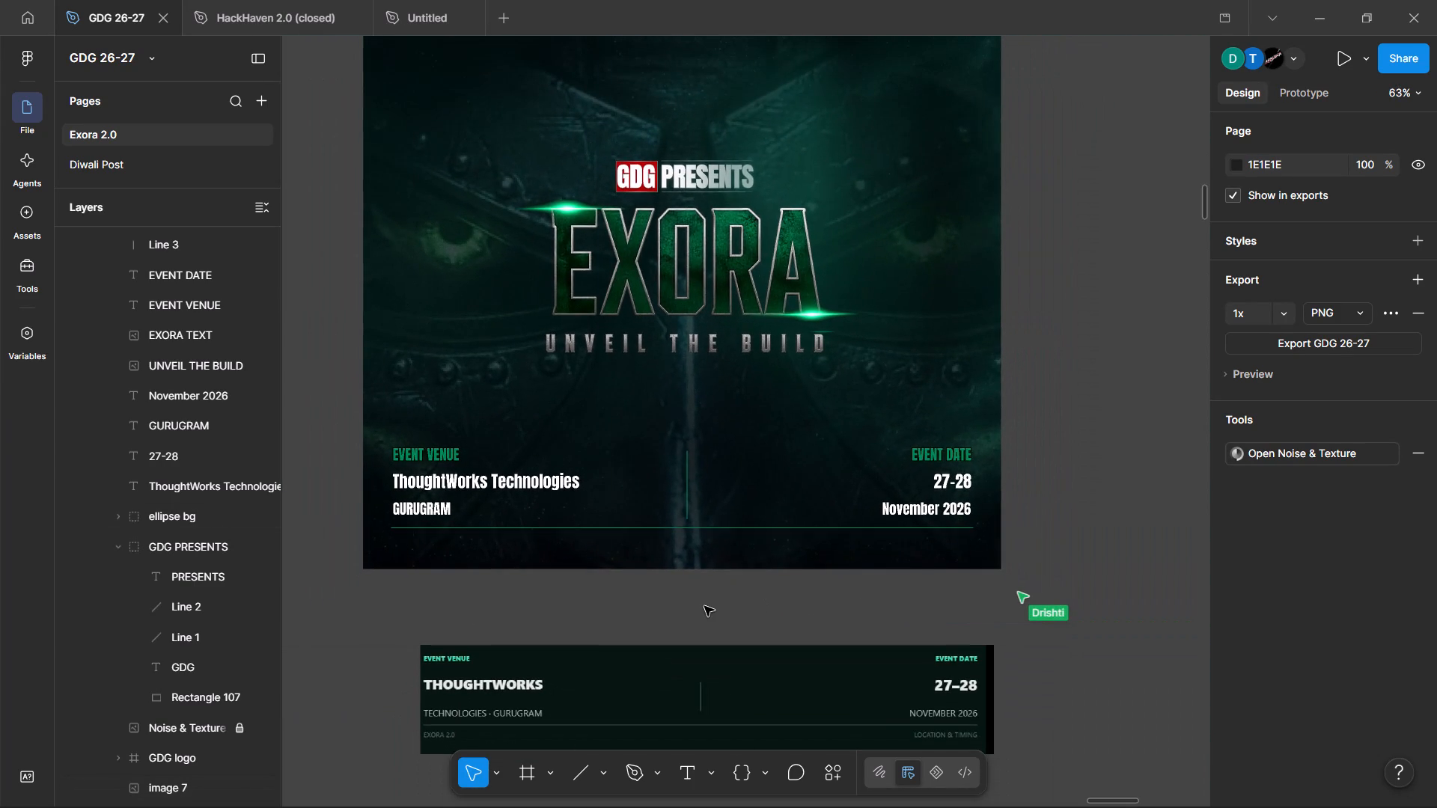
{"action": "left_click", "coordinate": [704, 606]}
{"action": "scroll", "coordinate": [704, 606], "scroll_direction": "down", "scroll_amount": 1, "text": "ctrl"}
{"action": "scroll", "coordinate": [704, 606], "scroll_direction": "down", "scroll_amount": 1}
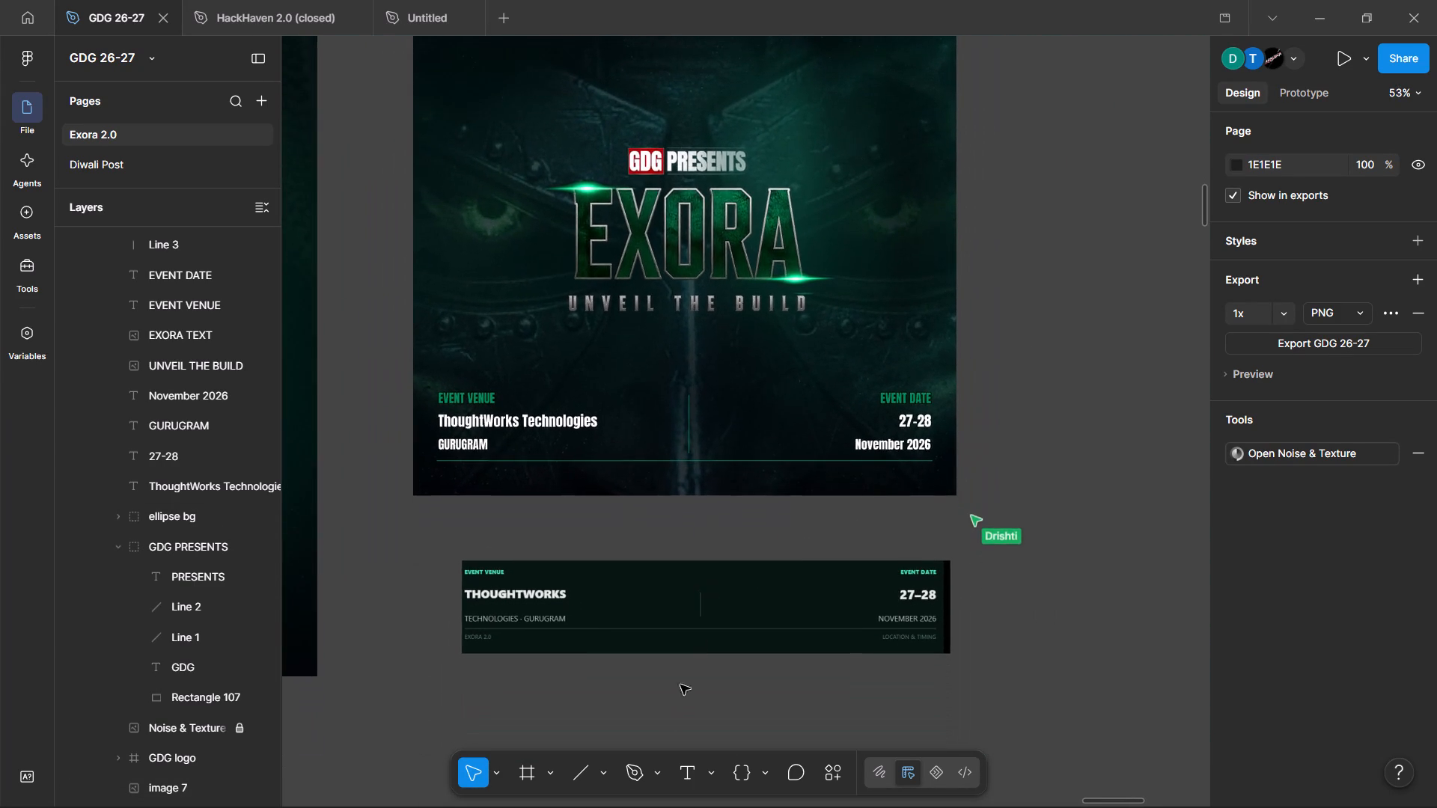
{"action": "scroll", "coordinate": [669, 729], "scroll_direction": "up", "scroll_amount": 1, "text": "ctrl"}
{"action": "scroll", "coordinate": [644, 565], "scroll_direction": "up", "scroll_amount": 2, "text": "ctrl"}
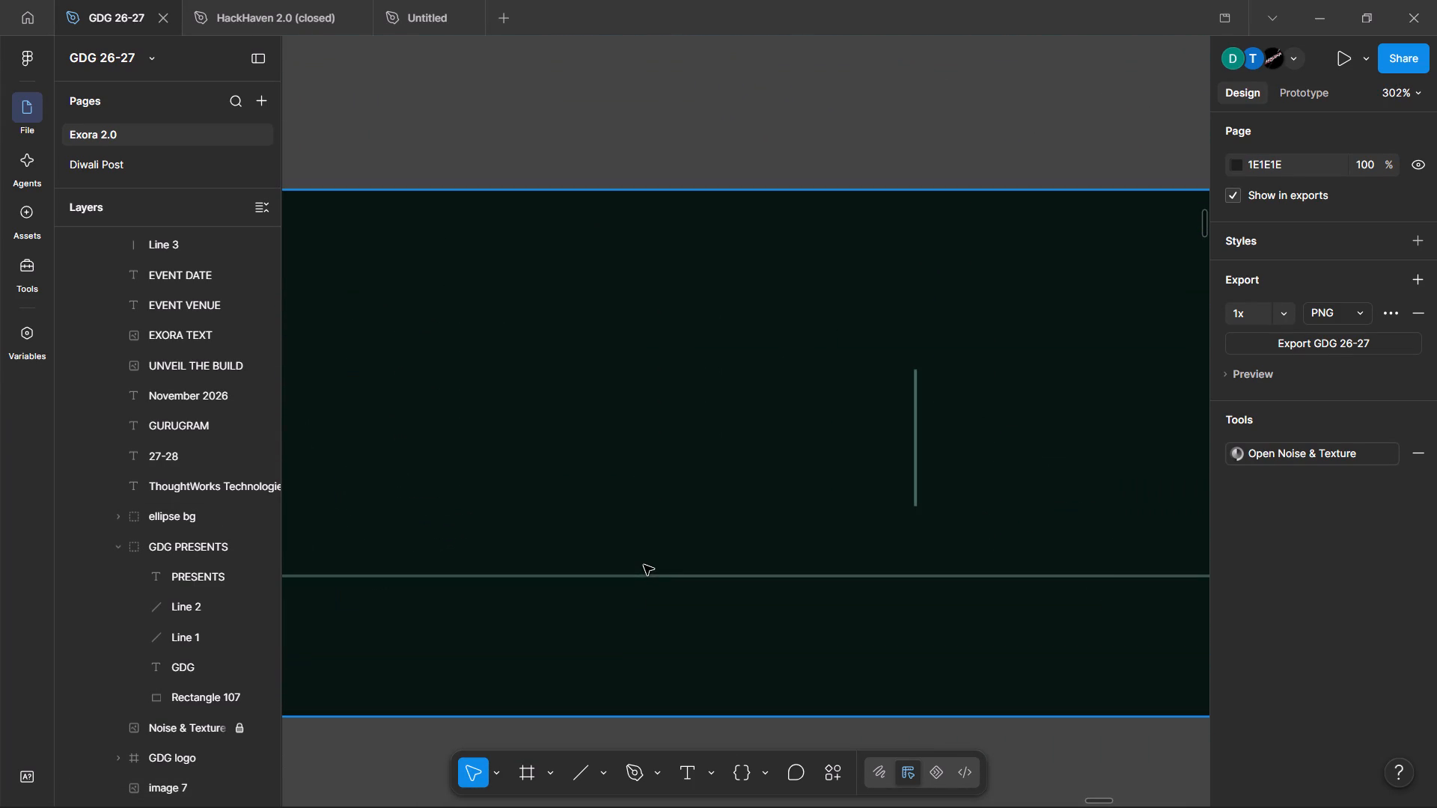
{"action": "scroll", "coordinate": [644, 565], "scroll_direction": "up", "scroll_amount": 1, "text": "ctrl"}
{"action": "scroll", "coordinate": [876, 466], "scroll_direction": "up", "scroll_amount": 3, "text": "ctrl"}
{"action": "scroll", "coordinate": [995, 405], "scroll_direction": "up", "scroll_amount": 3, "text": "ctrl"}
{"action": "scroll", "coordinate": [995, 405], "scroll_direction": "down", "scroll_amount": 1, "text": "ctrl"}
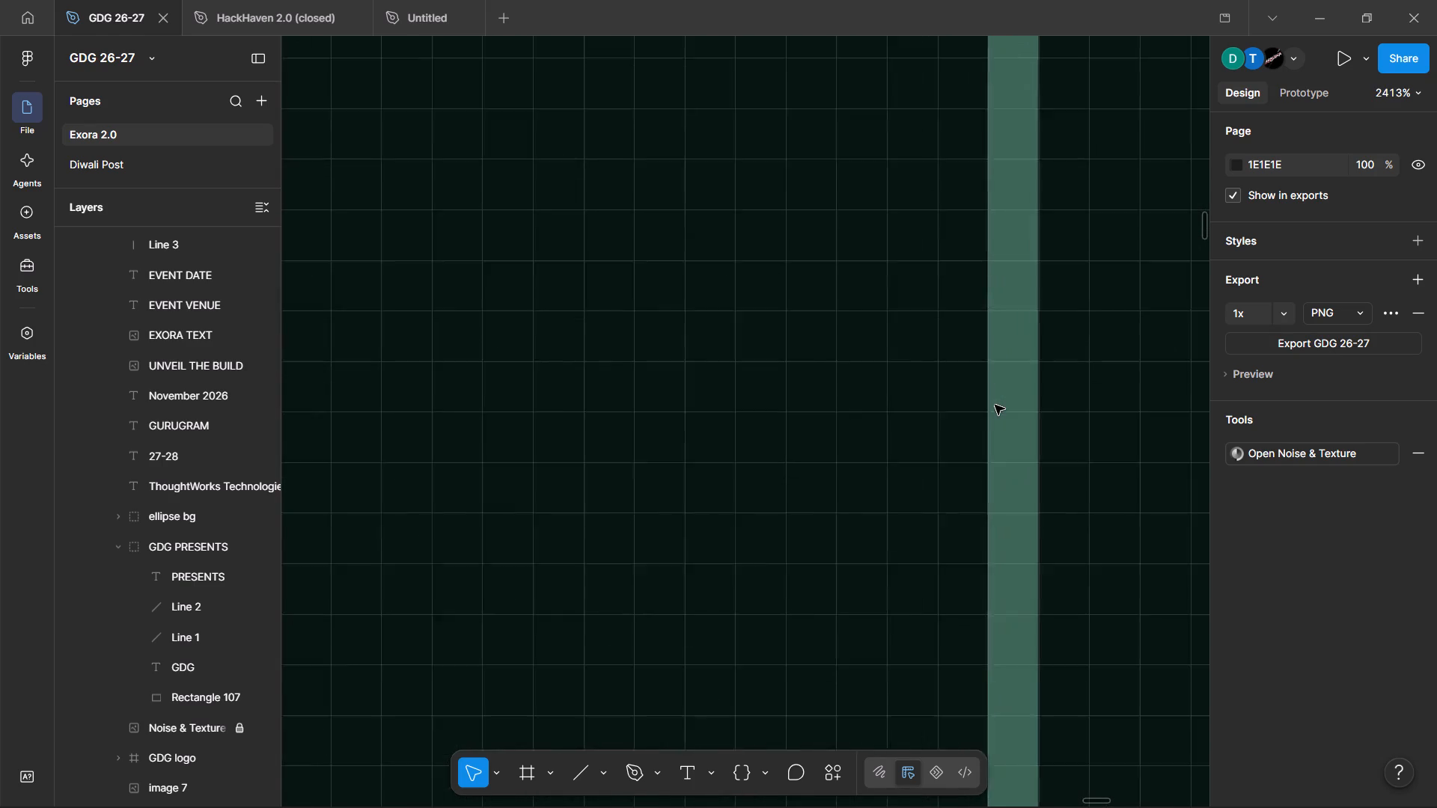
{"action": "scroll", "coordinate": [995, 405], "scroll_direction": "down", "scroll_amount": 5, "text": "ctrl"}
{"action": "scroll", "coordinate": [995, 405], "scroll_direction": "up", "scroll_amount": 1}
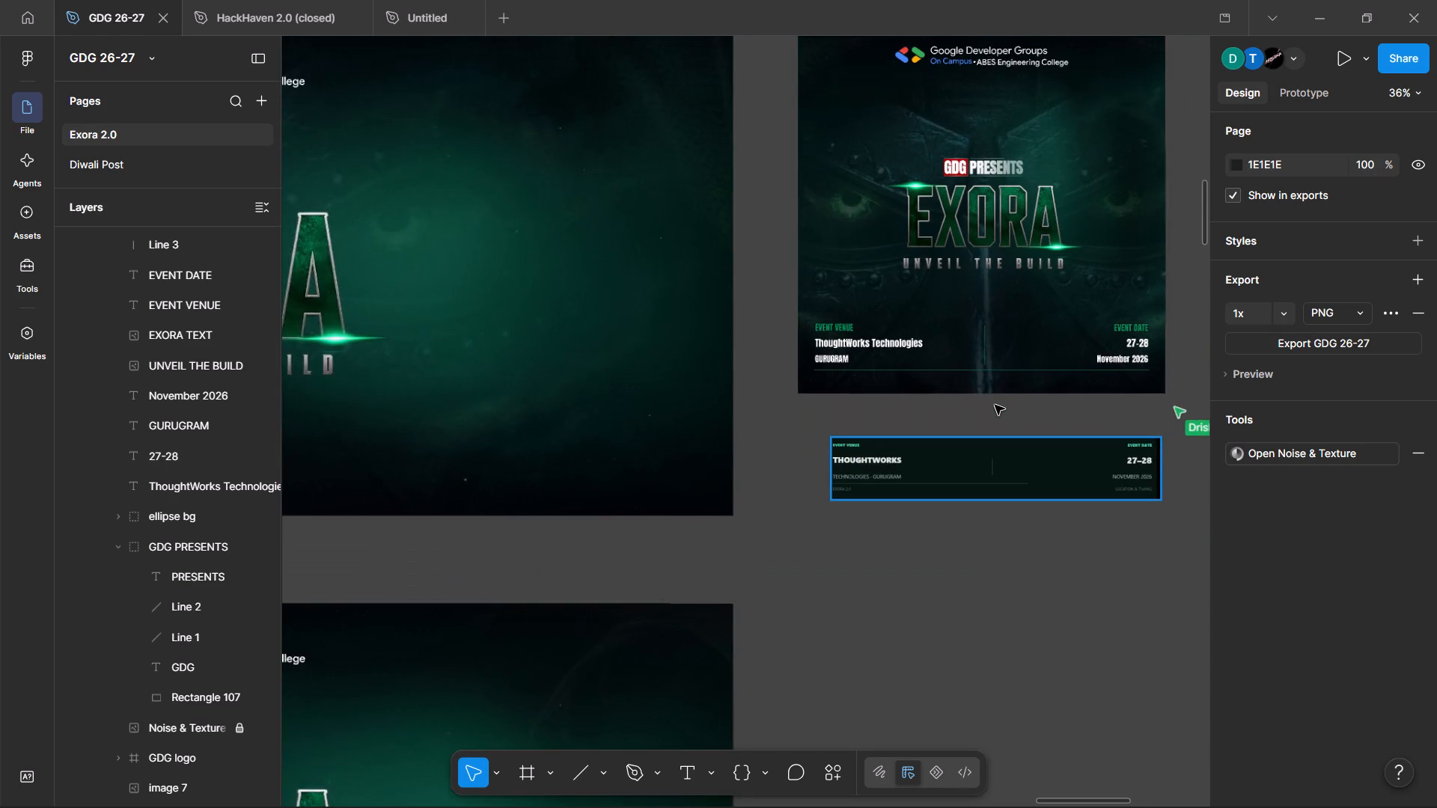
Recolour the horizontal divider beneath the venue and date texts with the muted green #3C6557 sampled from the reference panel's vertical divider.
{"action": "scroll", "coordinate": [995, 405], "scroll_direction": "up", "scroll_amount": 1}
{"action": "scroll", "coordinate": [928, 339], "scroll_direction": "up", "scroll_amount": 2, "text": "ctrl"}
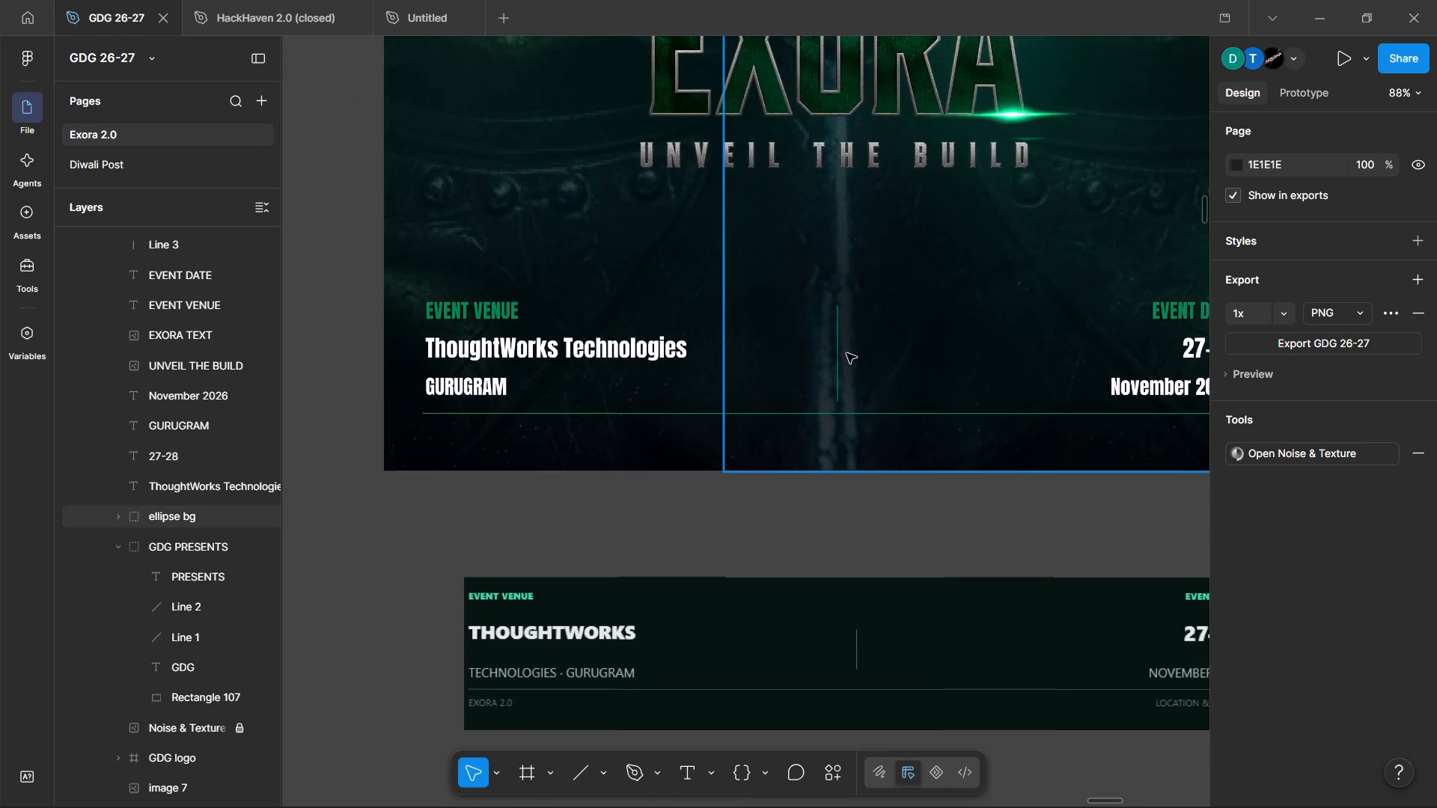
{"action": "left_click", "coordinate": [839, 359]}
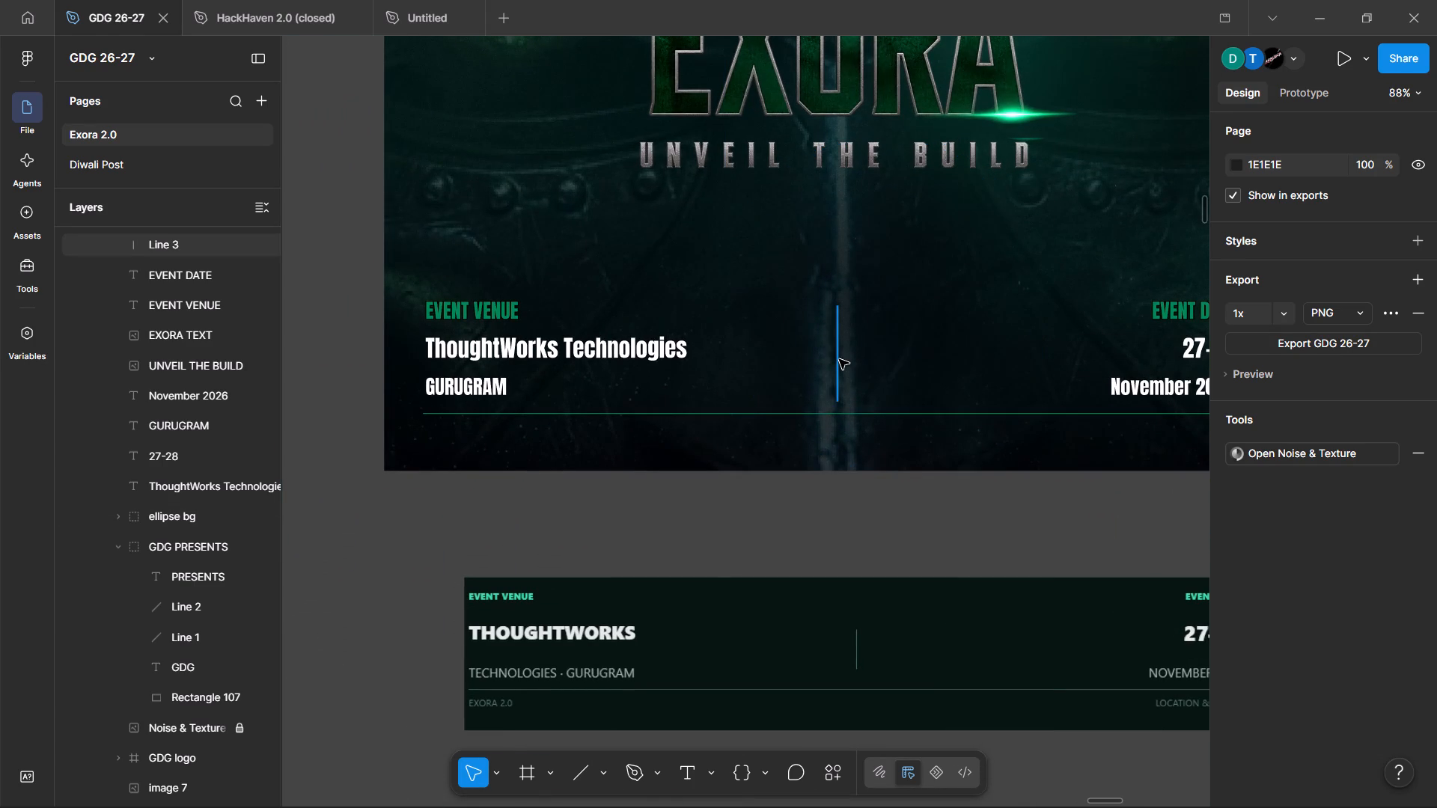
{"action": "left_click", "coordinate": [818, 414]}
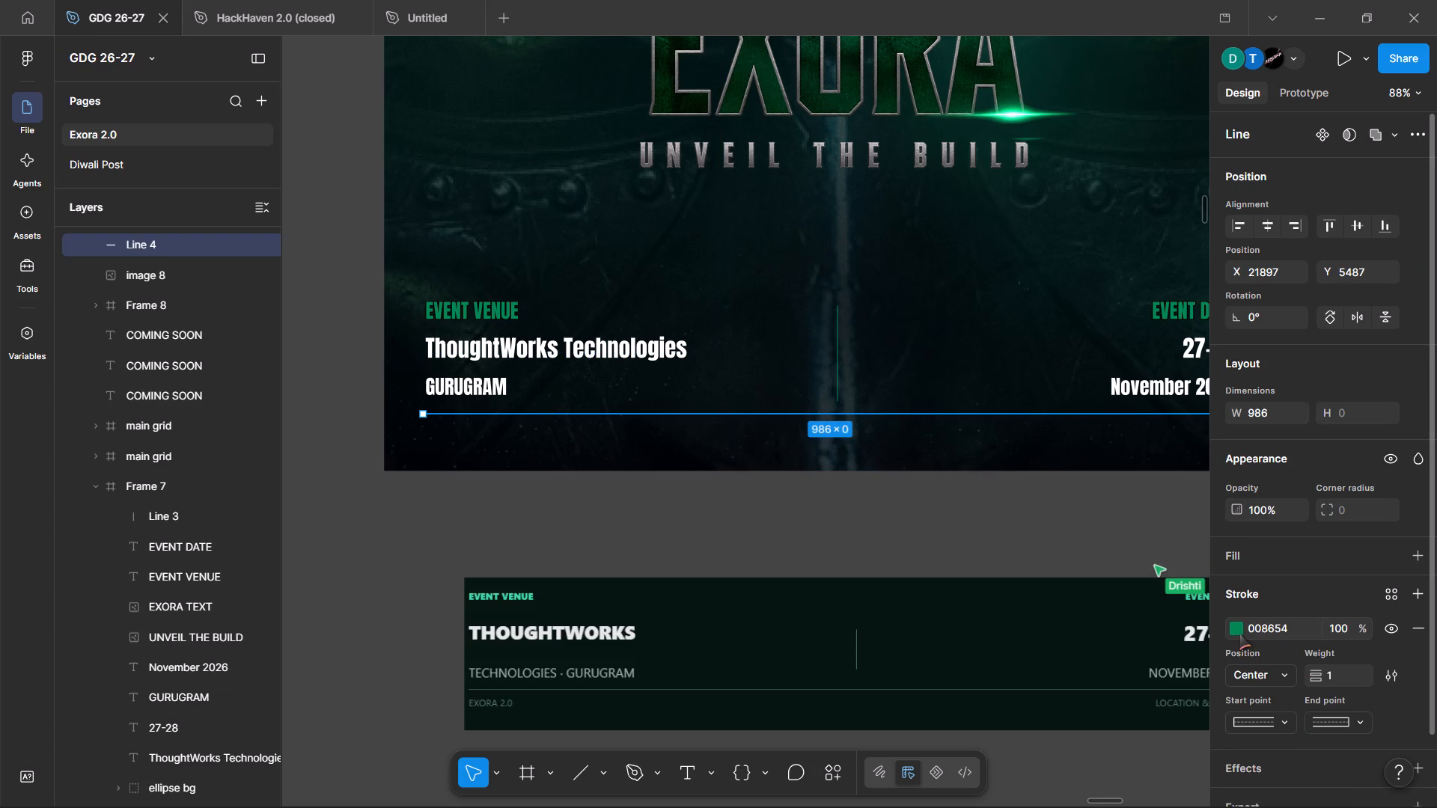
{"action": "left_click", "coordinate": [1239, 634]}
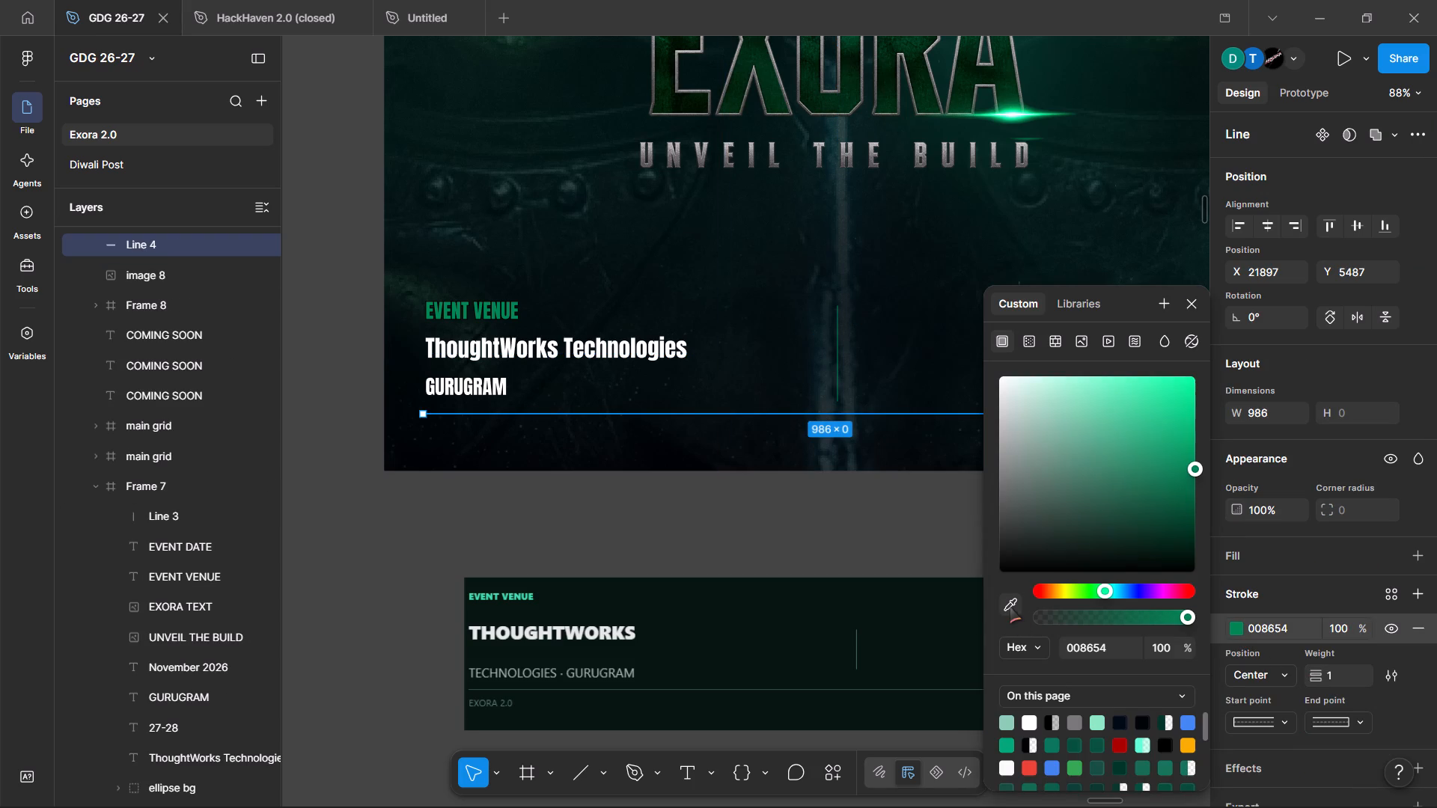
{"action": "left_click", "coordinate": [1010, 607]}
{"action": "scroll", "coordinate": [851, 649], "scroll_direction": "up", "scroll_amount": 2, "text": "ctrl"}
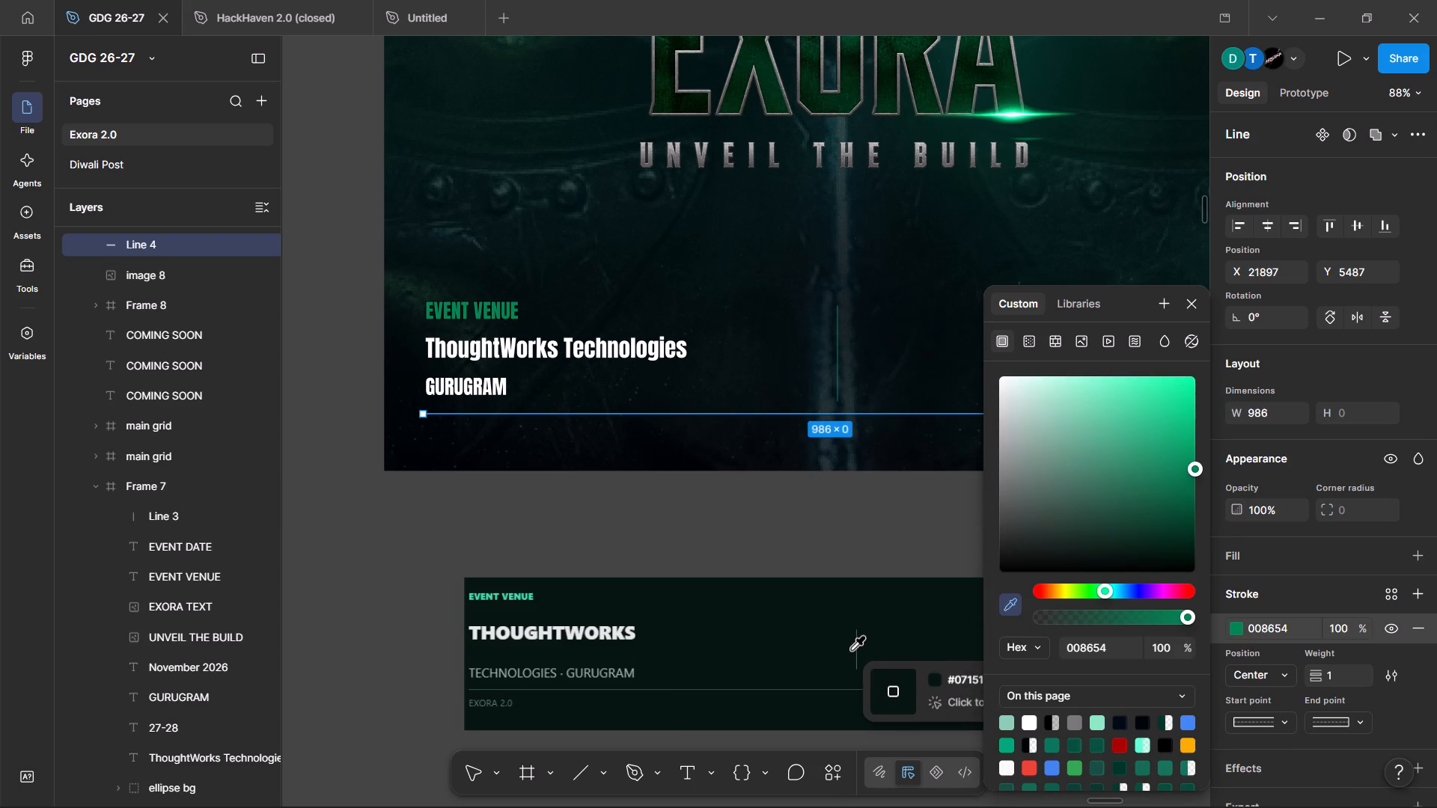
{"action": "scroll", "coordinate": [851, 649], "scroll_direction": "up", "scroll_amount": 9, "text": "ctrl"}
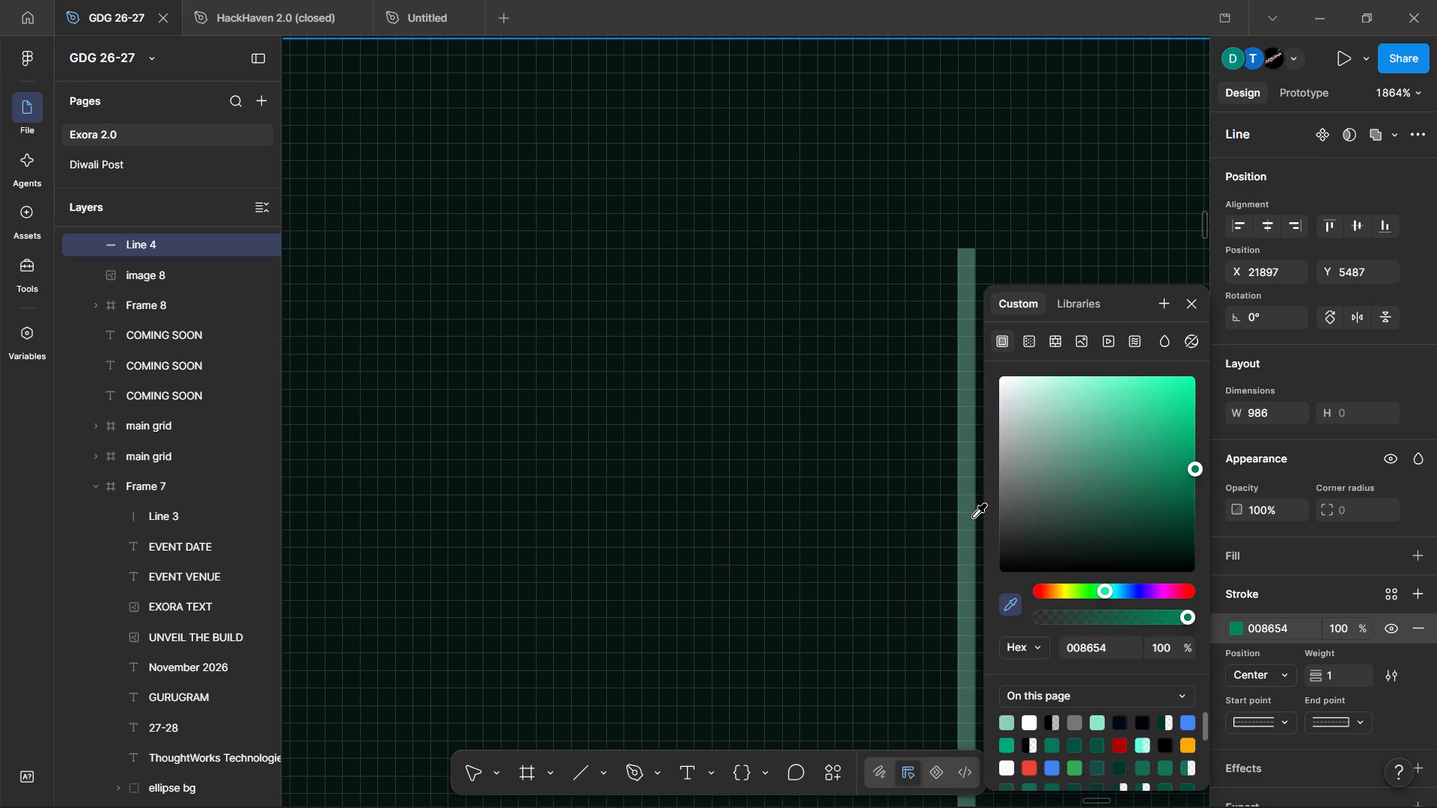
{"action": "left_click", "coordinate": [968, 517]}
{"action": "scroll", "coordinate": [968, 517], "scroll_direction": "down", "scroll_amount": 3, "text": "ctrl"}
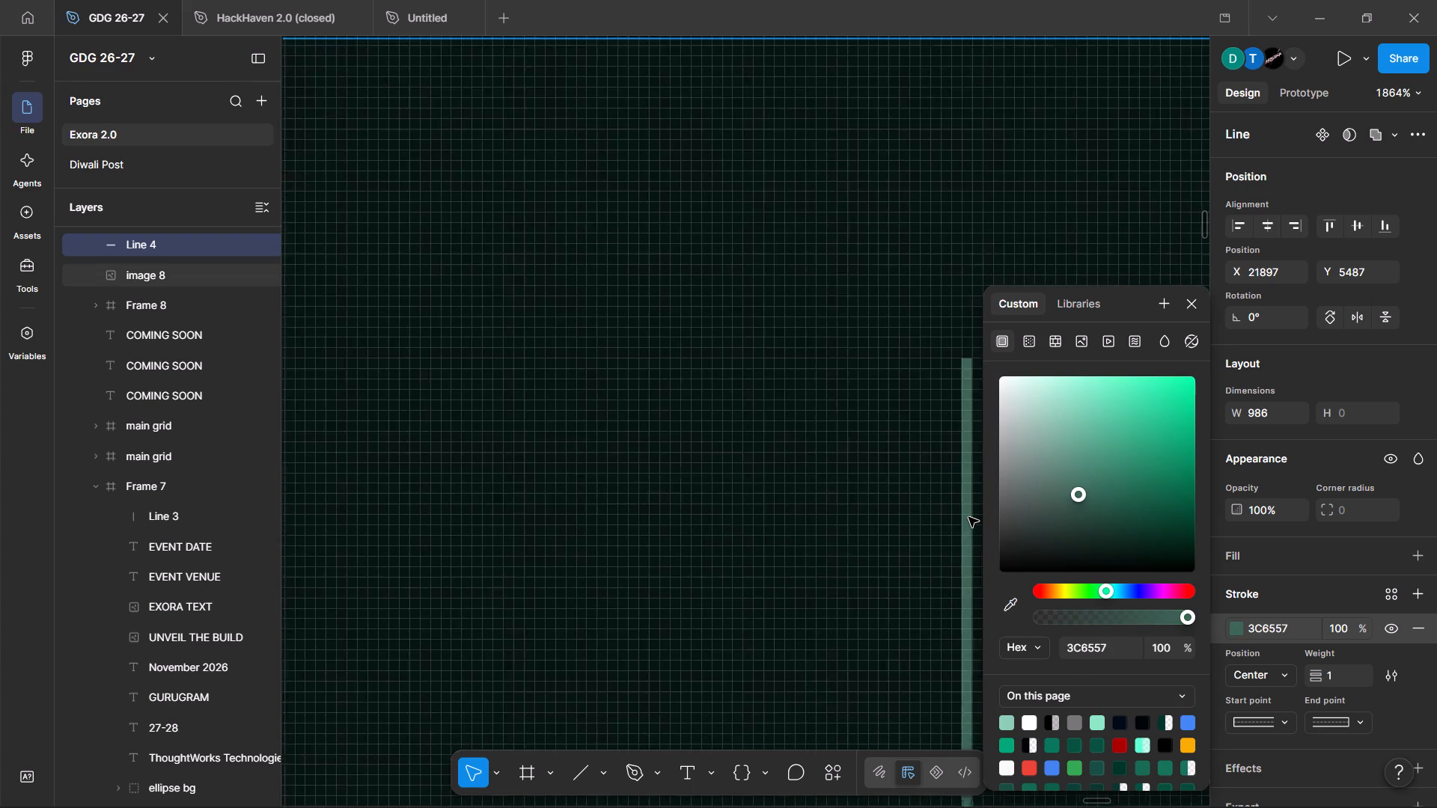
Recolour the vertical divider between the venue and date texts with the muted green #3C6557 sampled from the poster's horizontal divider.
{"action": "scroll", "coordinate": [968, 517], "scroll_direction": "down", "scroll_amount": 4, "text": "ctrl"}
{"action": "scroll", "coordinate": [884, 361], "scroll_direction": "down", "scroll_amount": 3, "text": "ctrl"}
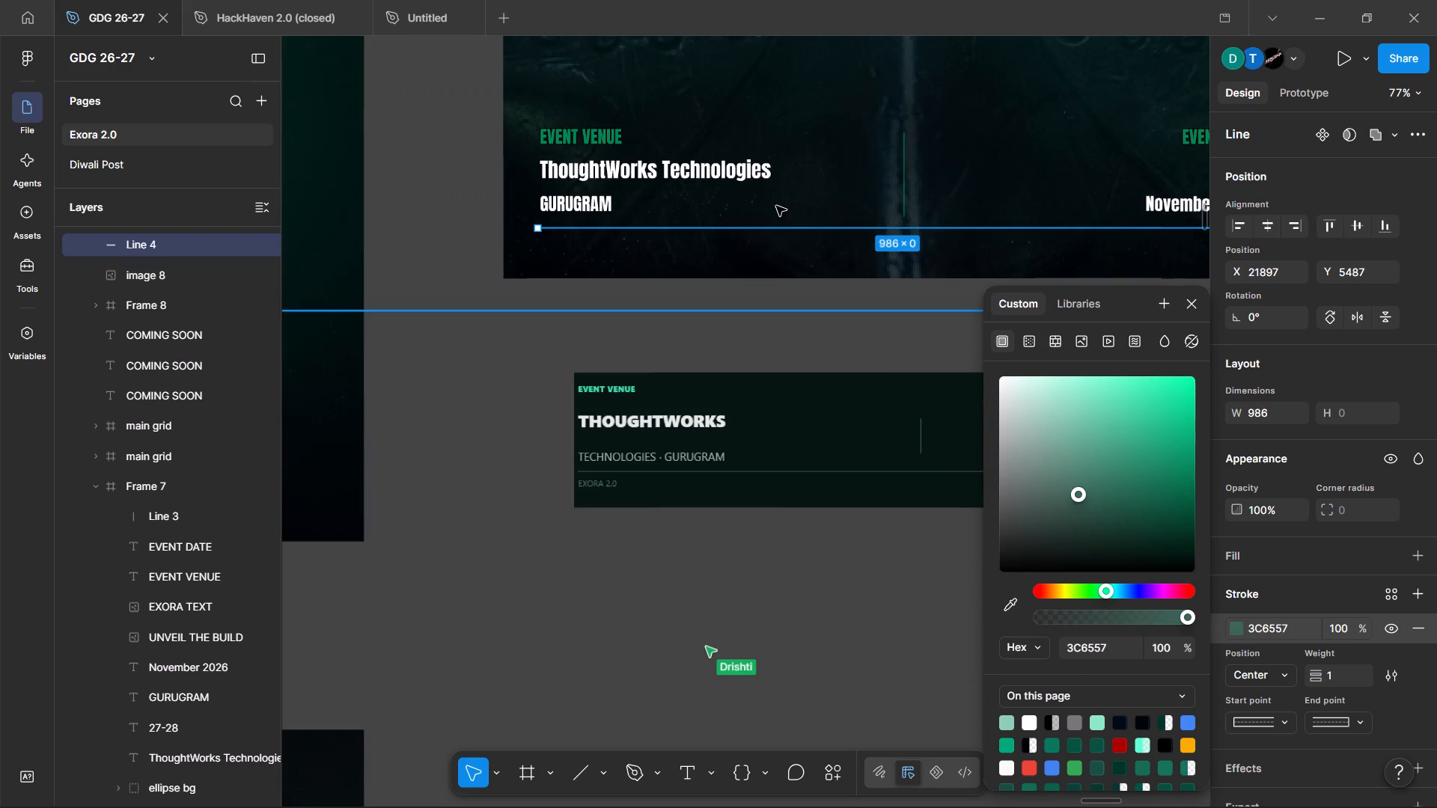
{"action": "left_click", "coordinate": [769, 307]}
{"action": "scroll", "coordinate": [841, 309], "scroll_direction": "left", "scroll_amount": 1}
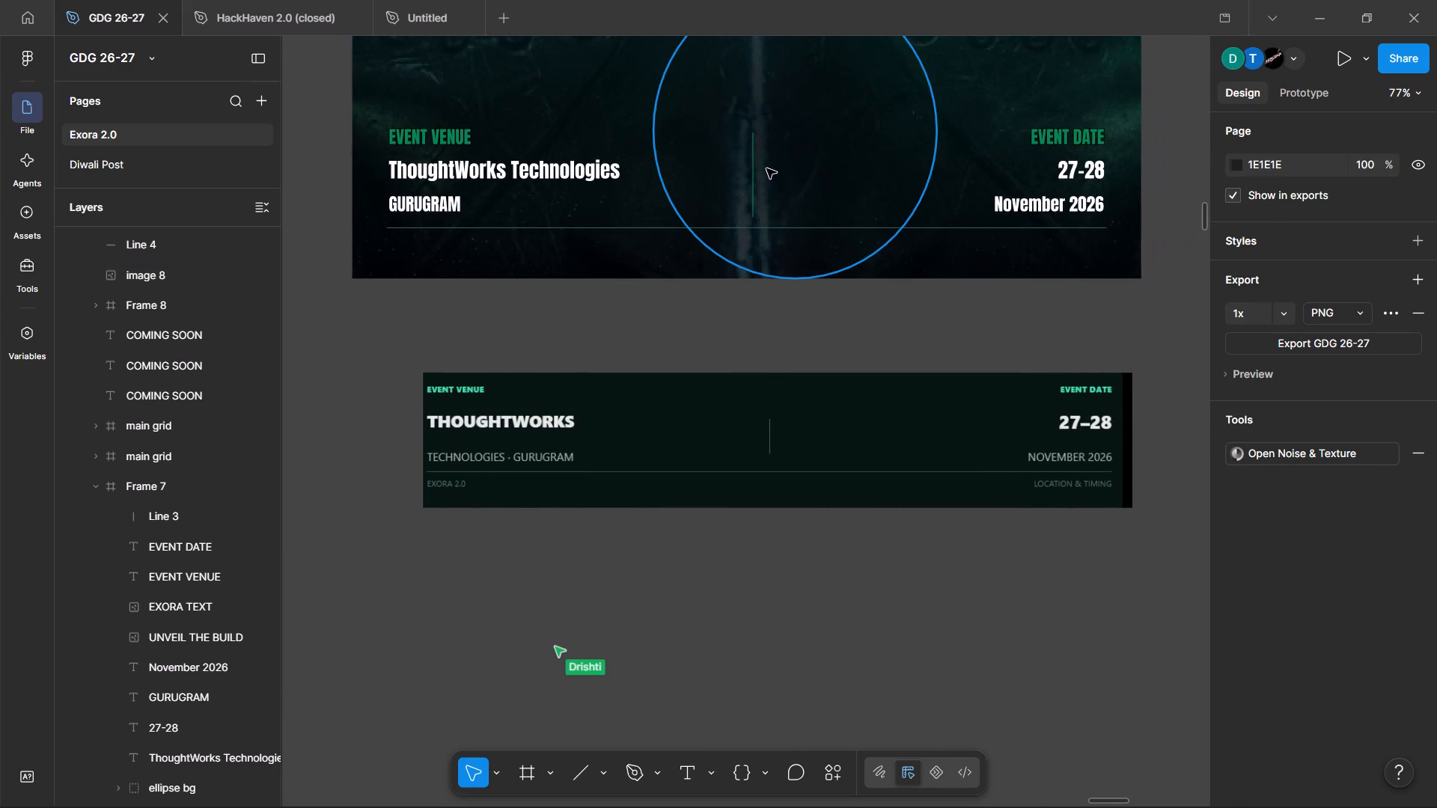
{"action": "left_click", "coordinate": [754, 174], "text": "ctrl"}
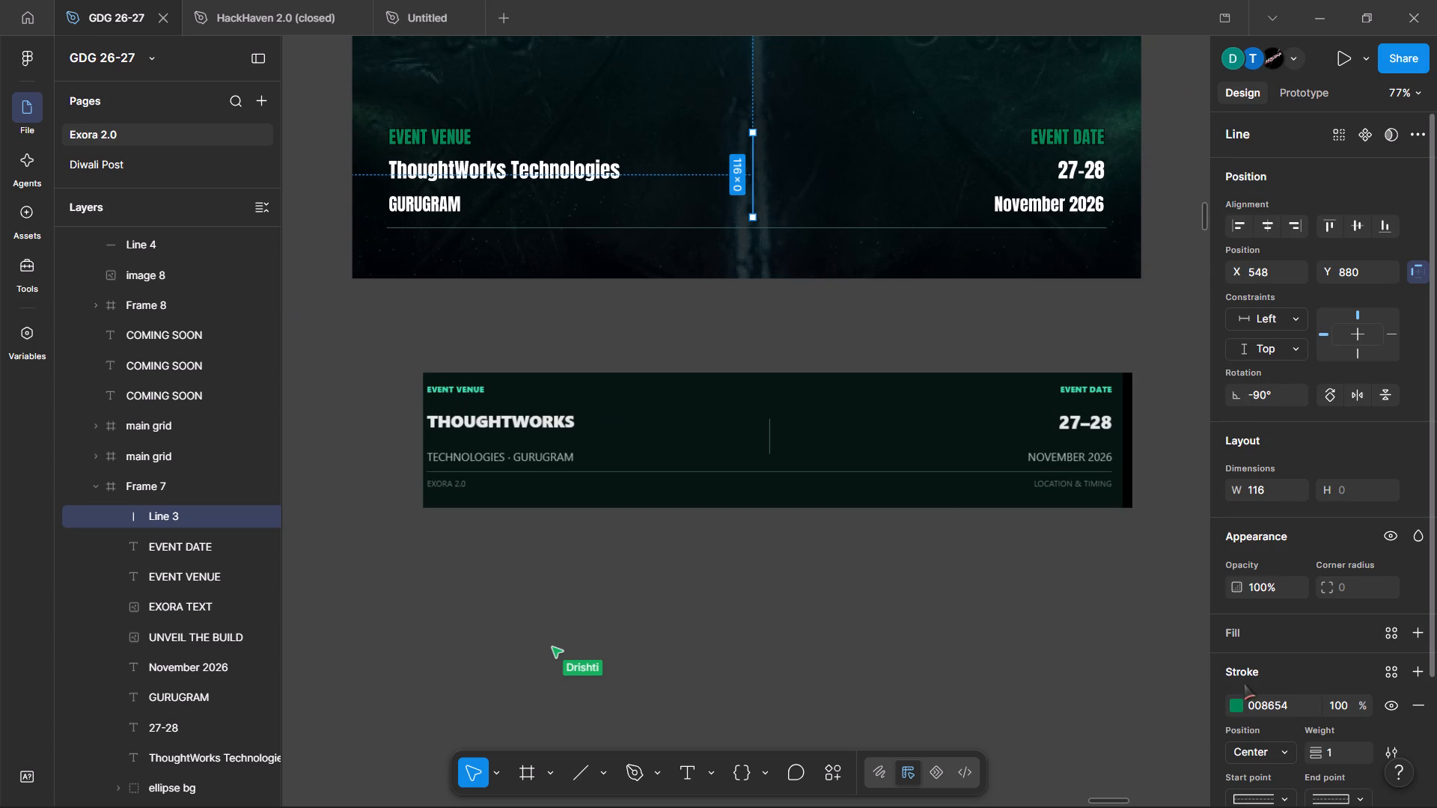
{"action": "left_click", "coordinate": [1236, 704]}
{"action": "left_click", "coordinate": [1016, 598]}
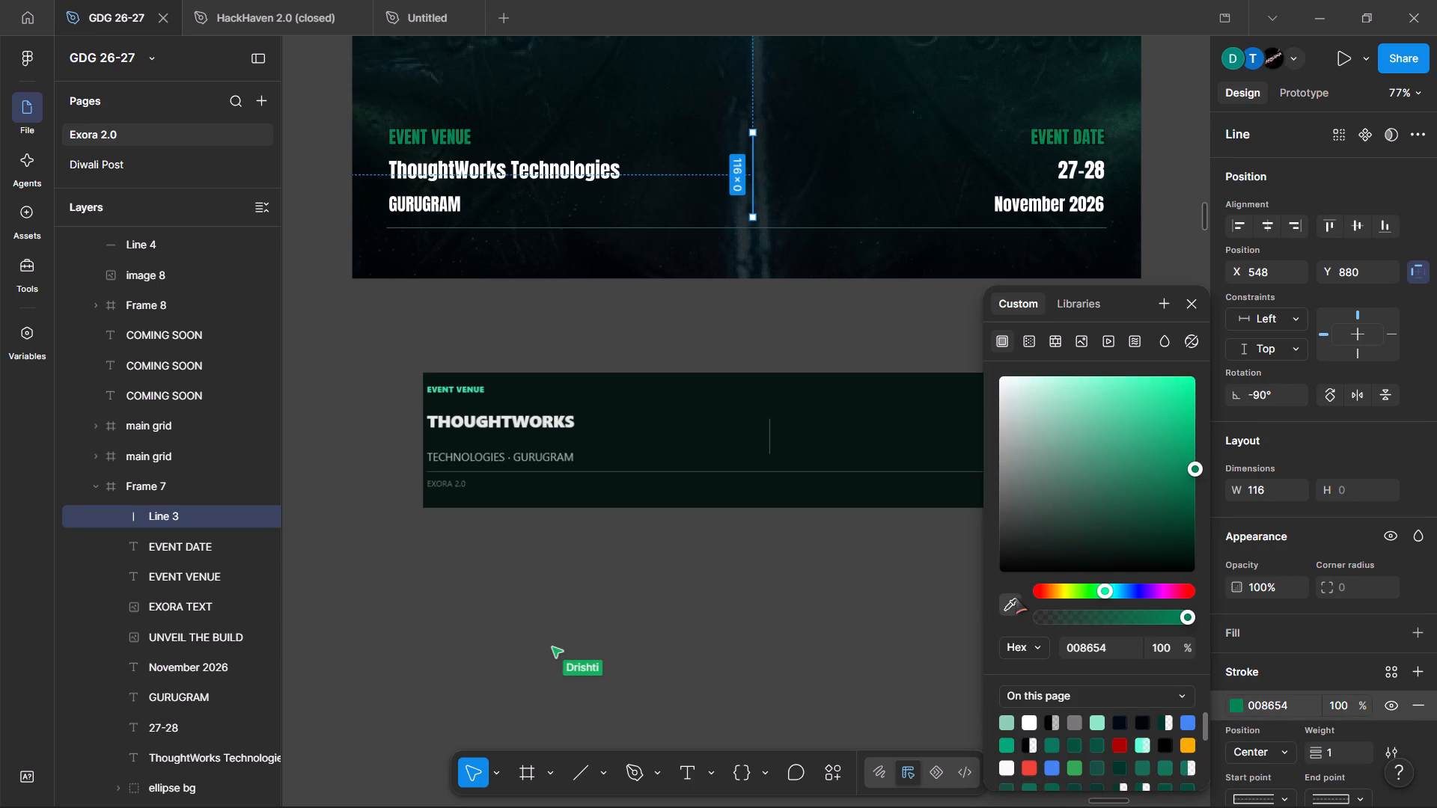
{"action": "scroll", "coordinate": [796, 212], "scroll_direction": "up", "scroll_amount": 5}
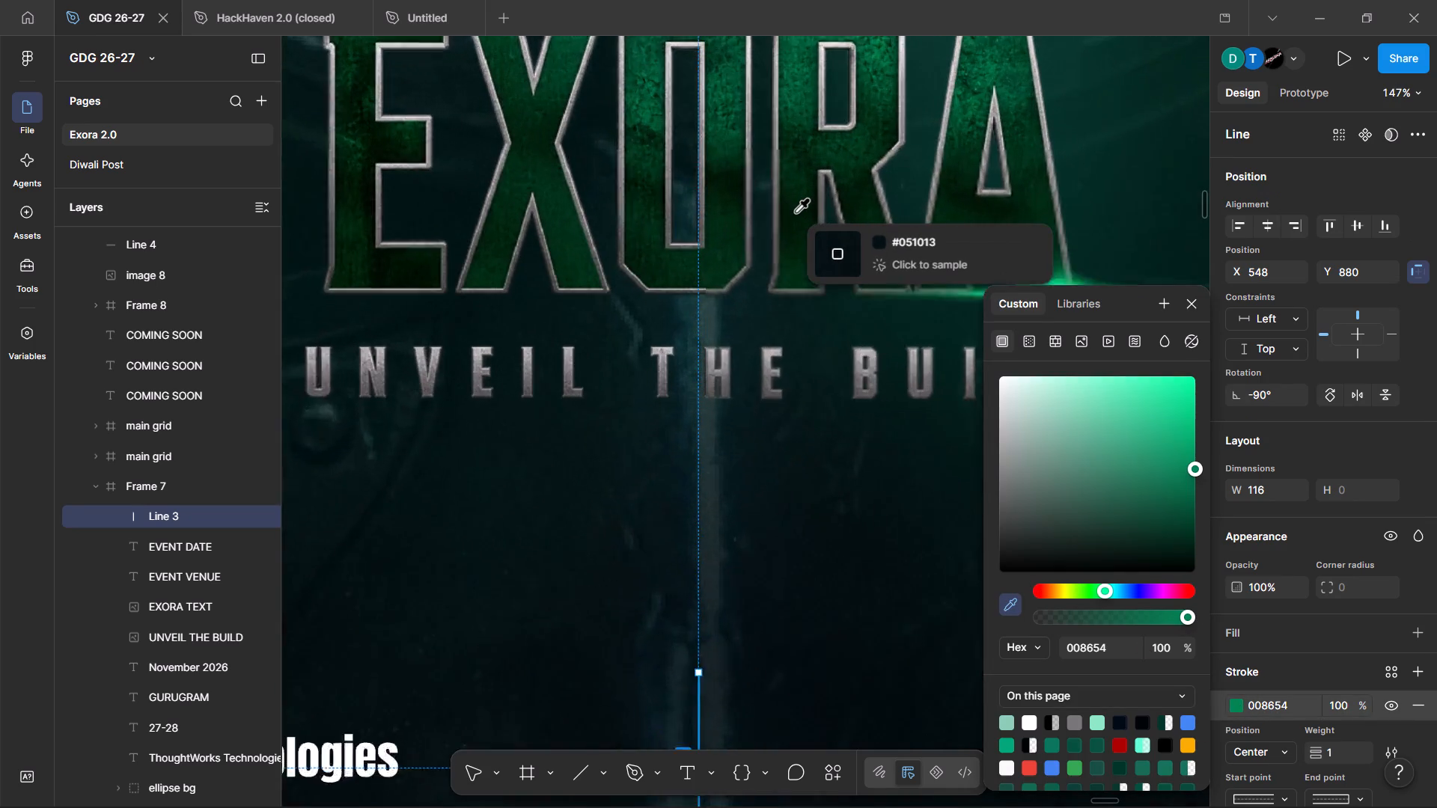
{"action": "scroll", "coordinate": [796, 212], "scroll_direction": "down", "scroll_amount": 5}
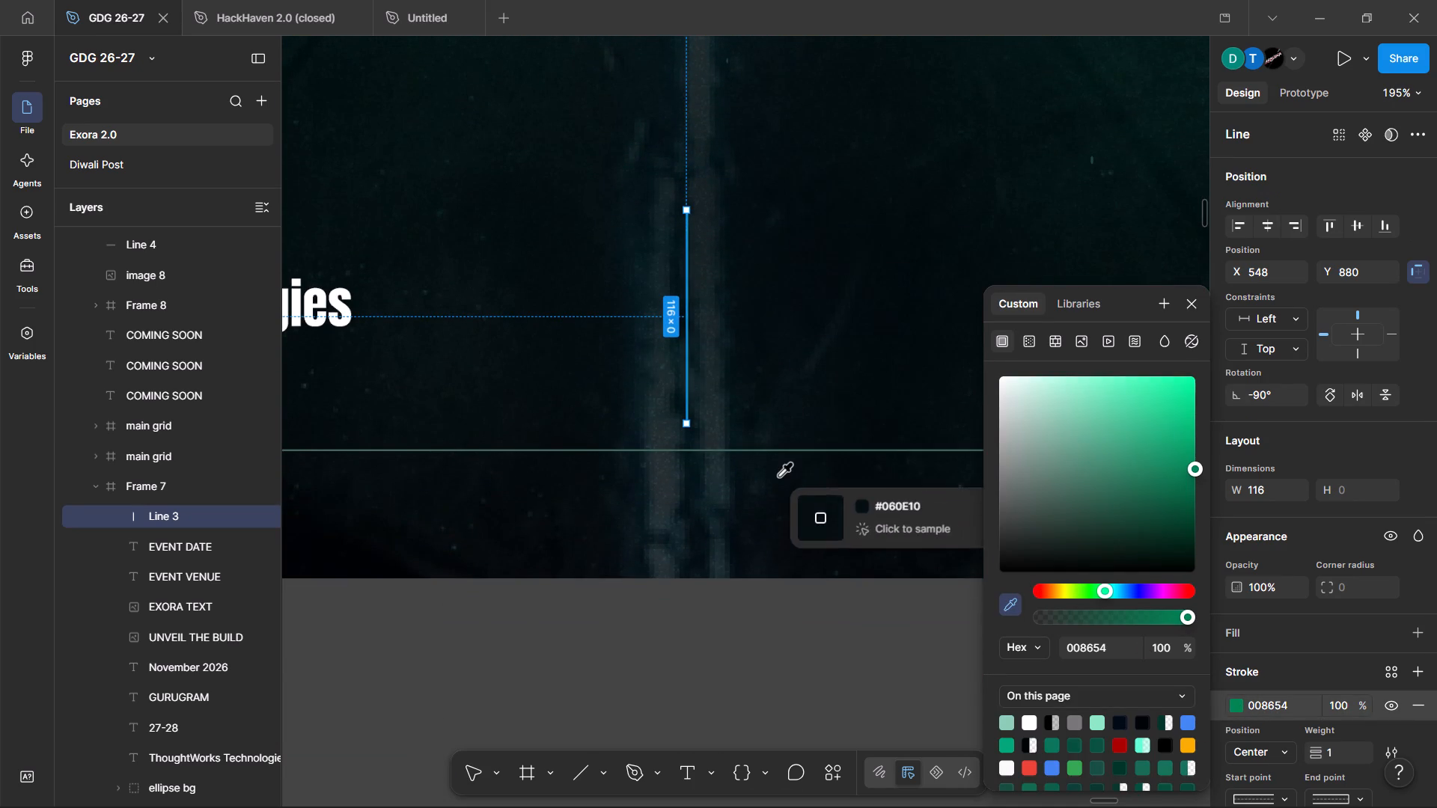
{"action": "scroll", "coordinate": [788, 450], "scroll_direction": "up", "scroll_amount": 10, "text": "ctrl"}
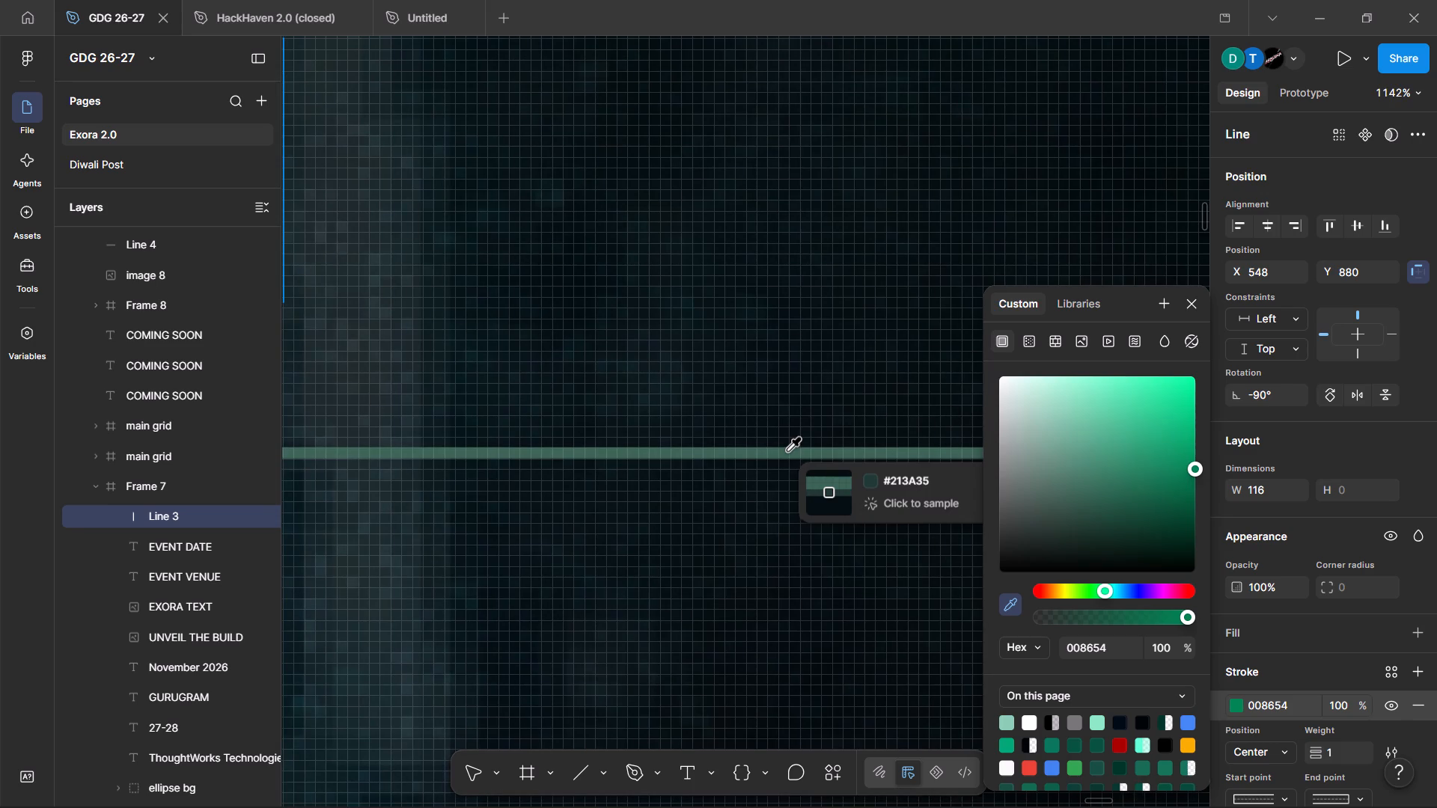
{"action": "left_click", "coordinate": [773, 453]}
{"action": "scroll", "coordinate": [773, 453], "scroll_direction": "down", "scroll_amount": 4, "text": "ctrl"}
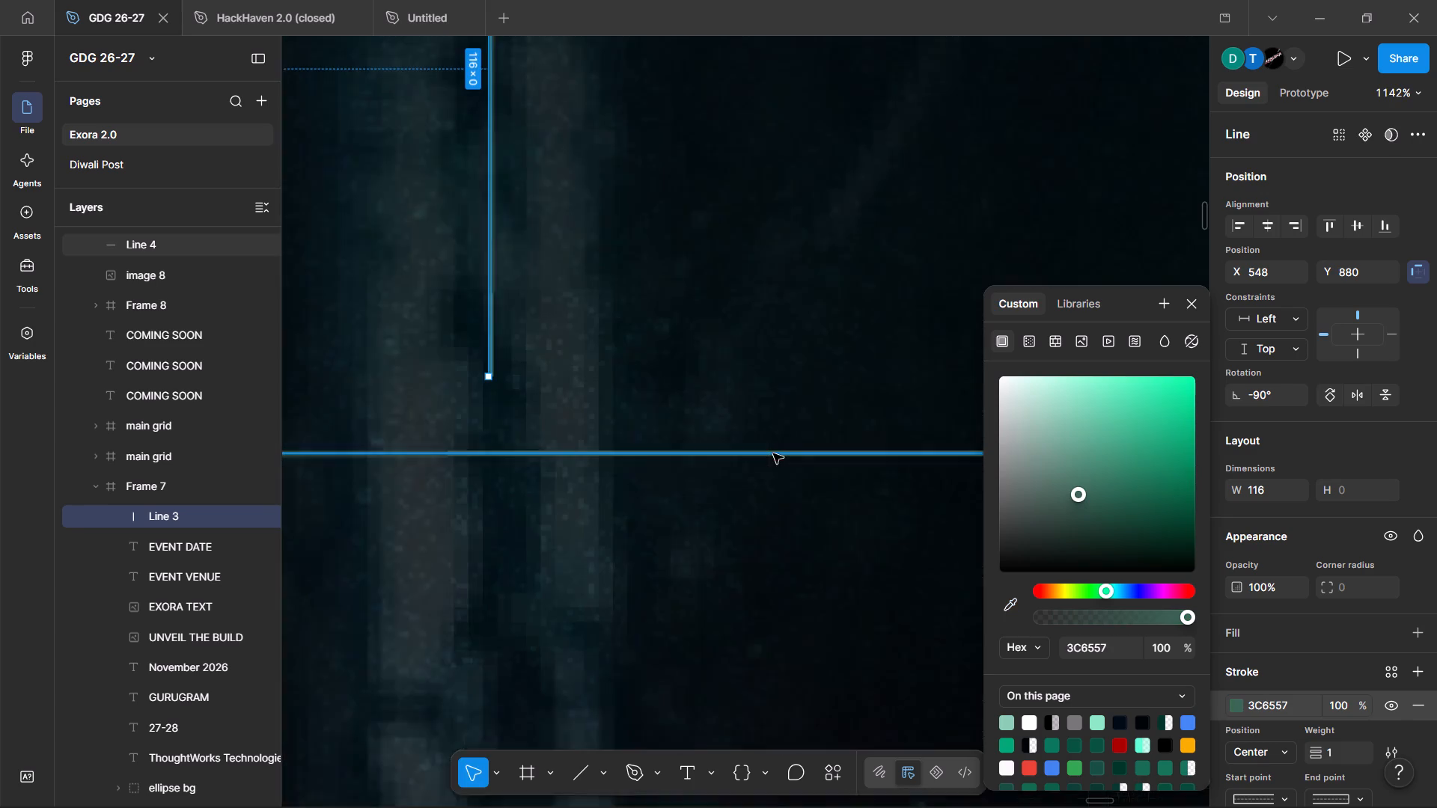
{"action": "left_click", "coordinate": [742, 519]}
Centre the vertical divider between the venue and date texts horizontally in the poster frame.
{"action": "scroll", "coordinate": [742, 519], "scroll_direction": "down", "scroll_amount": 6, "text": "ctrl"}
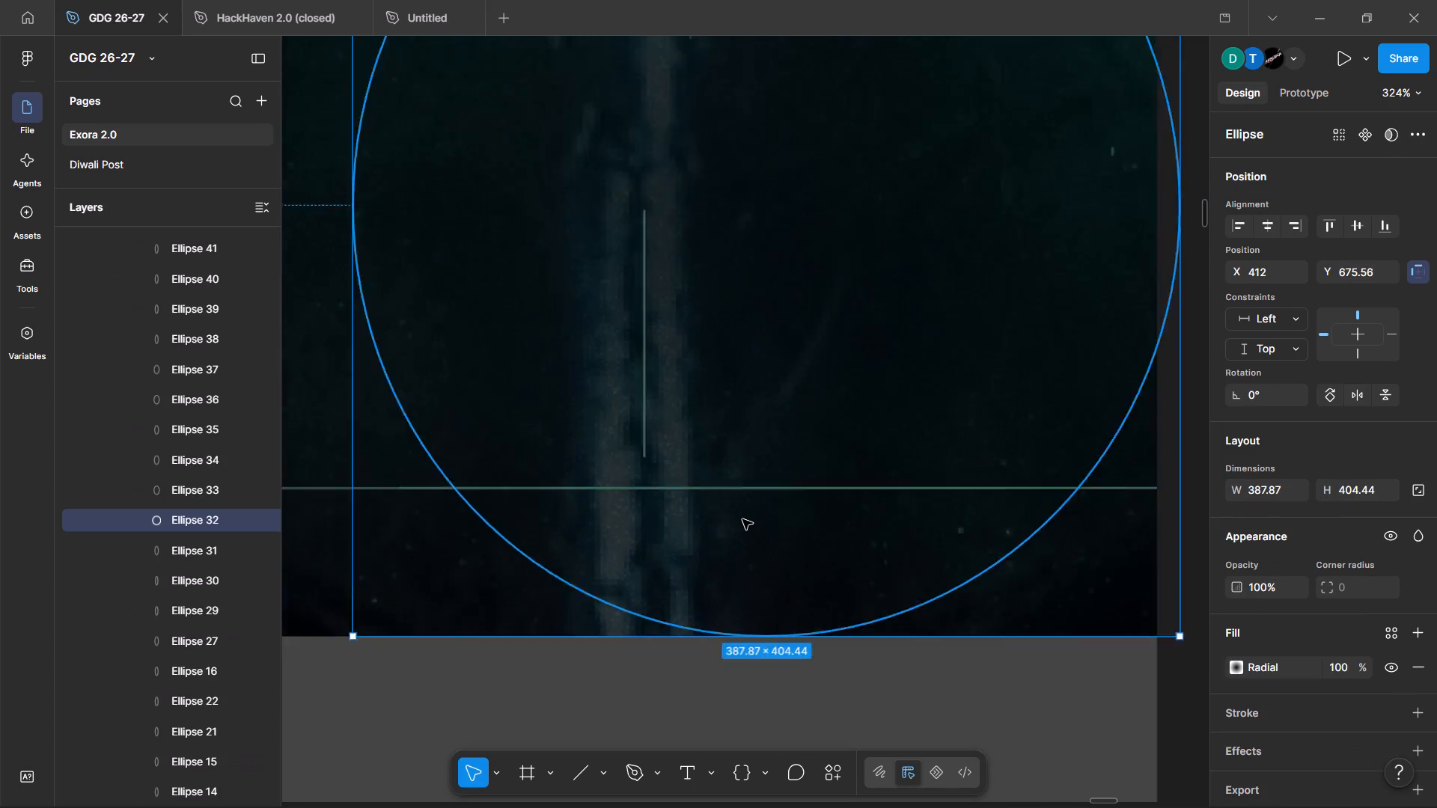
{"action": "scroll", "coordinate": [742, 519], "scroll_direction": "down", "scroll_amount": 2, "text": "ctrl"}
{"action": "left_click", "coordinate": [692, 610]}
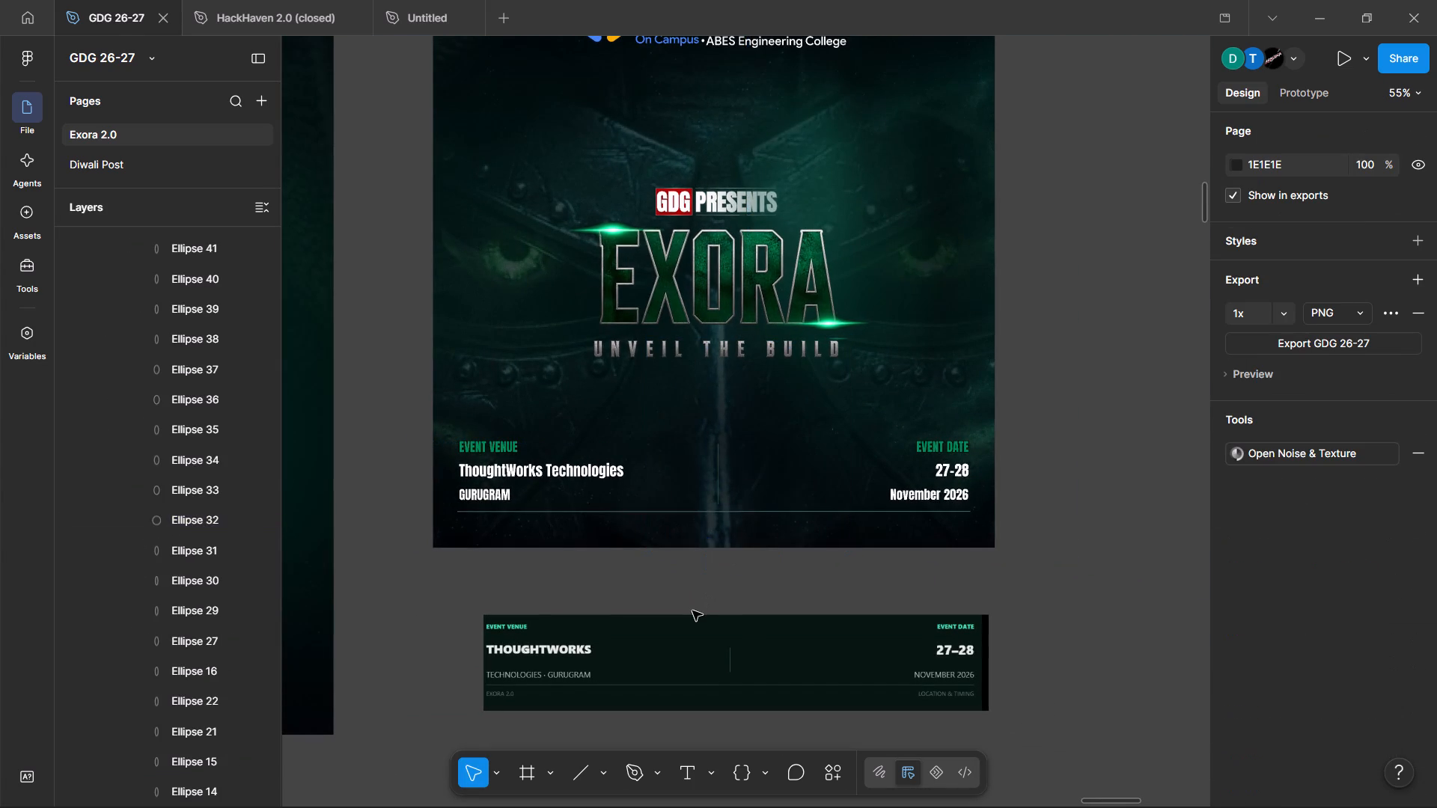
{"action": "left_click", "coordinate": [719, 492]}
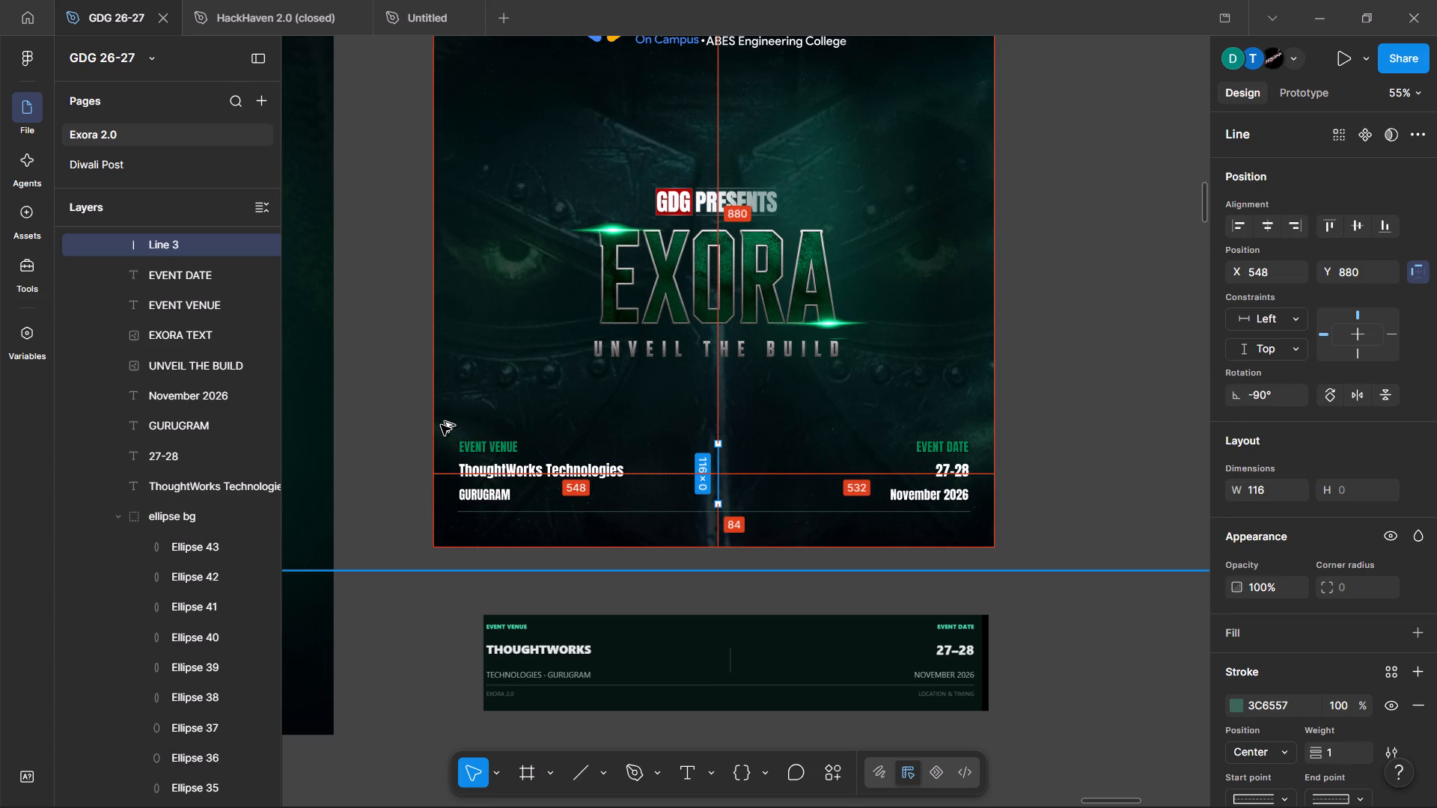
{"action": "left_click", "coordinate": [1259, 223]}
{"action": "left_click", "coordinate": [1112, 297]}
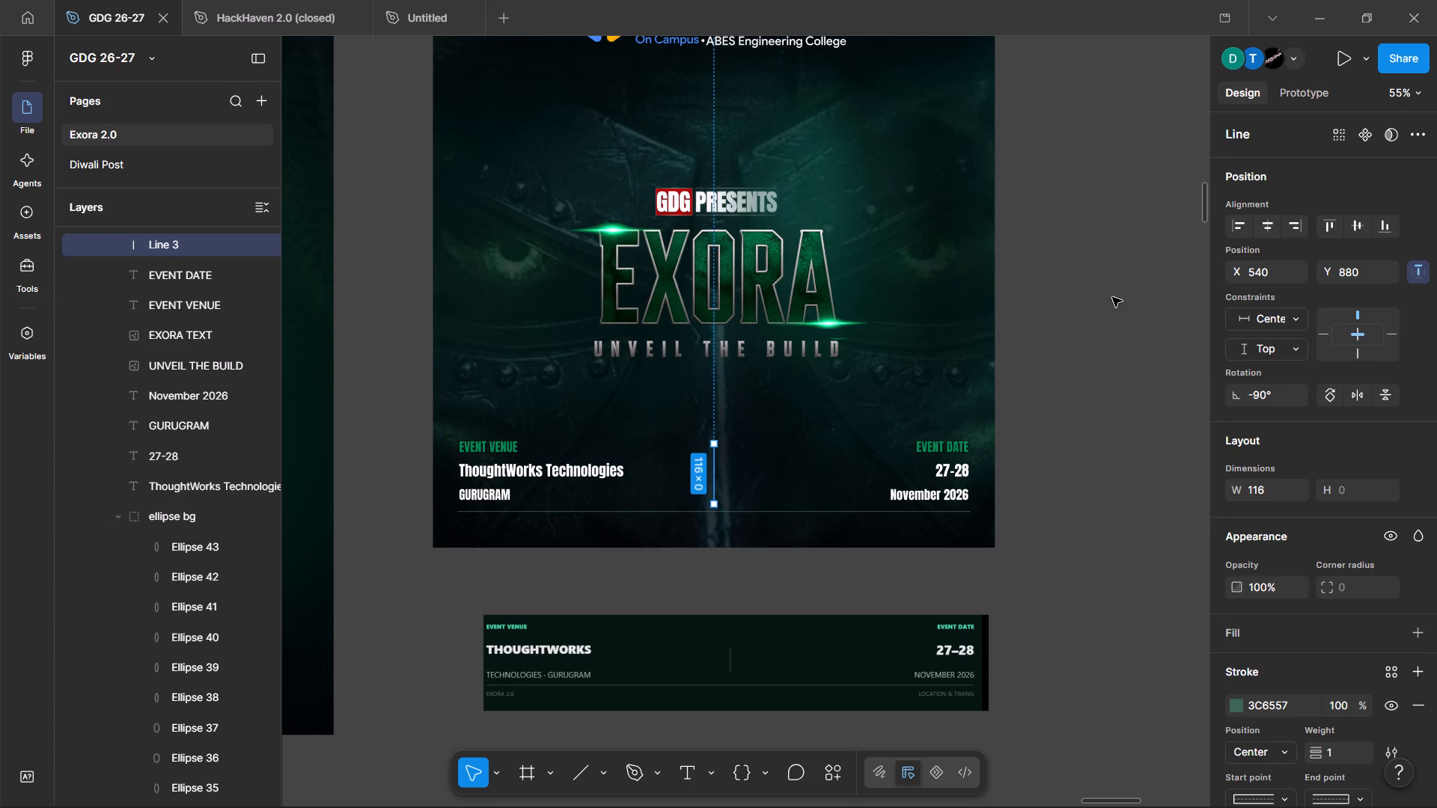
Shorten the vertical divider from its upper end to a length of about 71, keeping its lower end in place.
{"action": "scroll", "coordinate": [751, 460], "scroll_direction": "up", "scroll_amount": 3, "text": "ctrl"}
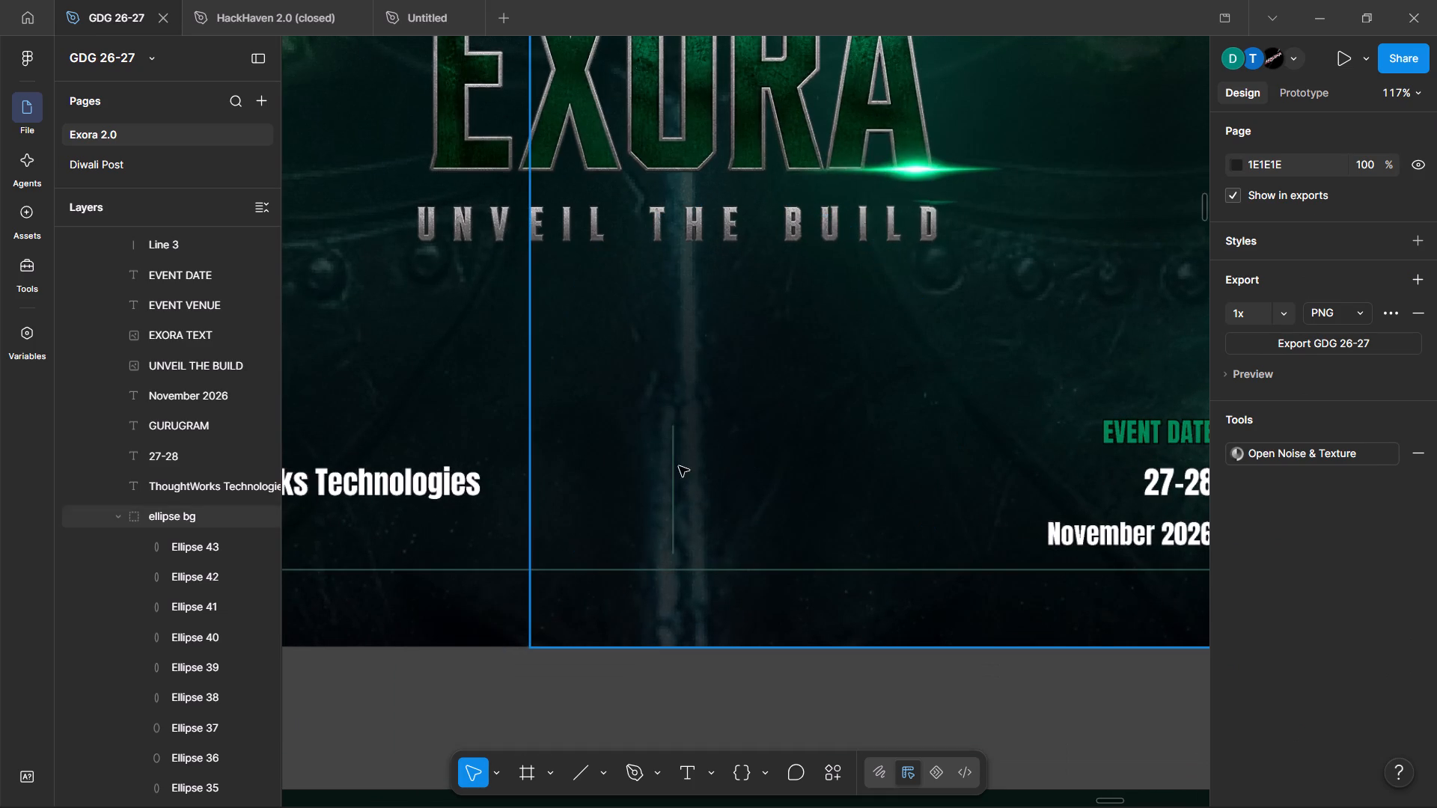
{"action": "left_click", "coordinate": [673, 469]}
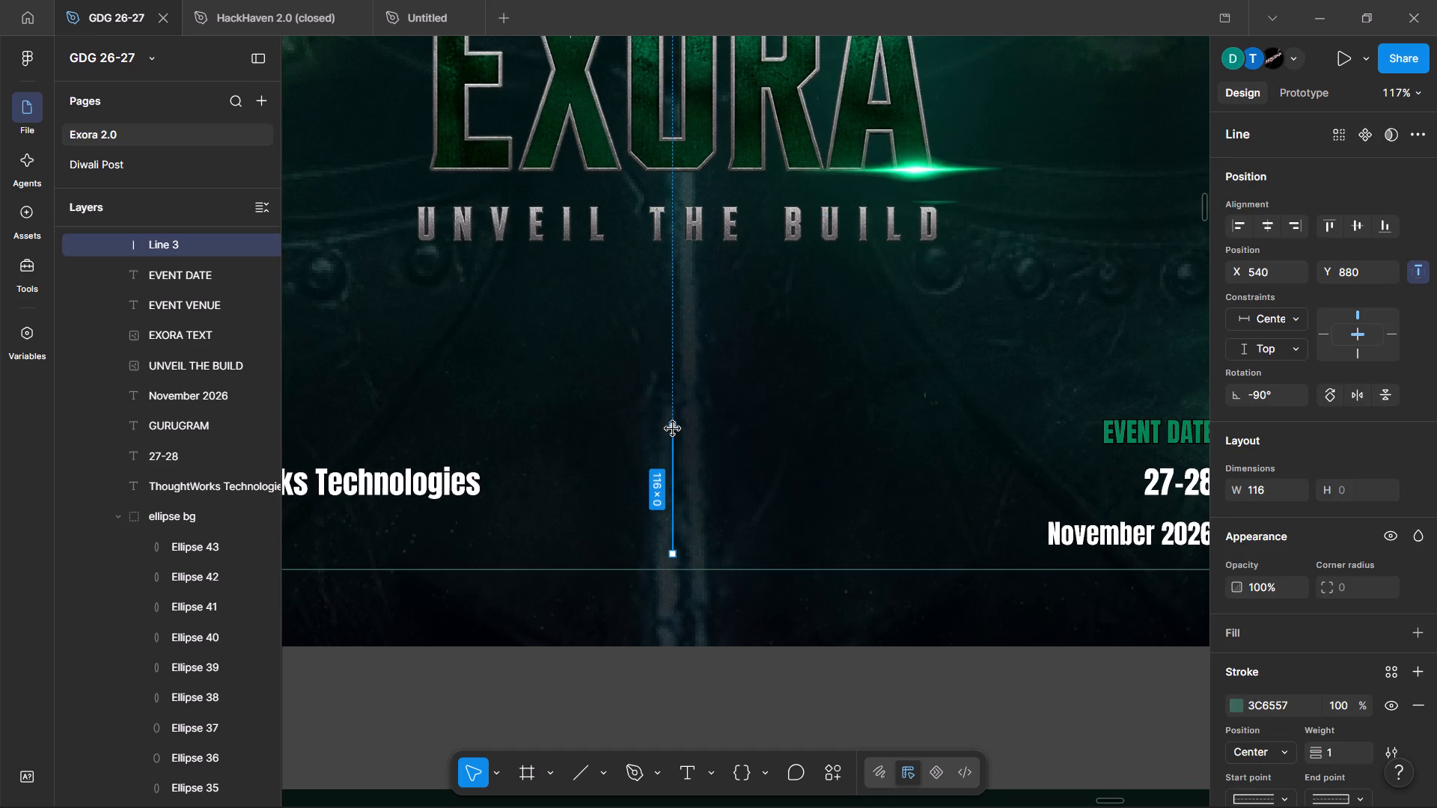
{"action": "left_click_drag", "start_coordinate": [673, 429], "coordinate": [674, 477], "text": "shift"}
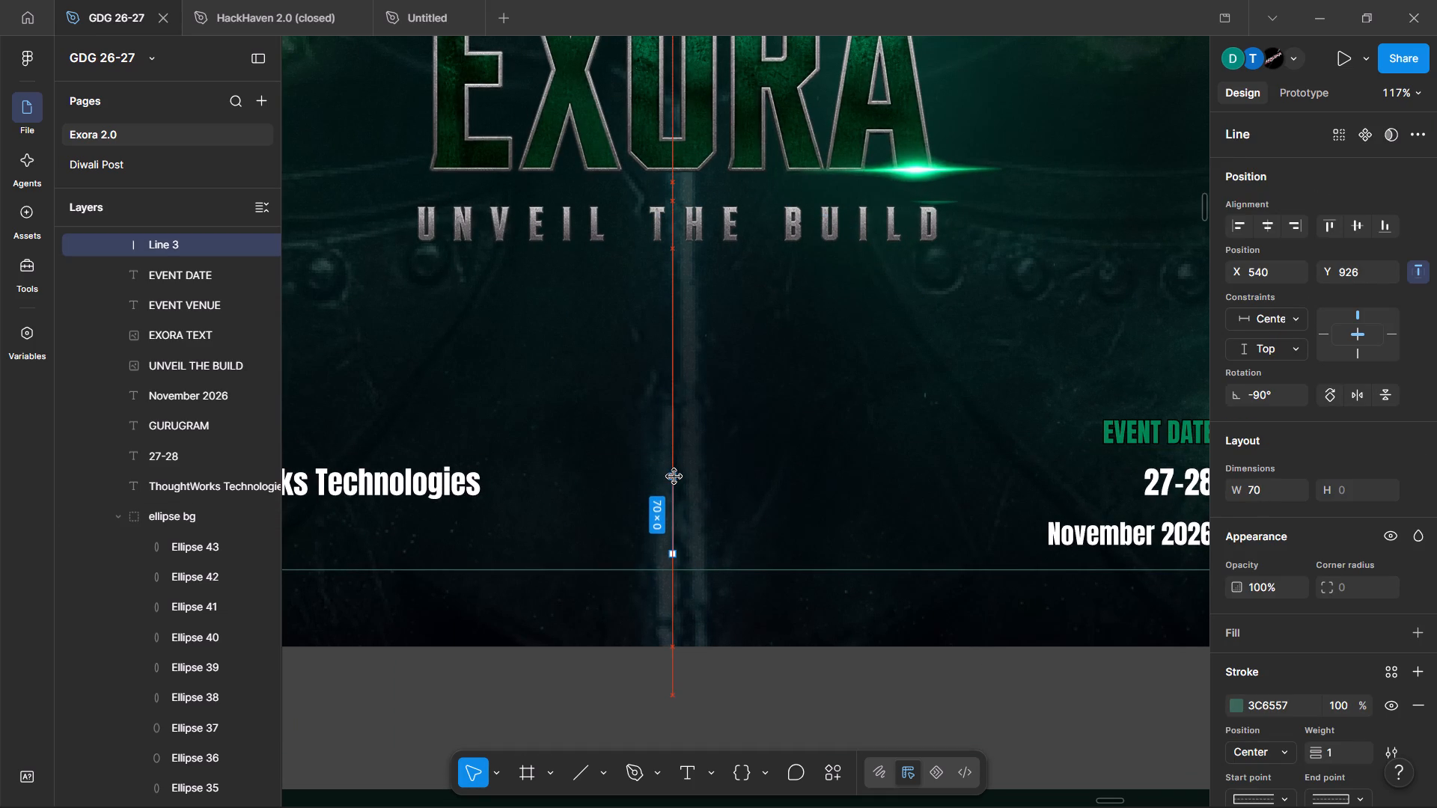
{"action": "left_click_drag", "start_coordinate": [674, 477], "coordinate": [675, 477], "text": "shift"}
{"action": "left_click_drag", "start_coordinate": [675, 477], "coordinate": [675, 475], "text": "shift"}
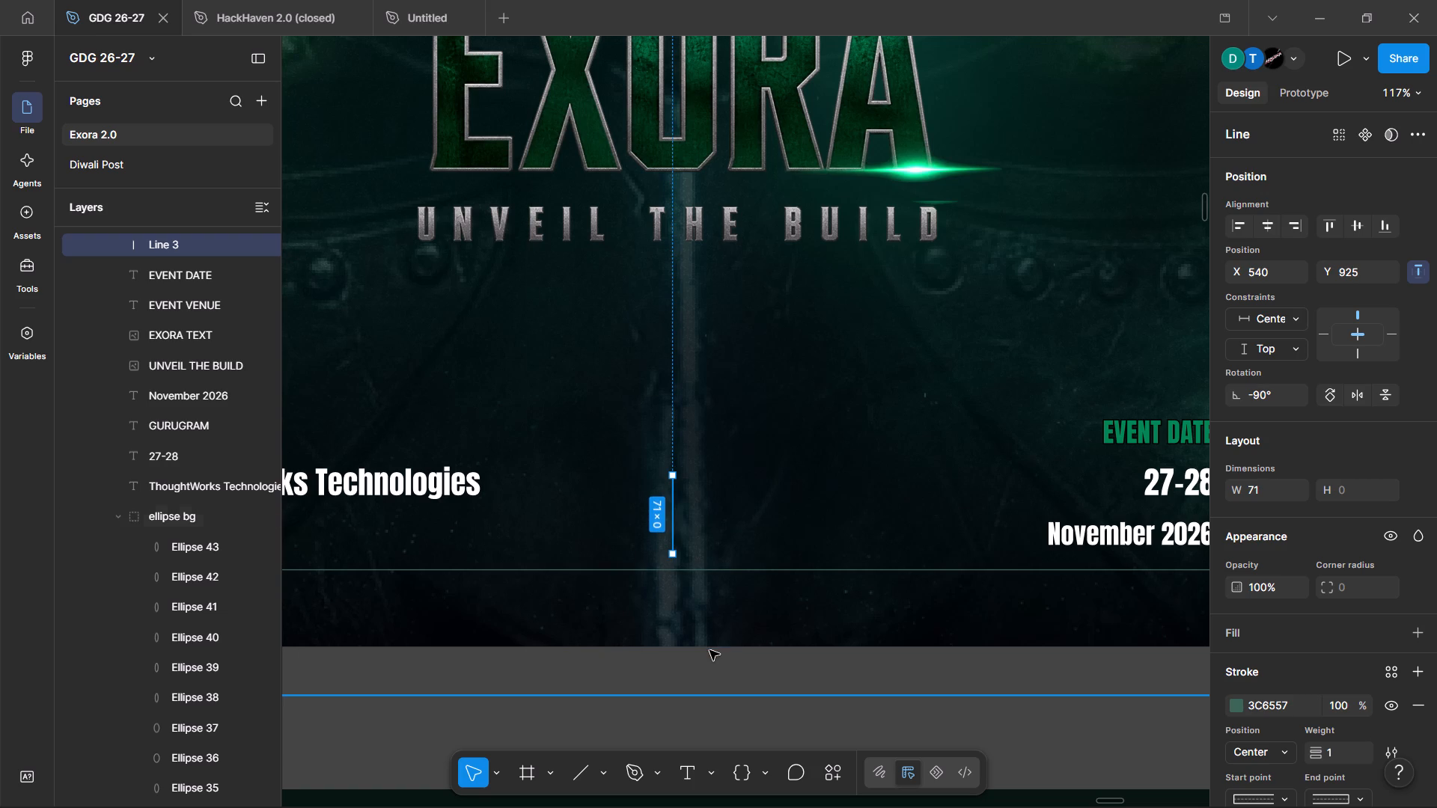
{"action": "left_click", "coordinate": [705, 657]}
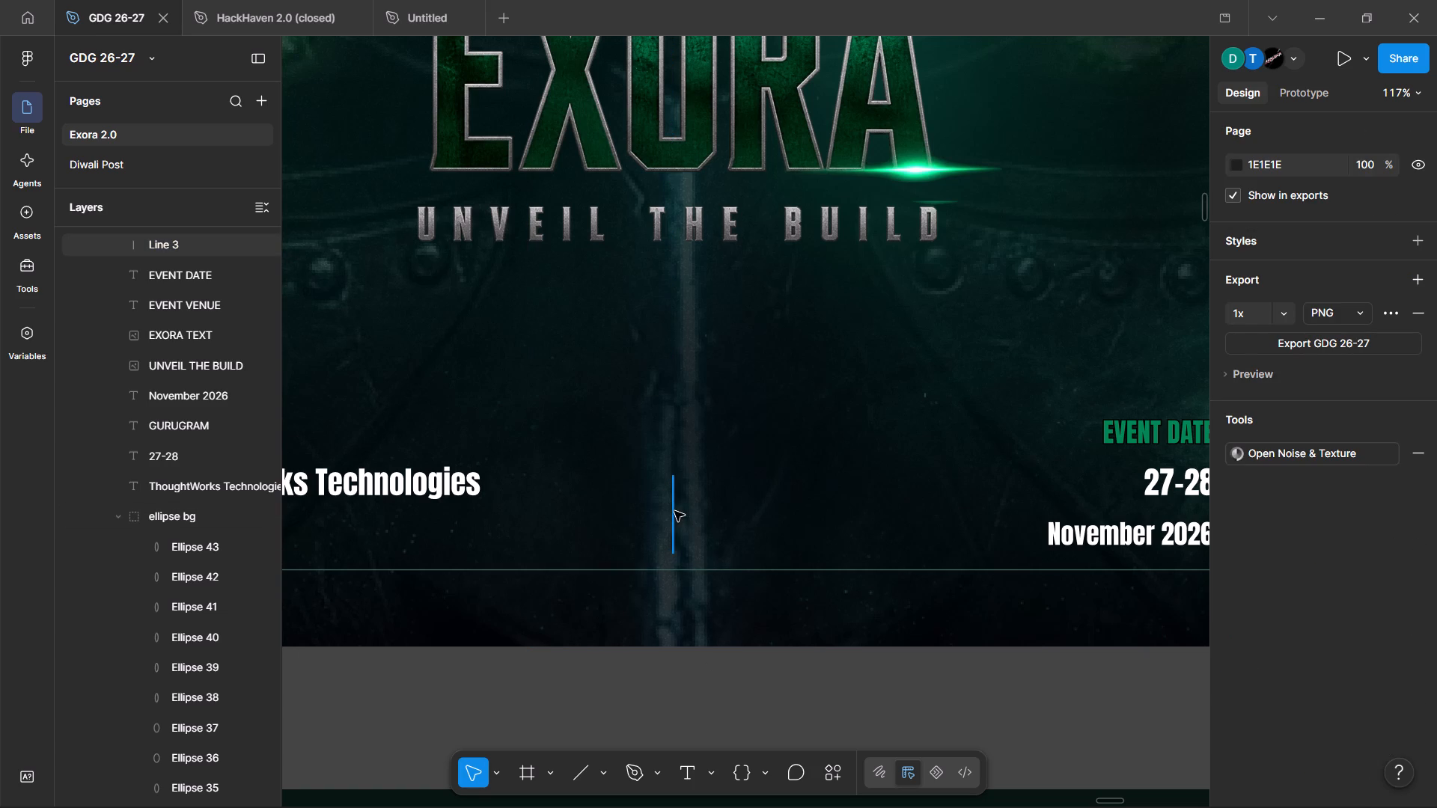
Set the length of the vertical divider between the venue and date texts to 72.
{"action": "left_click", "coordinate": [674, 511]}
{"action": "scroll", "coordinate": [1311, 715], "scroll_direction": "down", "scroll_amount": 2}
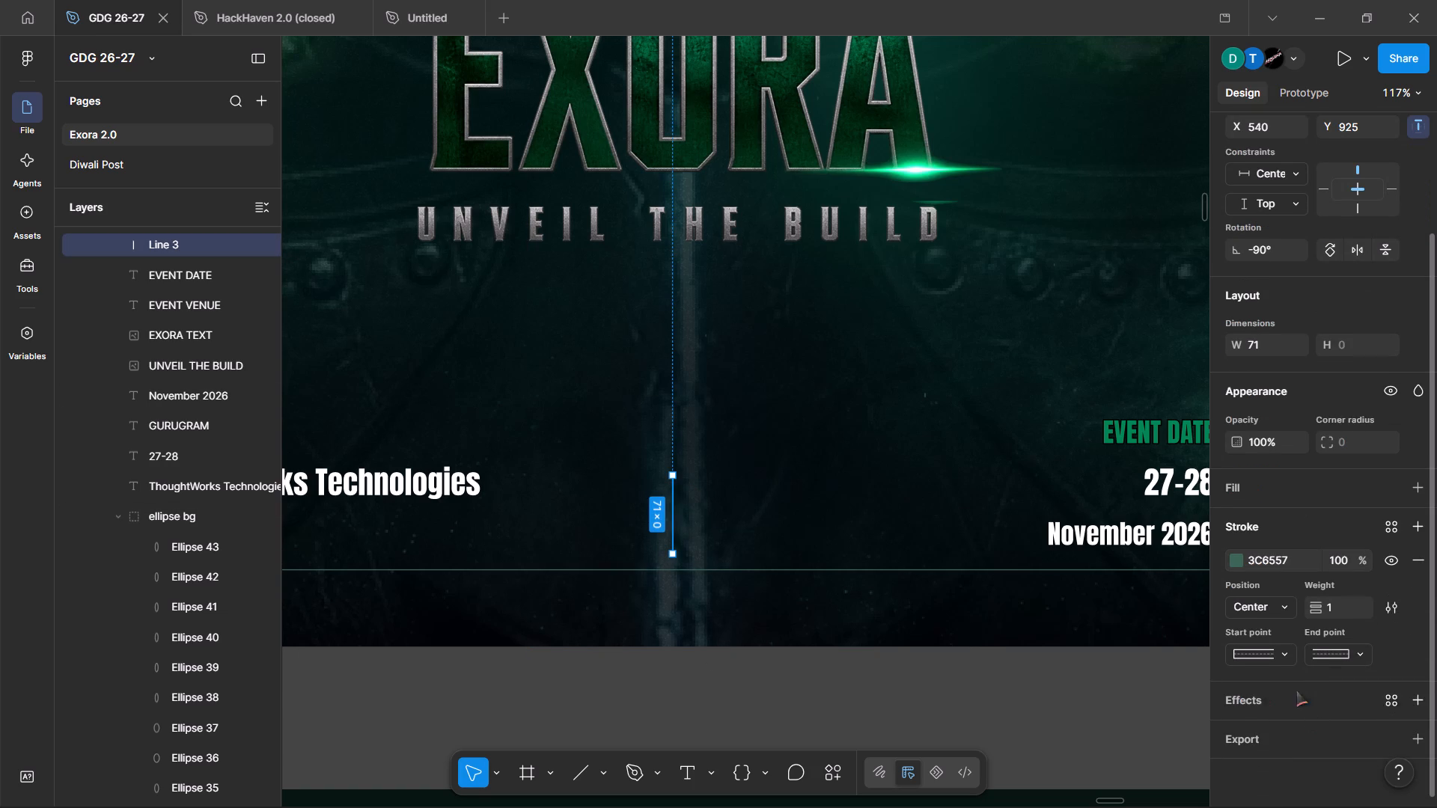
{"action": "scroll", "coordinate": [1328, 542], "scroll_direction": "up", "scroll_amount": 1}
{"action": "left_click_drag", "start_coordinate": [1262, 465], "coordinate": [718, 420]}
{"action": "left_click", "coordinate": [1259, 477]}
{"action": "type", "text": "72"}
{"action": "key", "text": "Return"}
{"action": "left_click", "coordinate": [861, 682]}
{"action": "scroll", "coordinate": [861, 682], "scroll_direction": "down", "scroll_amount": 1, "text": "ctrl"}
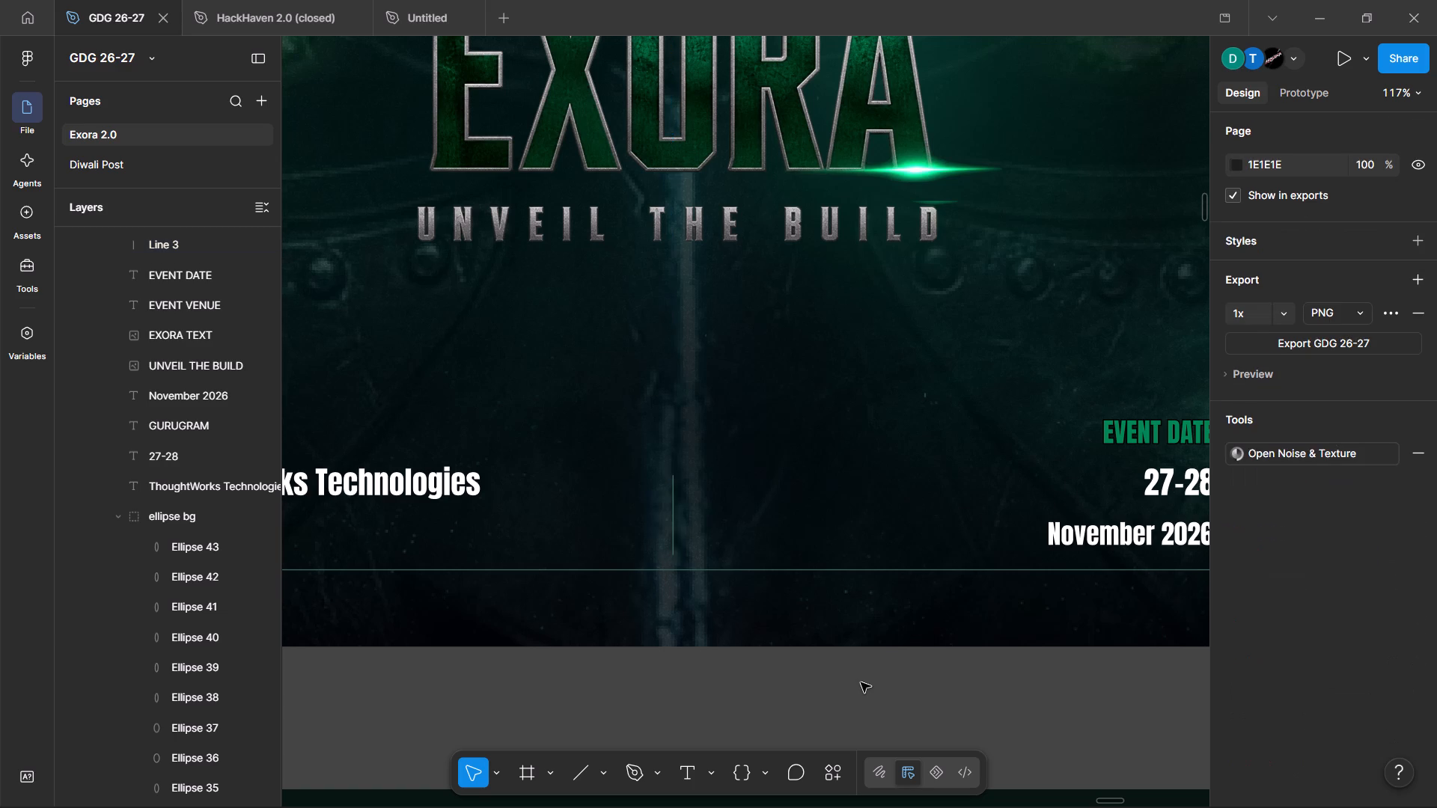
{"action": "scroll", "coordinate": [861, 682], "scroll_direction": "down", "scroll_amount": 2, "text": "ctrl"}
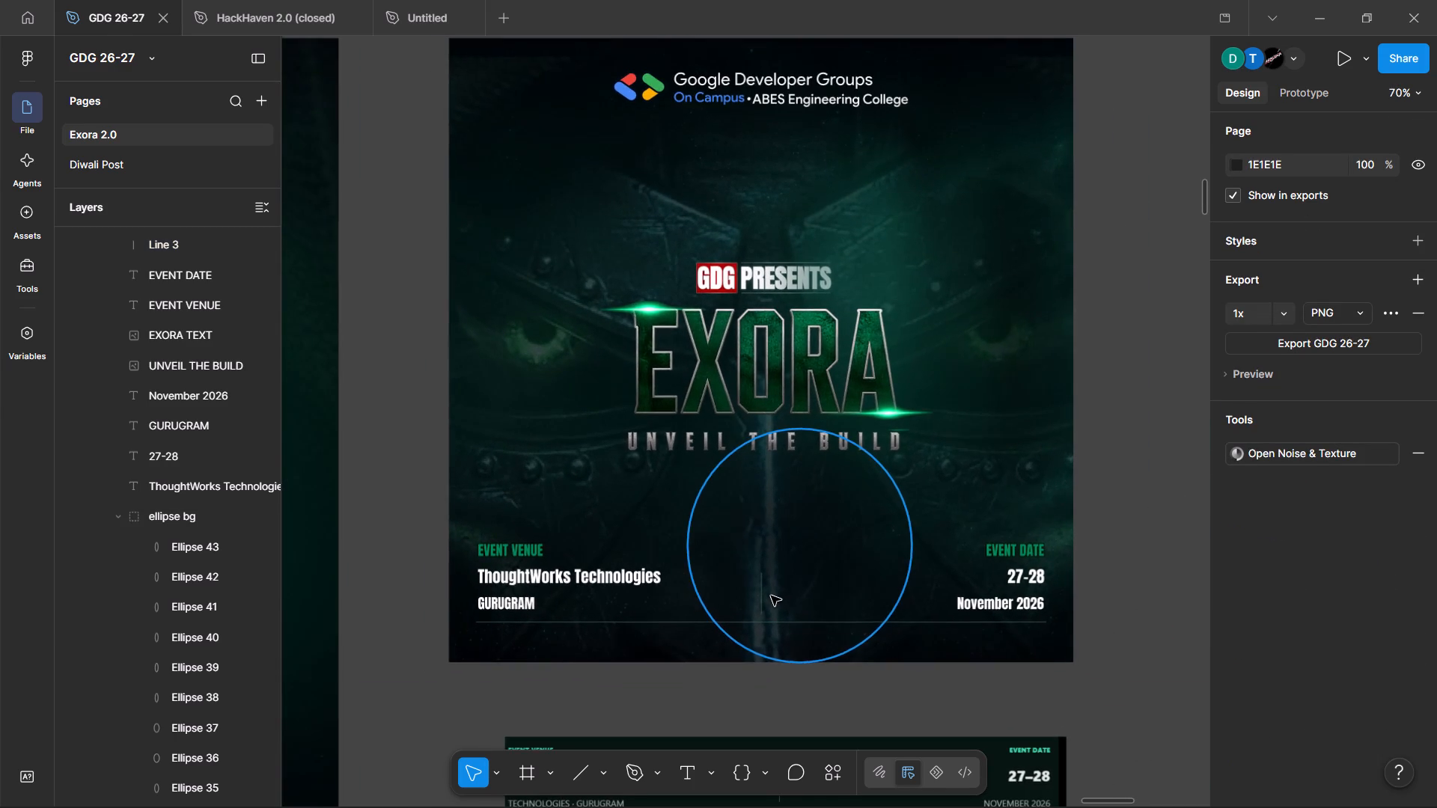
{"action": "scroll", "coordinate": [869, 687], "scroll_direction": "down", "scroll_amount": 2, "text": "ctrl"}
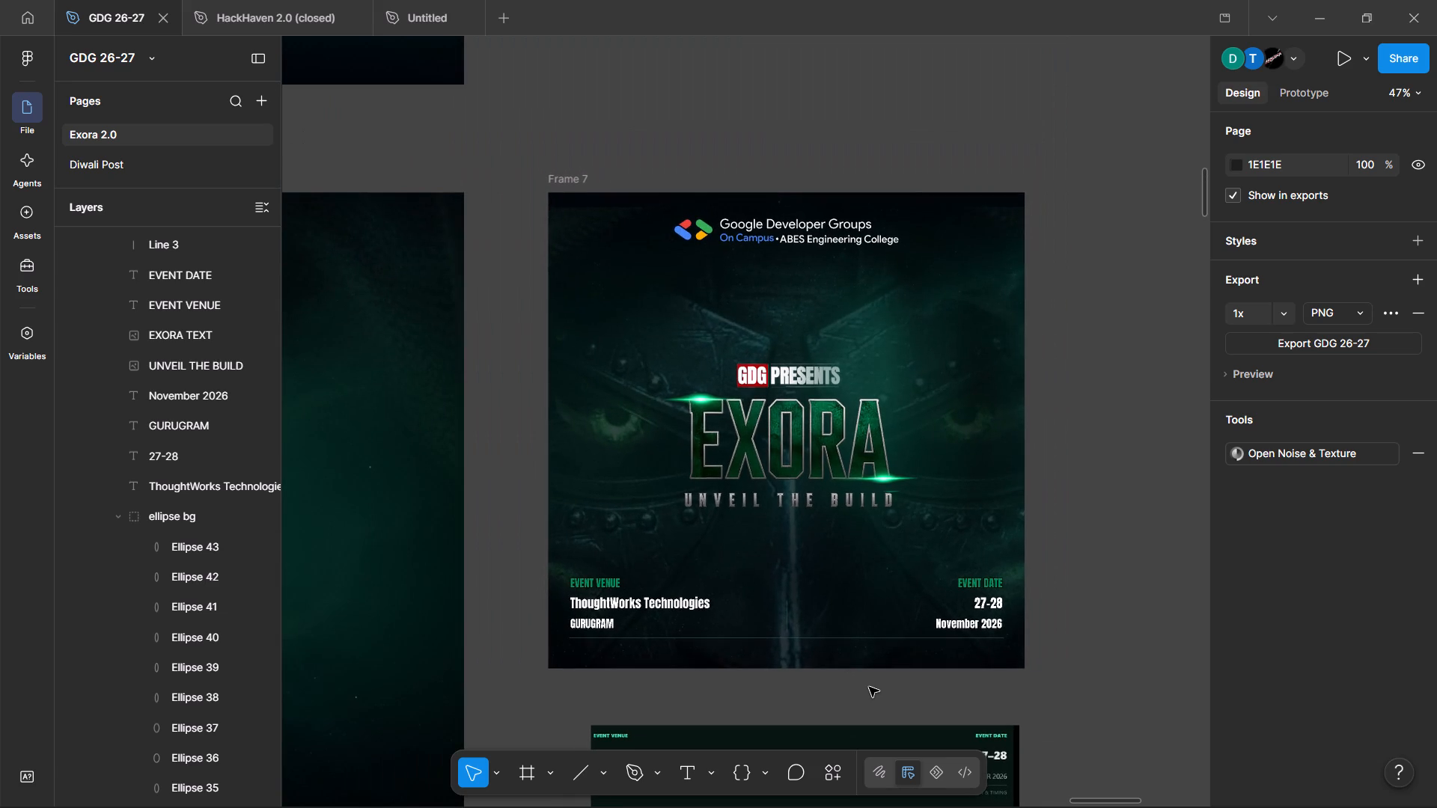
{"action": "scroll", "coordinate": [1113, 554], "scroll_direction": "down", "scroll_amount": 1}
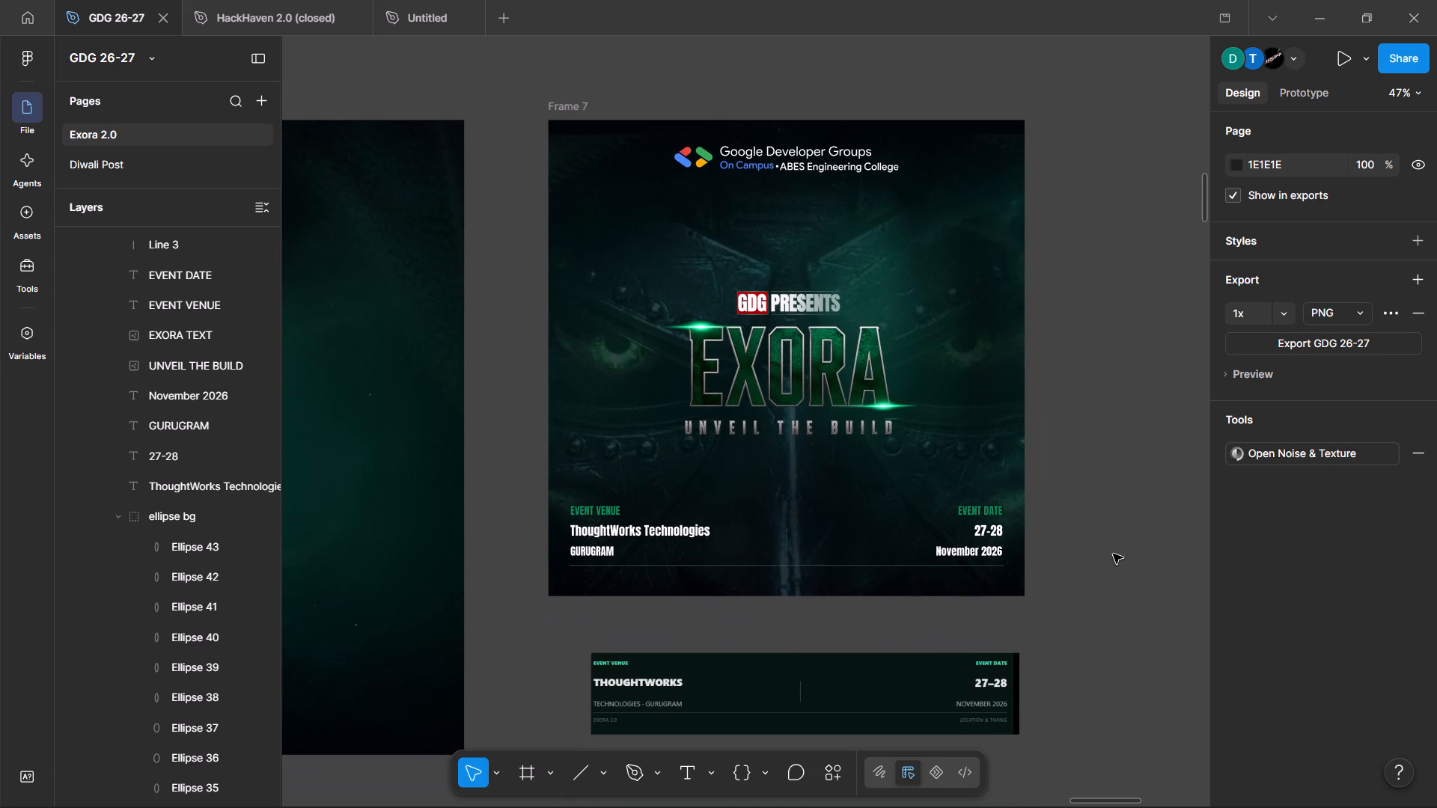
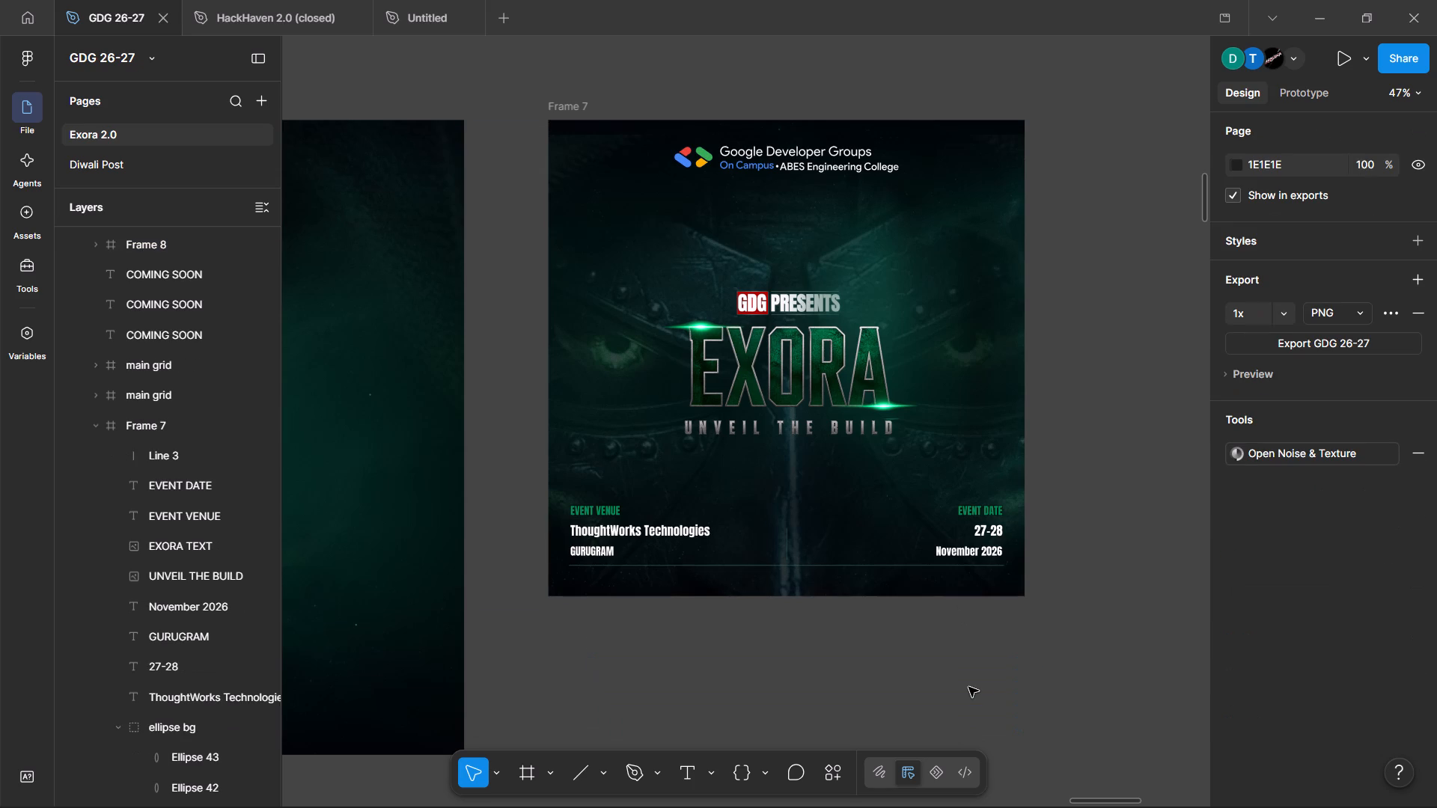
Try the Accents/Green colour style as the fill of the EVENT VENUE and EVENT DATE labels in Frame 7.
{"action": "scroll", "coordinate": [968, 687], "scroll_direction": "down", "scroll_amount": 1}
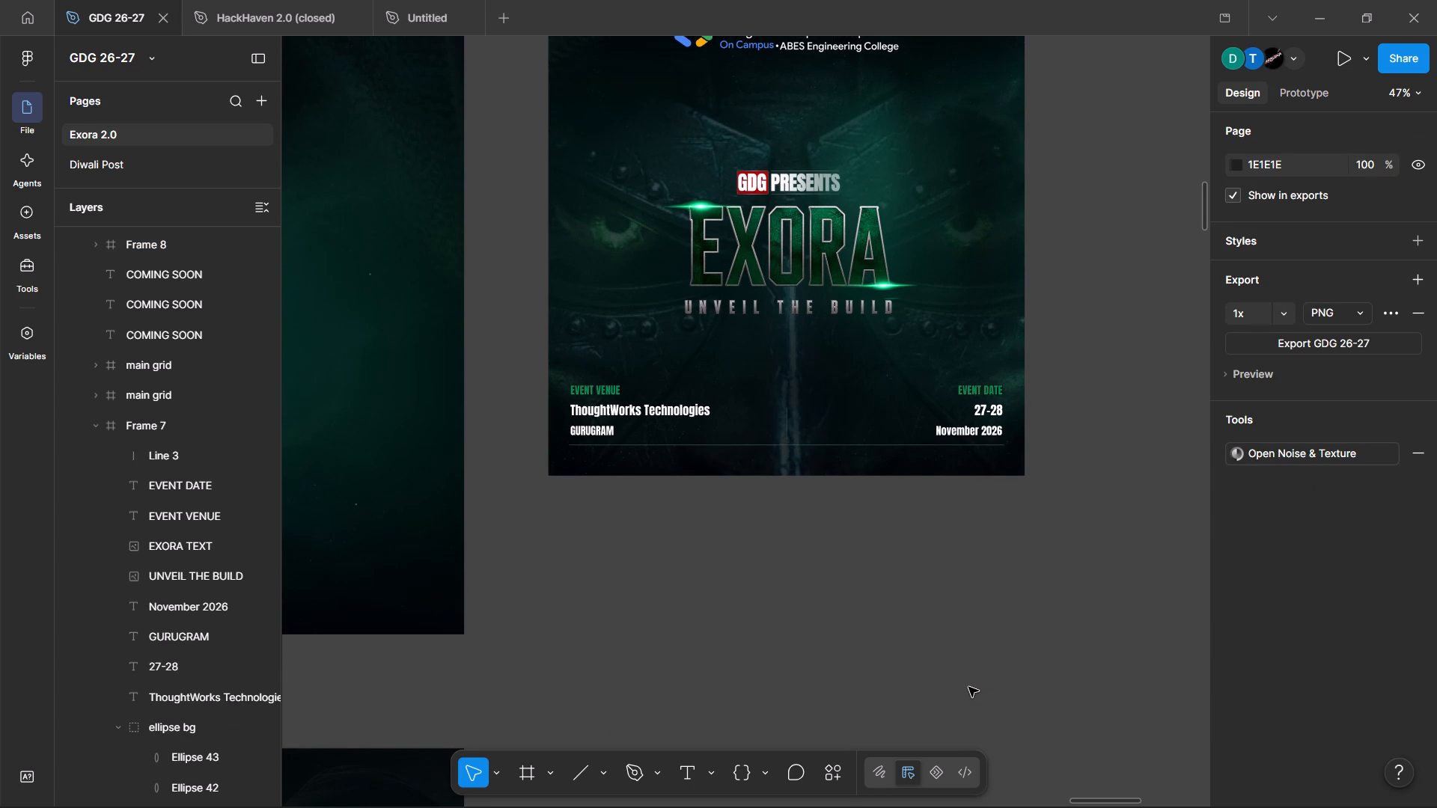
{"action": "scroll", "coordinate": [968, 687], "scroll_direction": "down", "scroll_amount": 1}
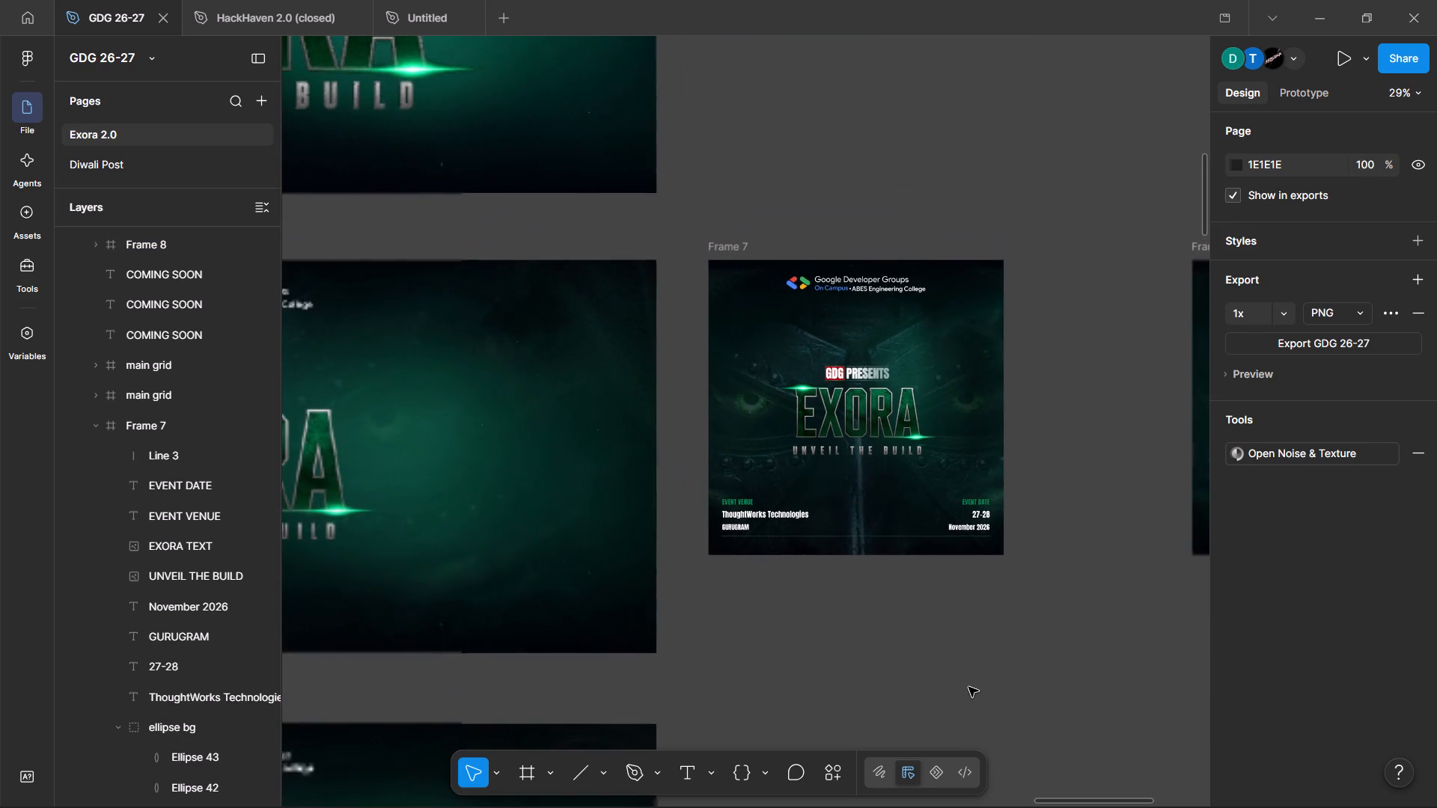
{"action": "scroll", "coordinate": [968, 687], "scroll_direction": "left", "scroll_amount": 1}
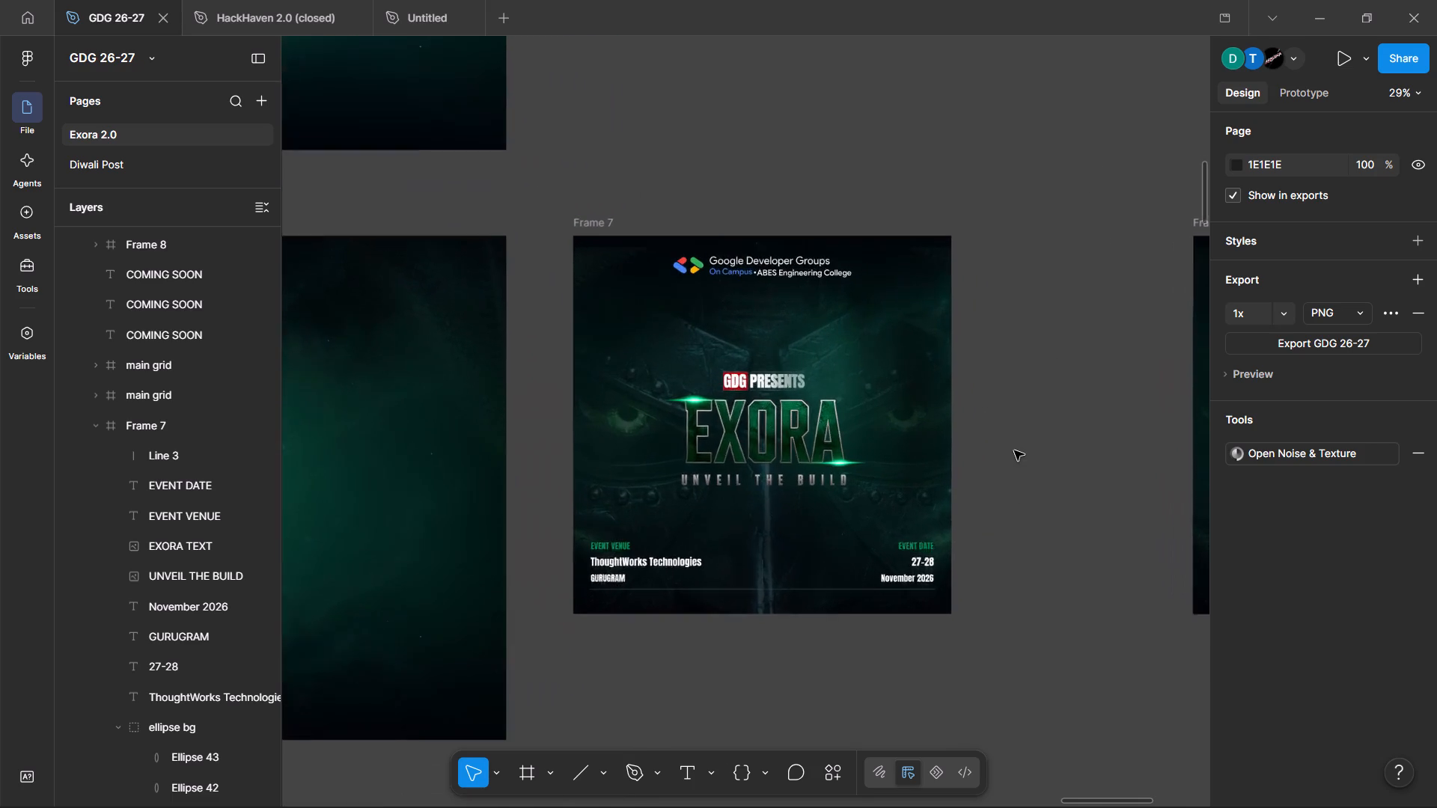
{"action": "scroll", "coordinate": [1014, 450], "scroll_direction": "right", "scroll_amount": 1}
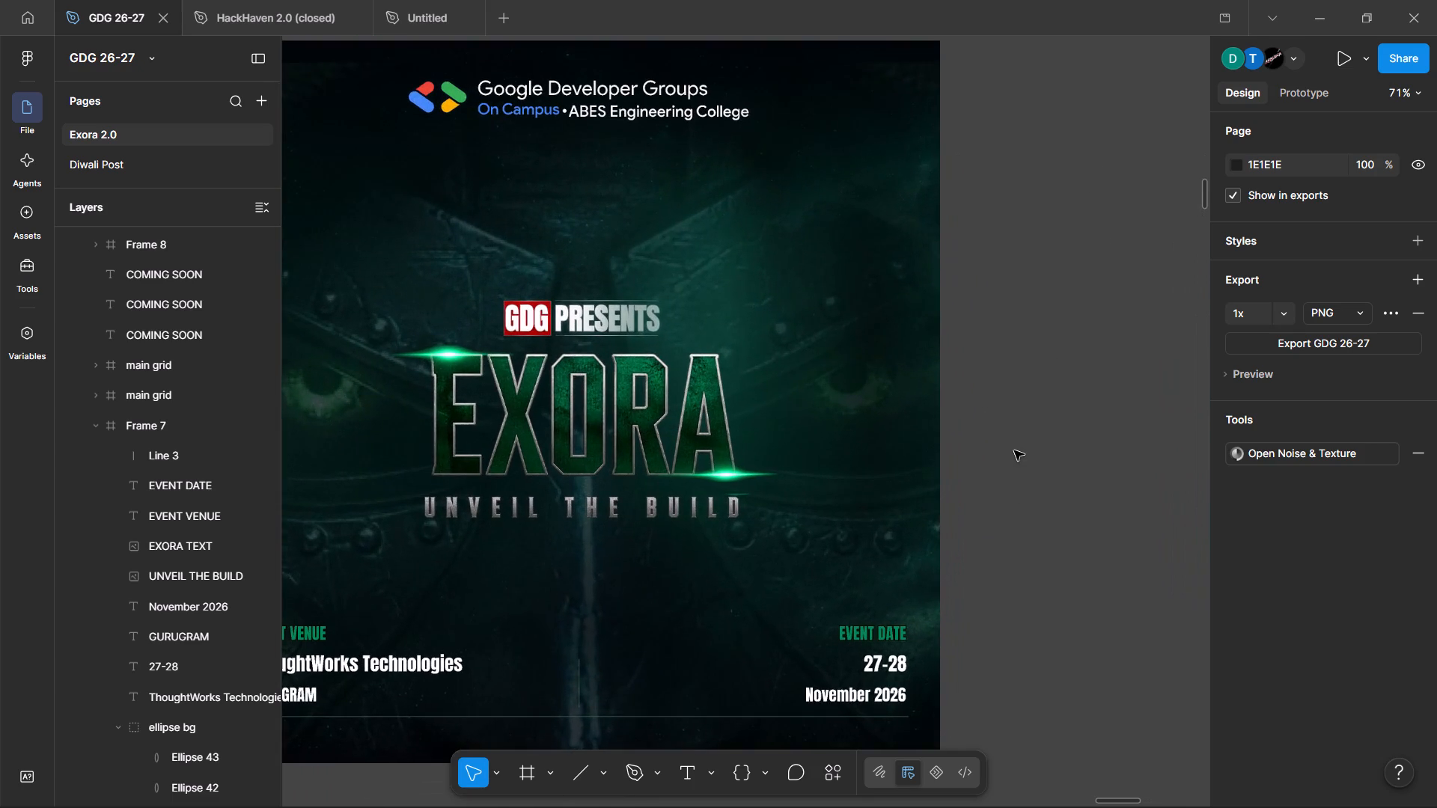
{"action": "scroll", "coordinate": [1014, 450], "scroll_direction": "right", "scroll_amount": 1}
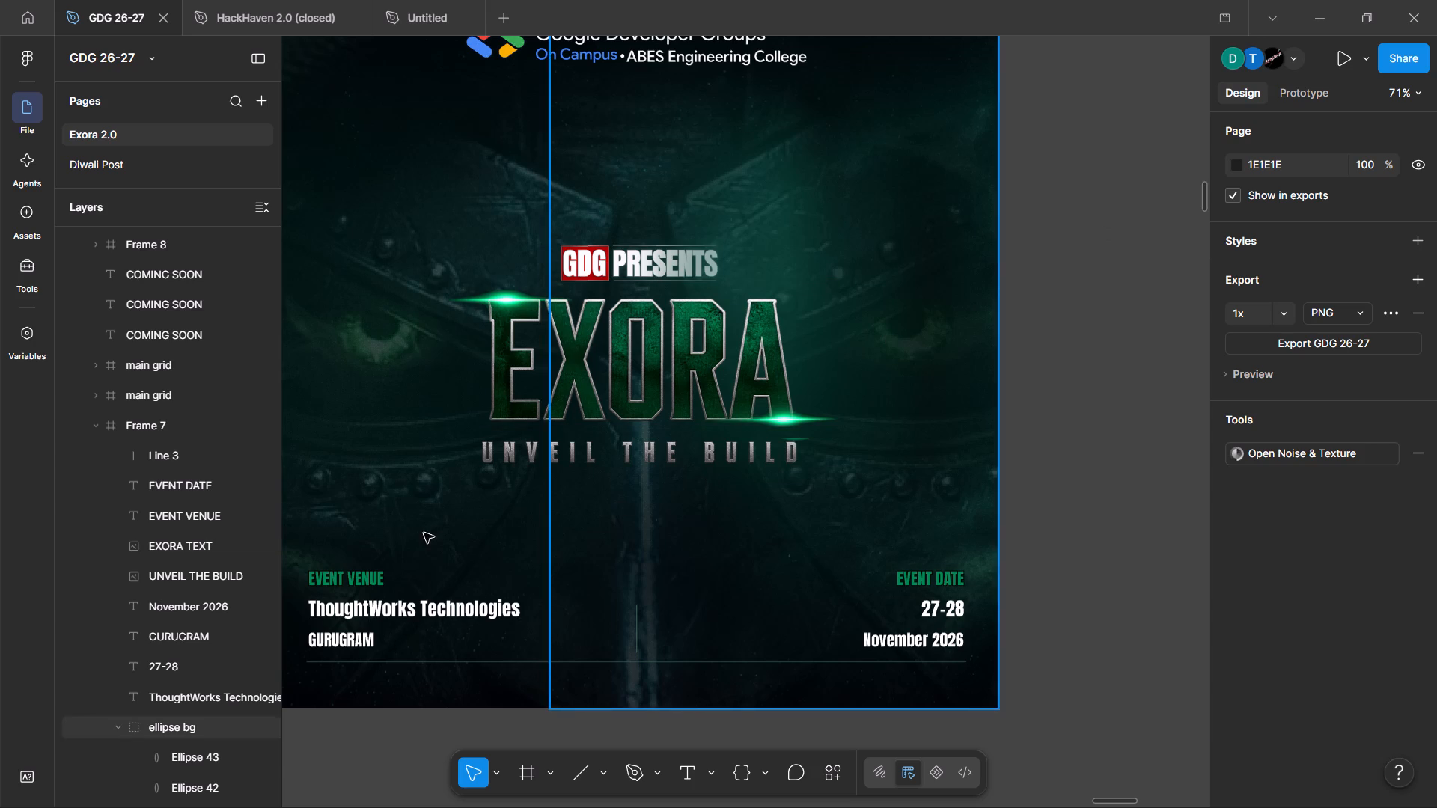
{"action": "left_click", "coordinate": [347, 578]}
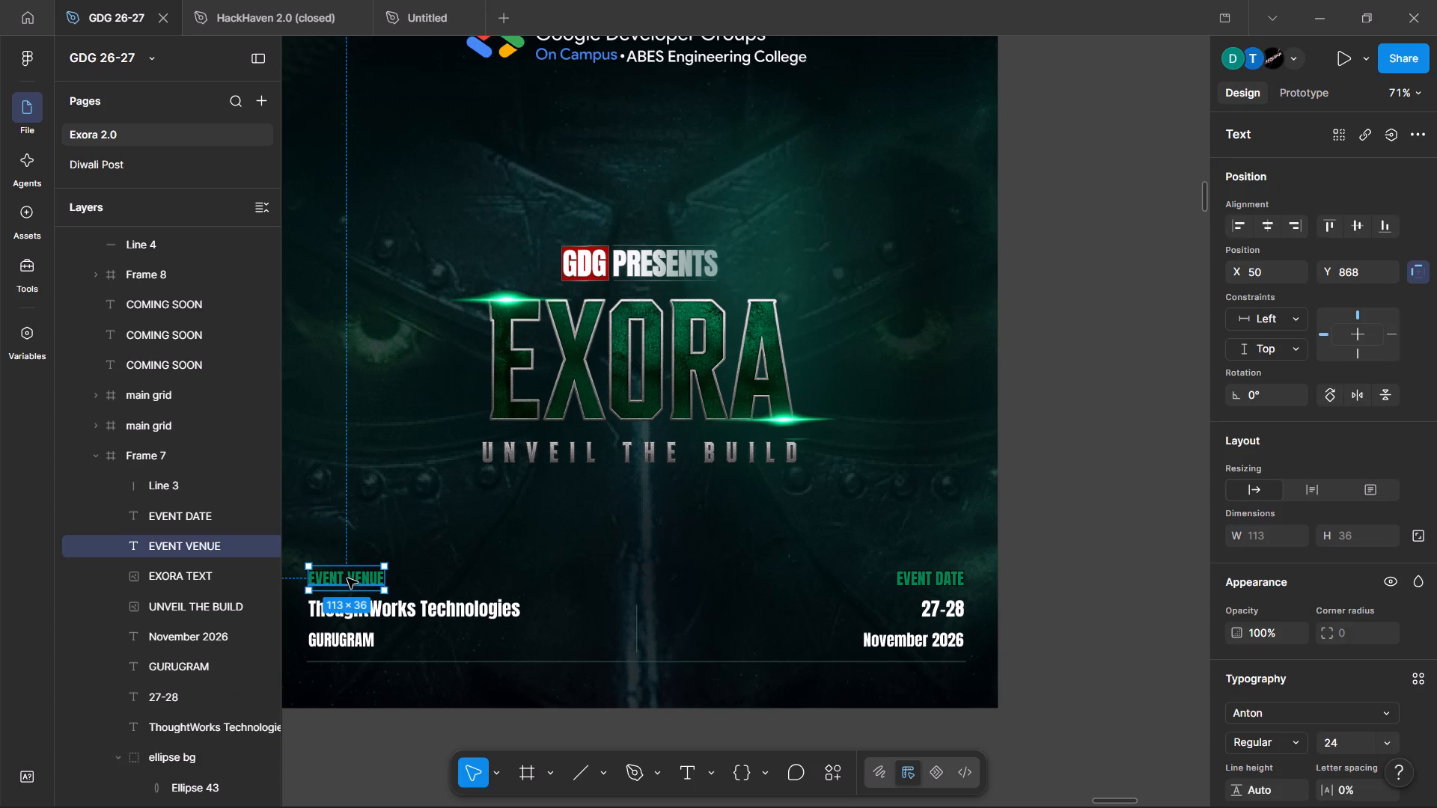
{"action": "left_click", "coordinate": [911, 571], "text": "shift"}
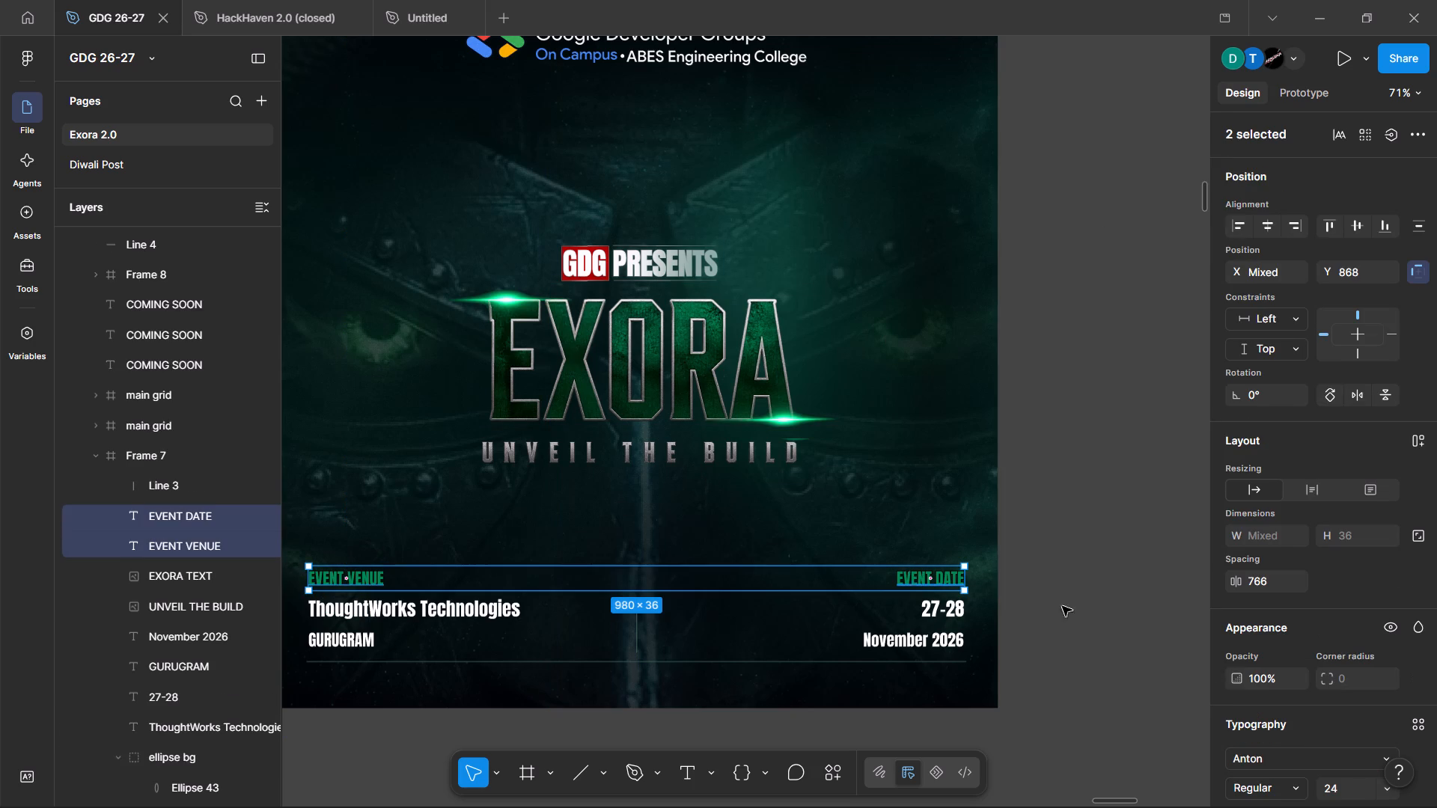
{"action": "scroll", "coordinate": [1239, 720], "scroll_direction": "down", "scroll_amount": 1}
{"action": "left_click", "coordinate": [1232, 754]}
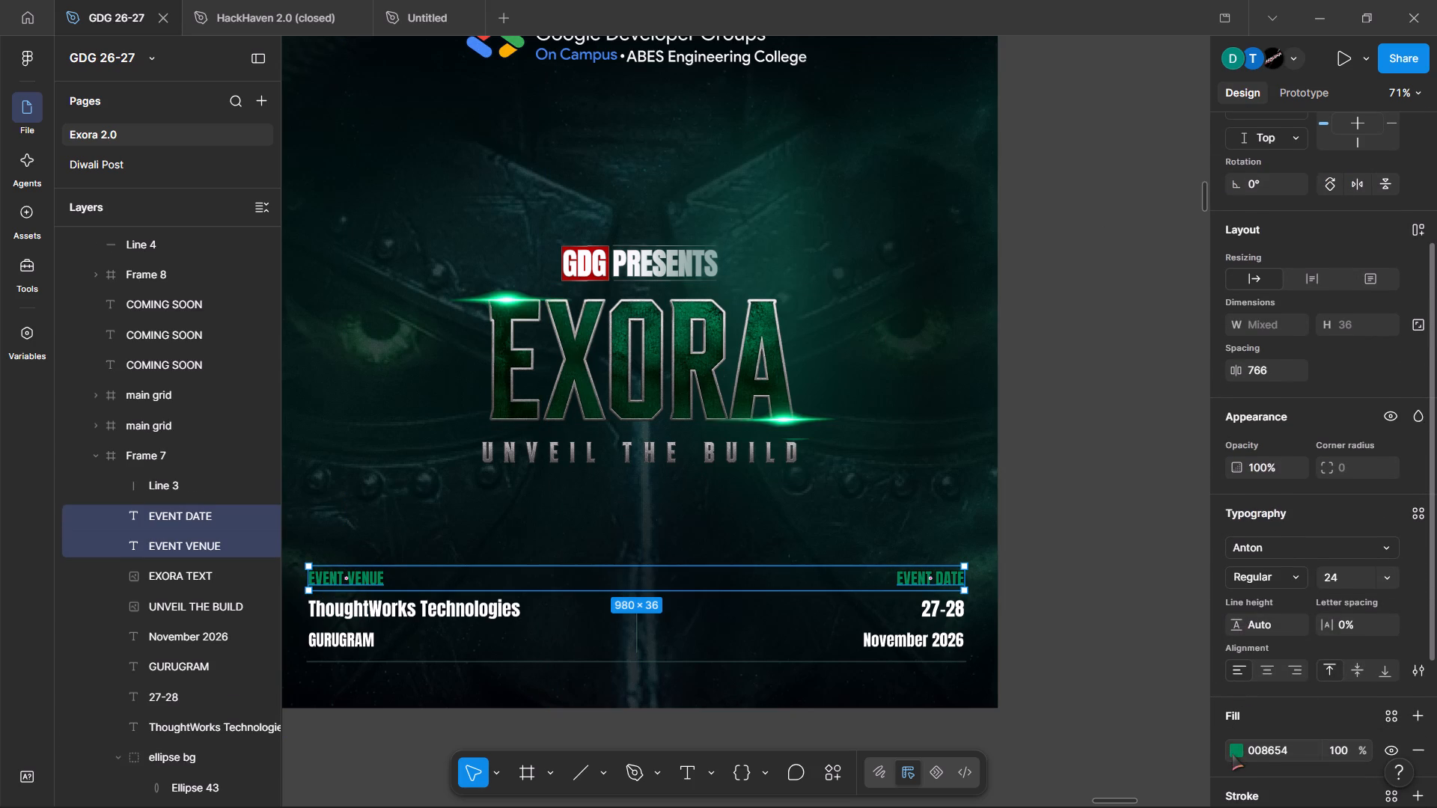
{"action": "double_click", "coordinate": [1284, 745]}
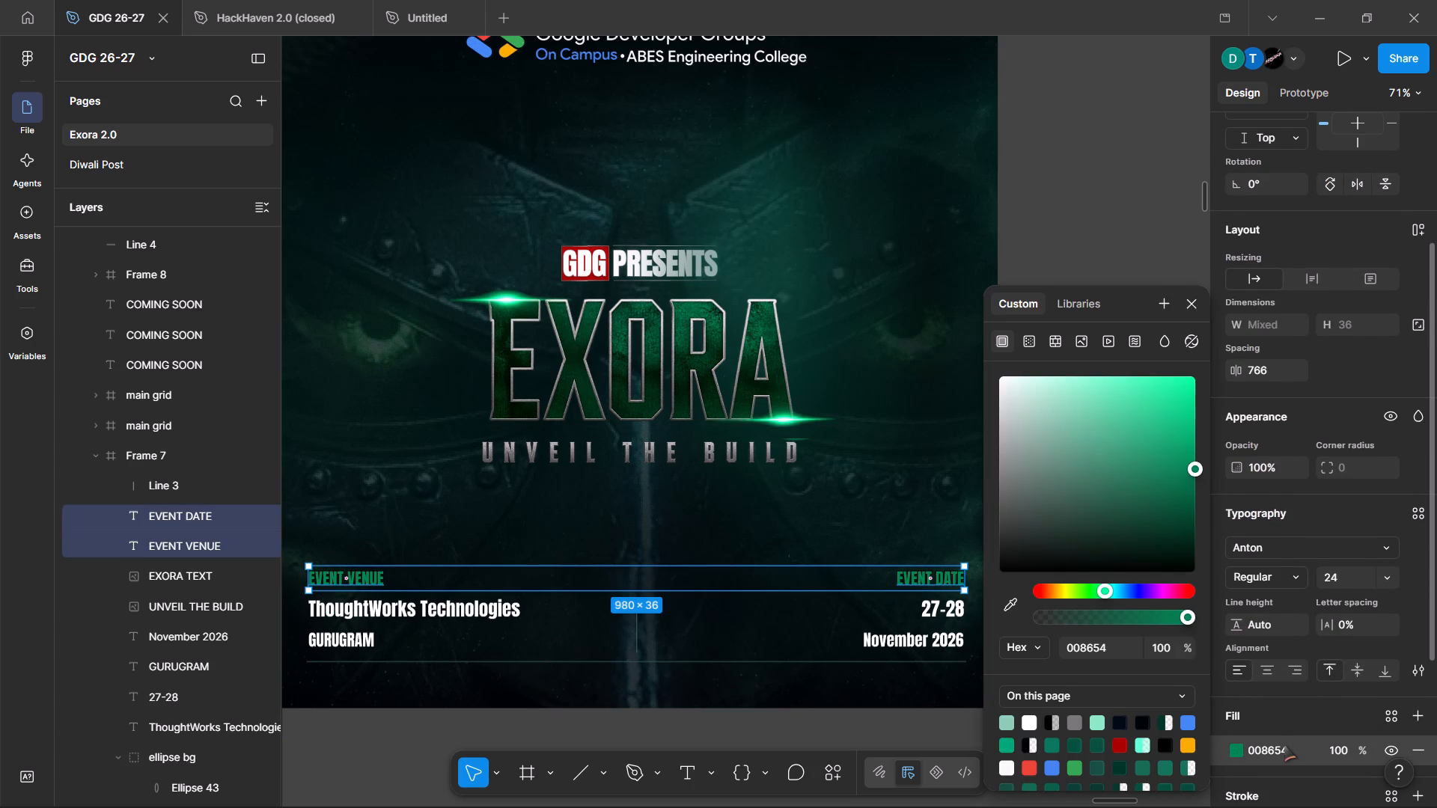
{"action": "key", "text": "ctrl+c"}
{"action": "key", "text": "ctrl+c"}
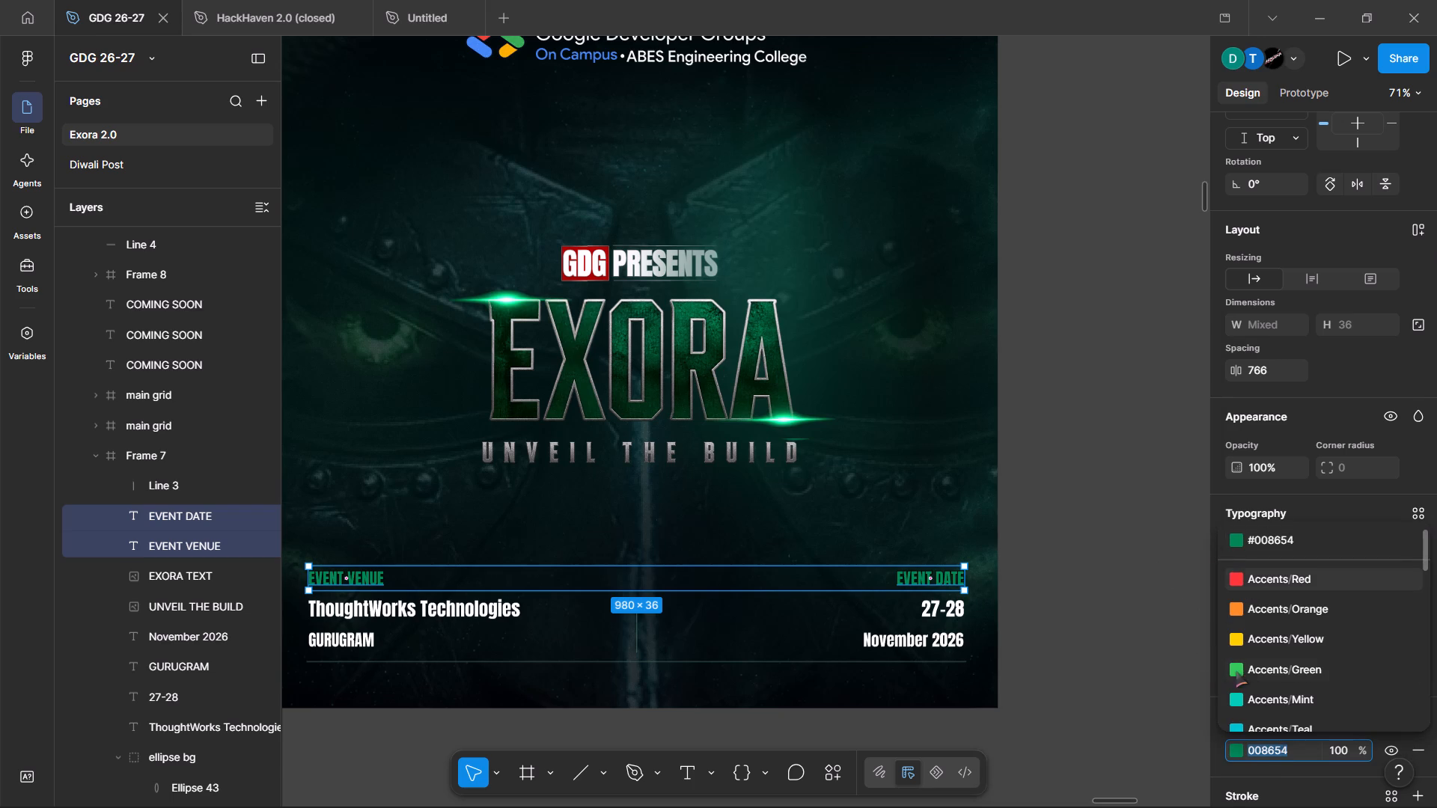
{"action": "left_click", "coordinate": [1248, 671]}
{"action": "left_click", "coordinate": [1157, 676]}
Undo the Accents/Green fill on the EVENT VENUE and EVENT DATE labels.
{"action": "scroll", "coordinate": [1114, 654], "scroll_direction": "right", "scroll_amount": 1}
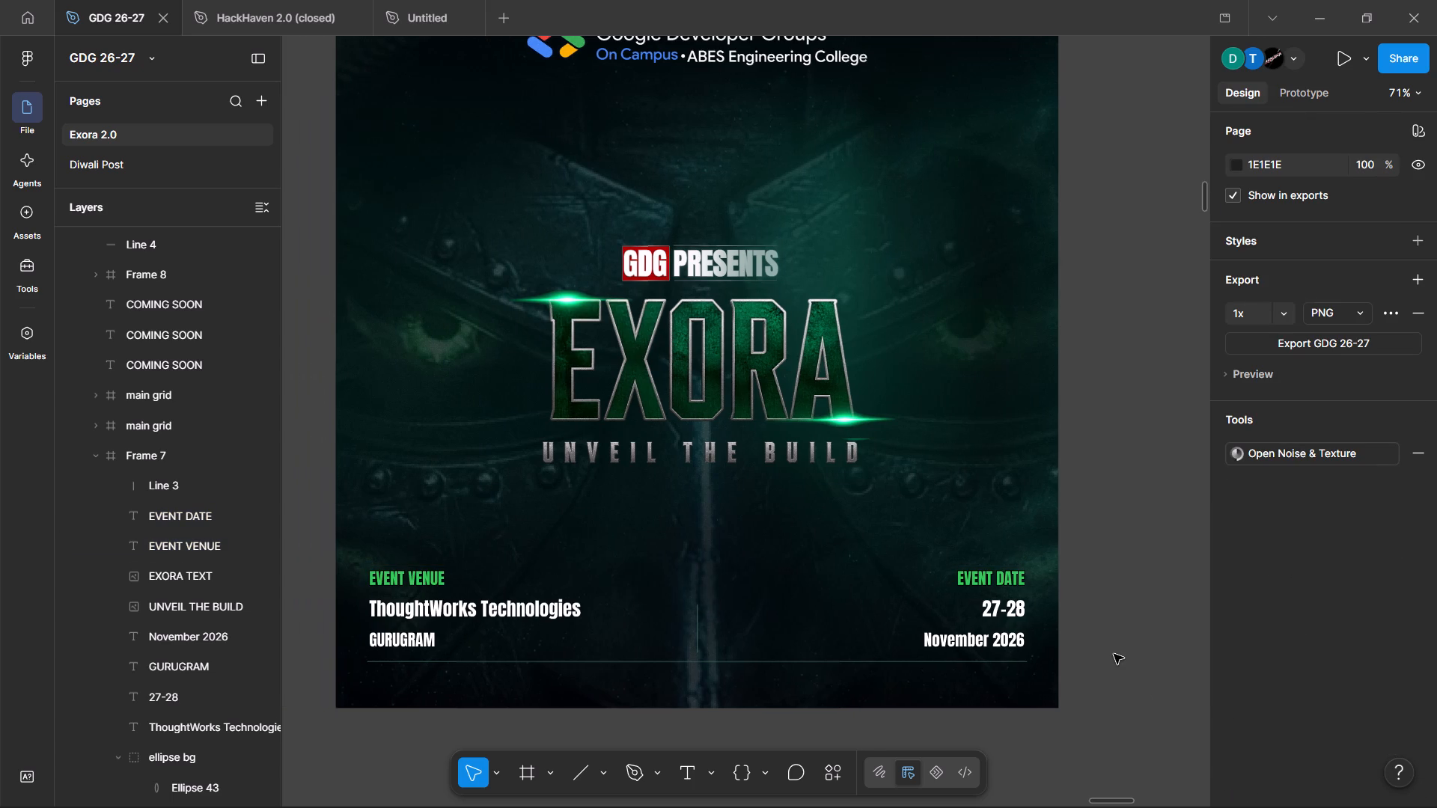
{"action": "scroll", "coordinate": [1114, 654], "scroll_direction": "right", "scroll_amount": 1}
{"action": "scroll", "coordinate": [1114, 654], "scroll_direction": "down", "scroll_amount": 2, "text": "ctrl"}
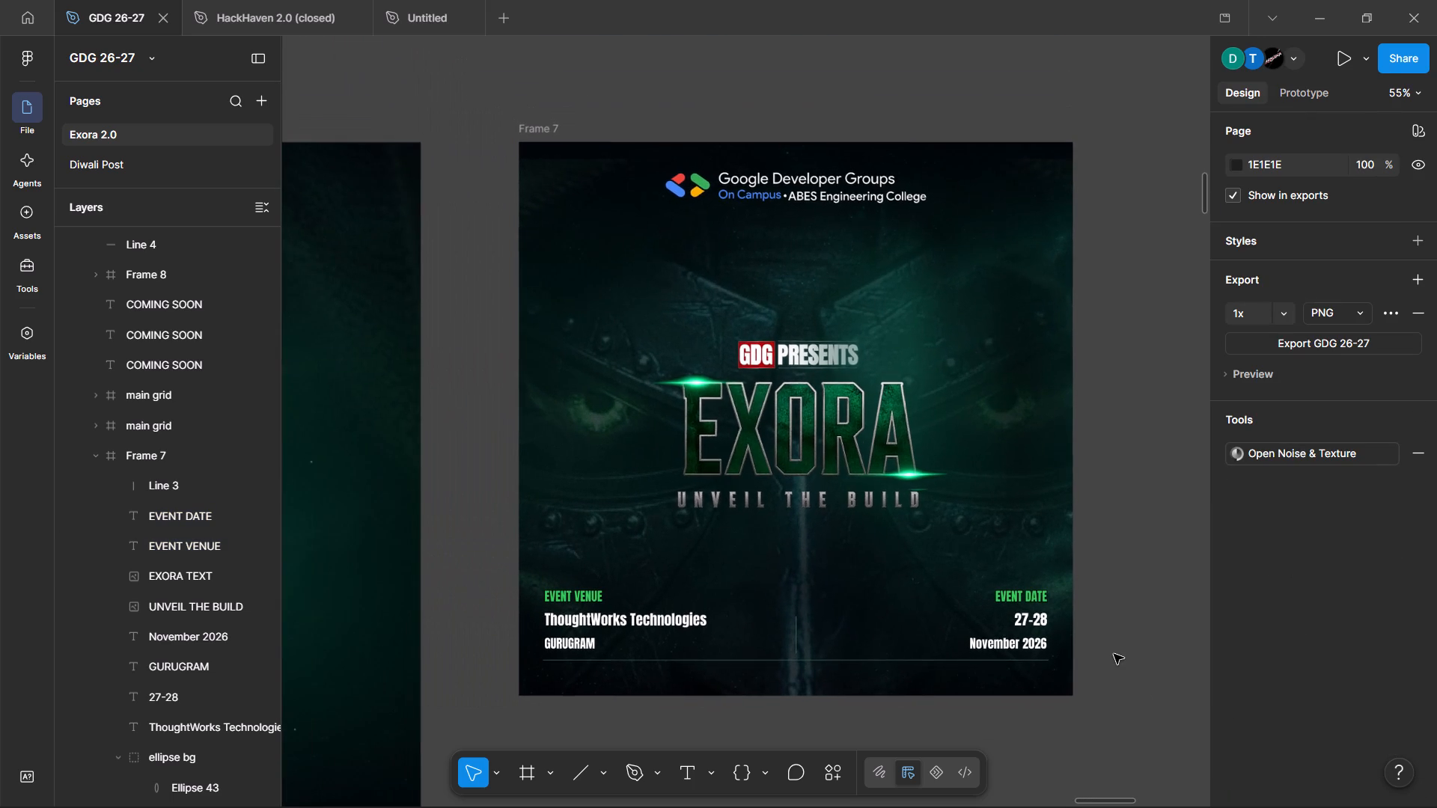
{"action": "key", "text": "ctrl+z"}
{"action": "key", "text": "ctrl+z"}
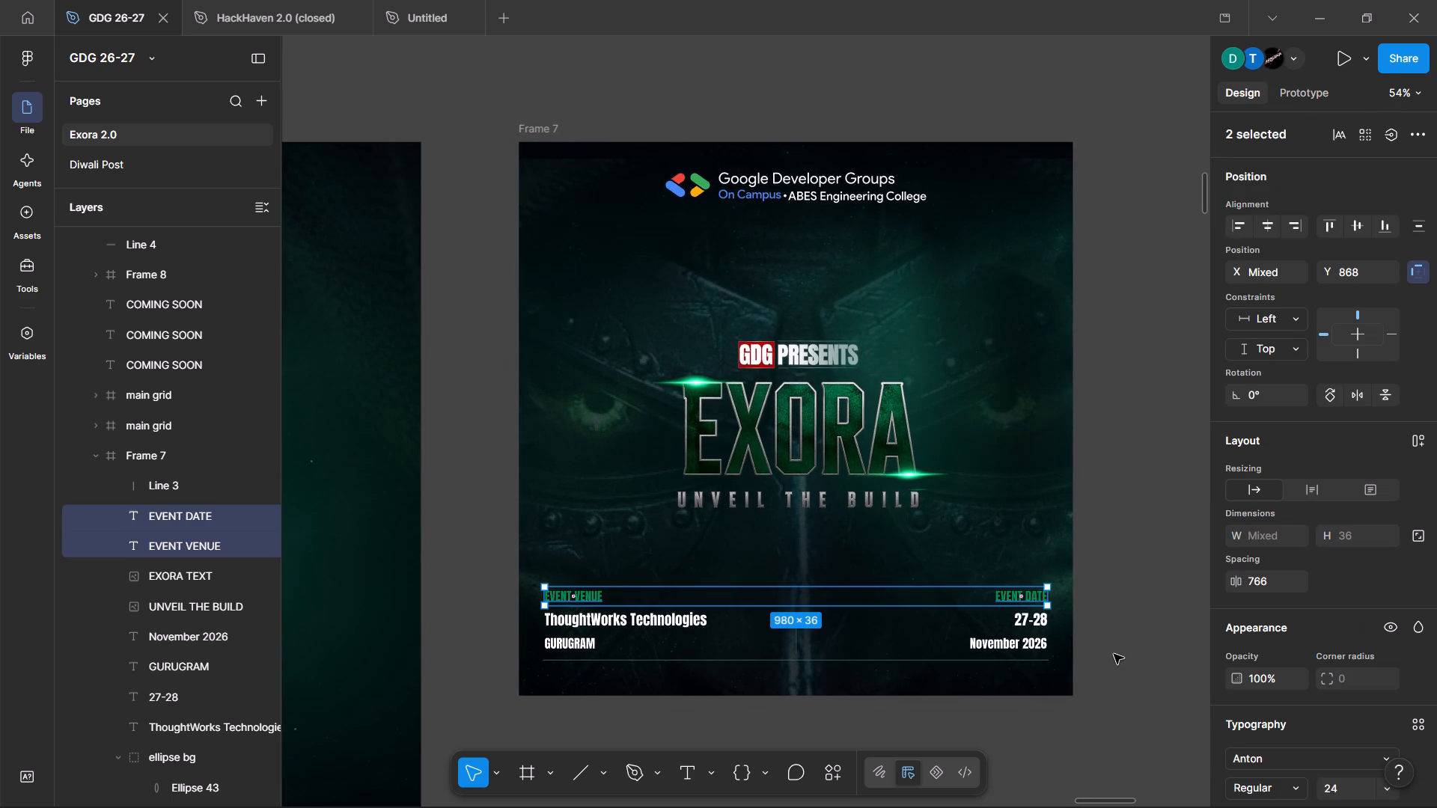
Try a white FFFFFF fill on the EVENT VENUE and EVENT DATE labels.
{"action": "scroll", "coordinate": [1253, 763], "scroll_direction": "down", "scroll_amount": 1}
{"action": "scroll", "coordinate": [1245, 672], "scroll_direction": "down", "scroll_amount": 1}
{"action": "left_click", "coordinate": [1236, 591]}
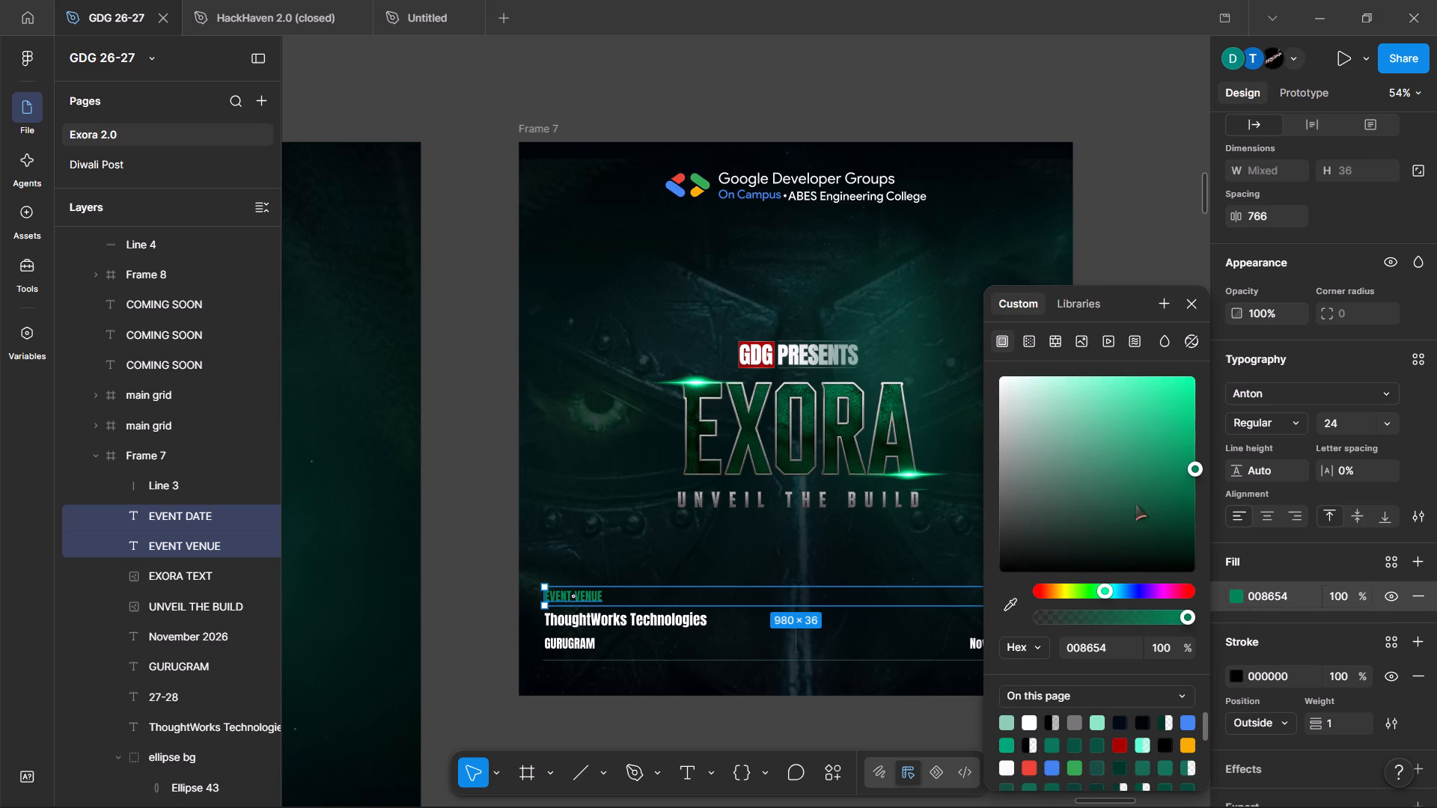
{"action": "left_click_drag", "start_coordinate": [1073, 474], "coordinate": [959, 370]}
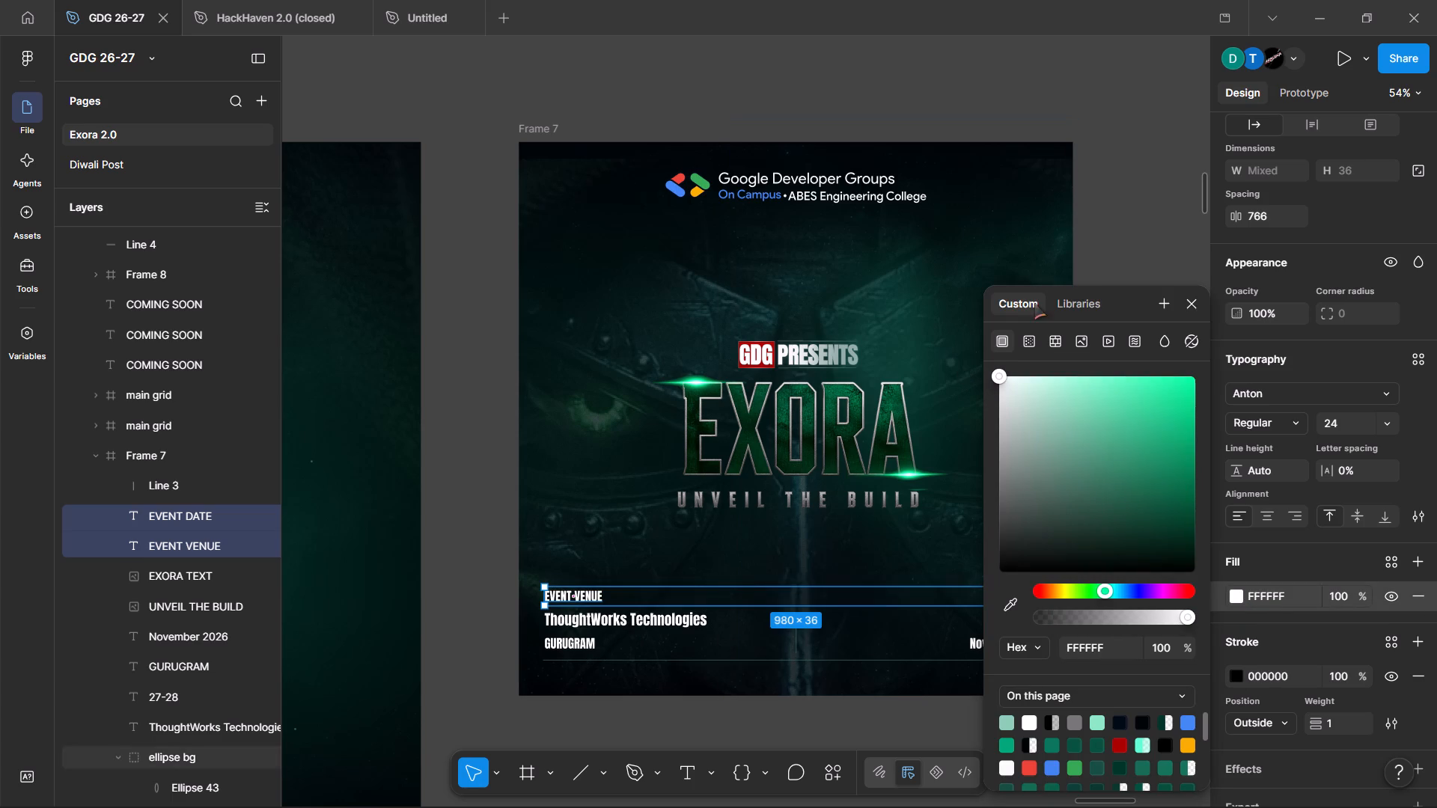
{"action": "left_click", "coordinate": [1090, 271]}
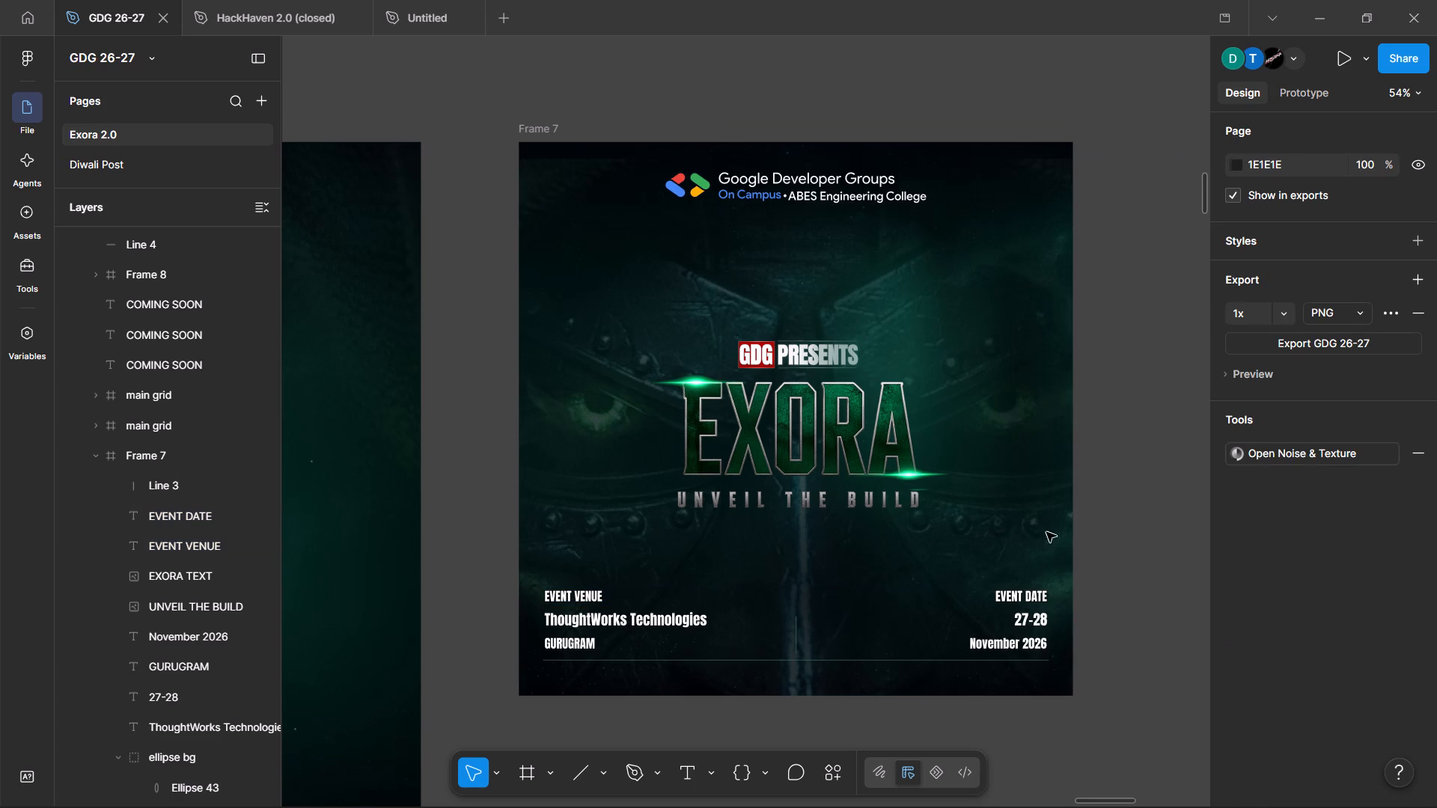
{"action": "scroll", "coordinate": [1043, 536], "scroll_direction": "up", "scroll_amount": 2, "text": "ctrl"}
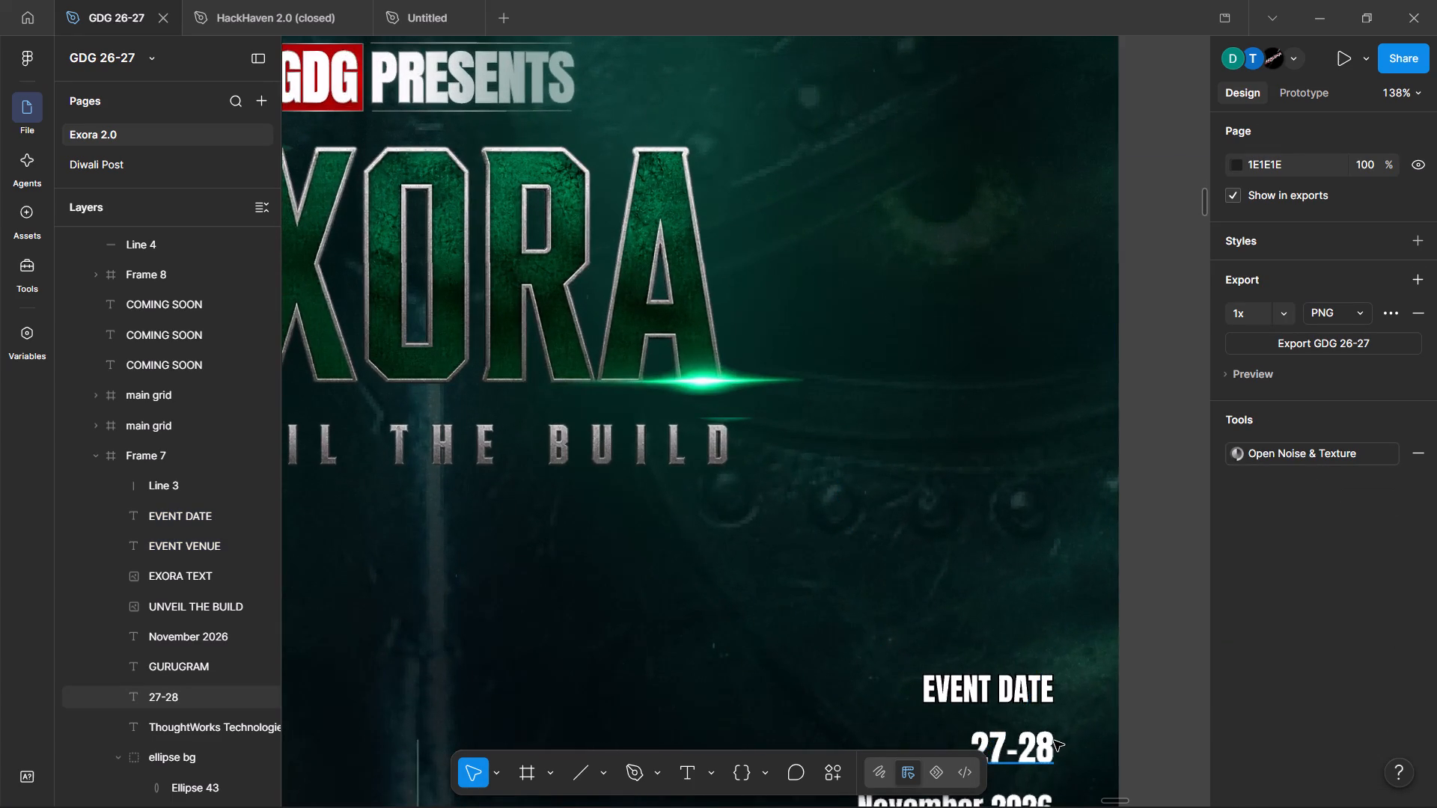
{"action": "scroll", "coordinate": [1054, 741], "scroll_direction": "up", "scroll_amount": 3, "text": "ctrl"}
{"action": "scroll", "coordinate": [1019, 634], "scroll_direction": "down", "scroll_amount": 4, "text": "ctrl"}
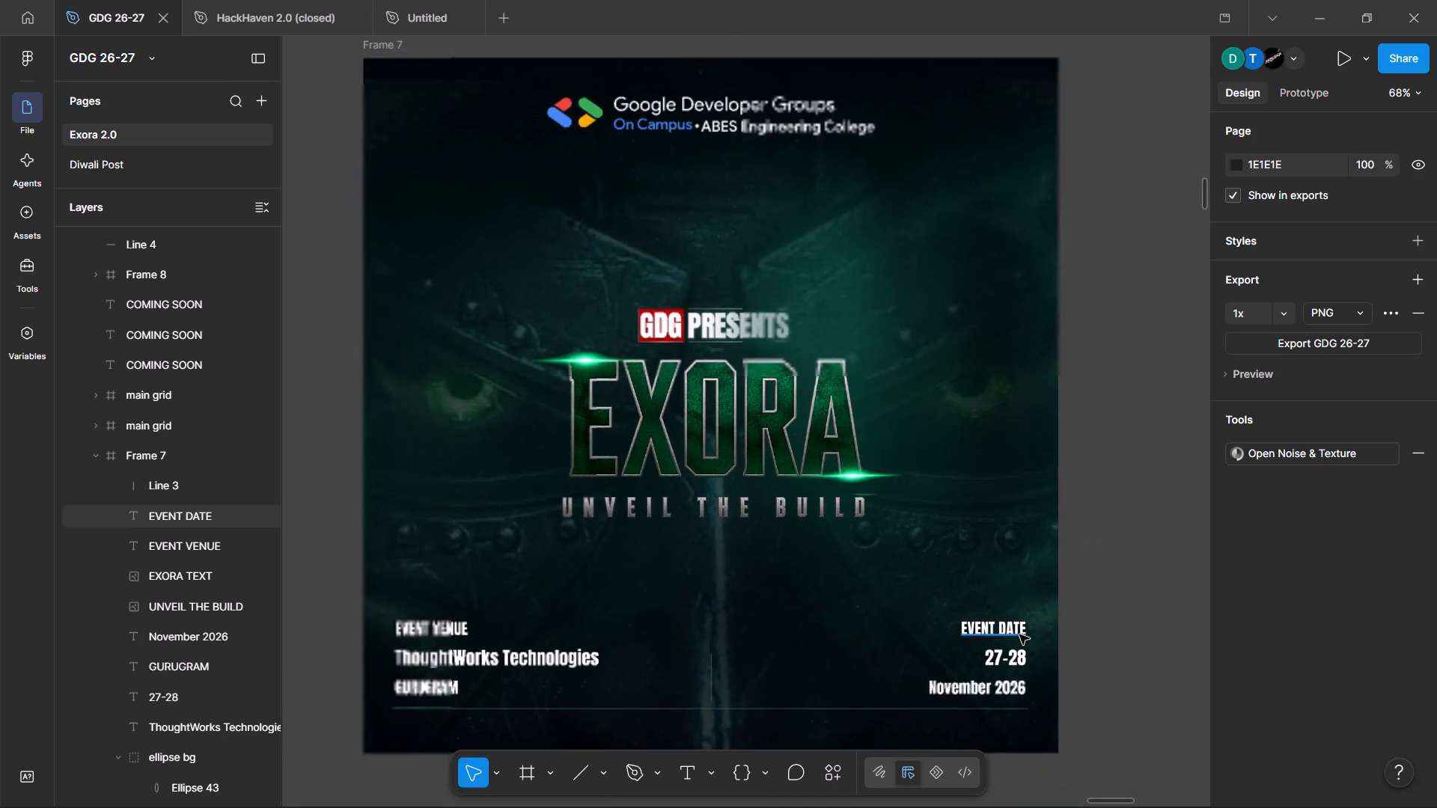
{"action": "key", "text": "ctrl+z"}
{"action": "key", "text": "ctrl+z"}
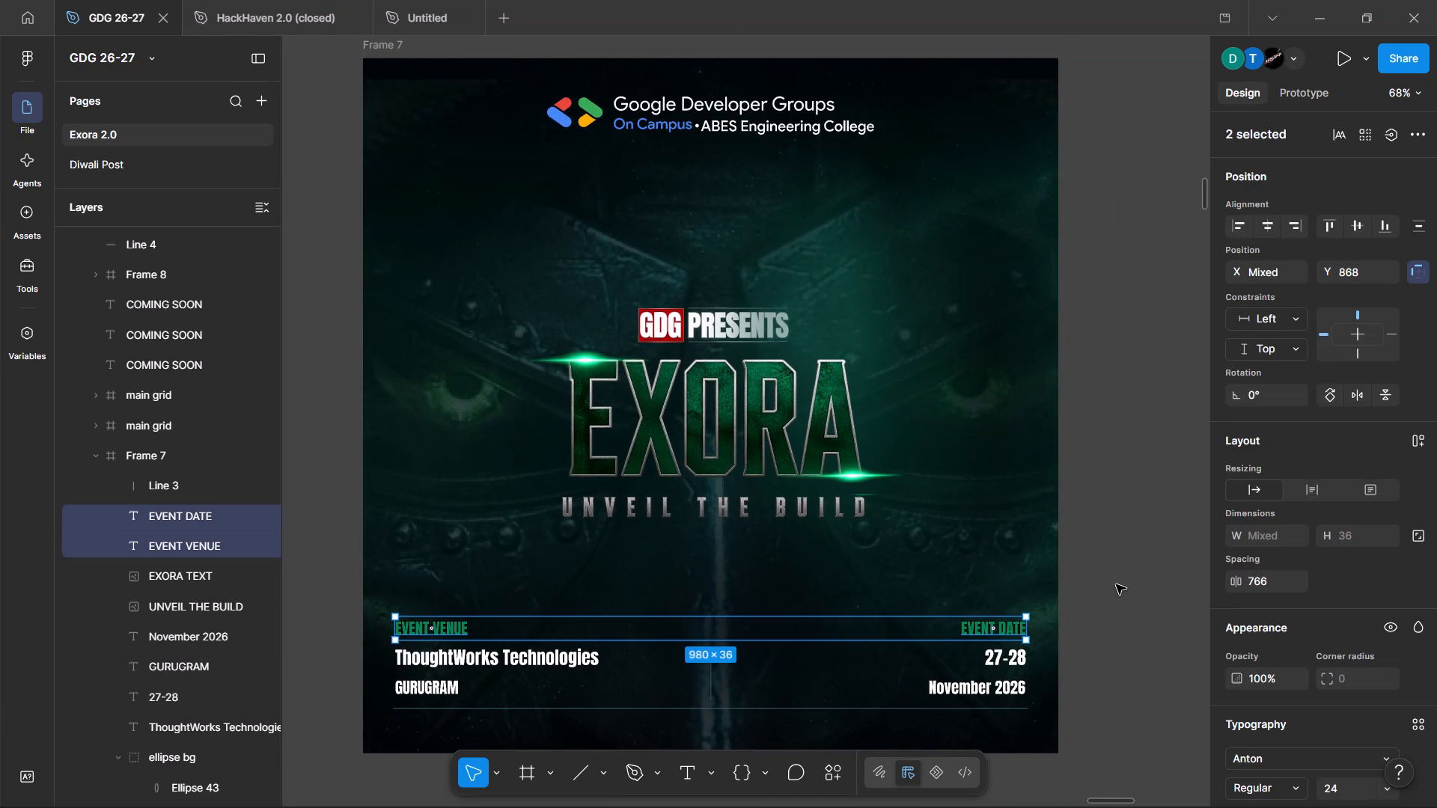
Set the font size of the EVENT DATE label to 28, matching the 27-28 text below it.
{"action": "left_click", "coordinate": [1123, 579]}
{"action": "scroll", "coordinate": [1027, 640], "scroll_direction": "up", "scroll_amount": 2, "text": "ctrl"}
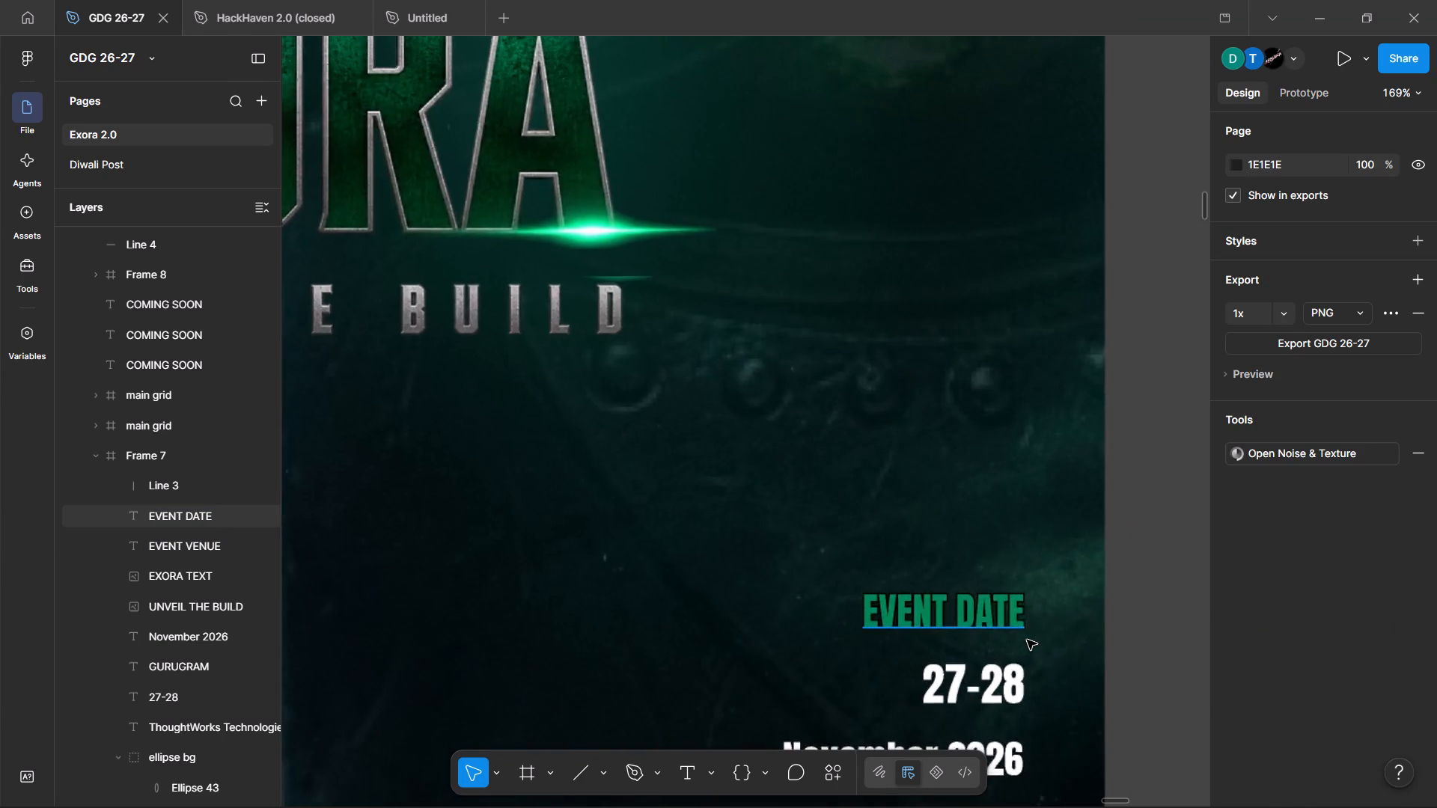
{"action": "scroll", "coordinate": [1027, 640], "scroll_direction": "up", "scroll_amount": 1, "text": "ctrl"}
{"action": "scroll", "coordinate": [1020, 619], "scroll_direction": "down", "scroll_amount": 3, "text": "ctrl"}
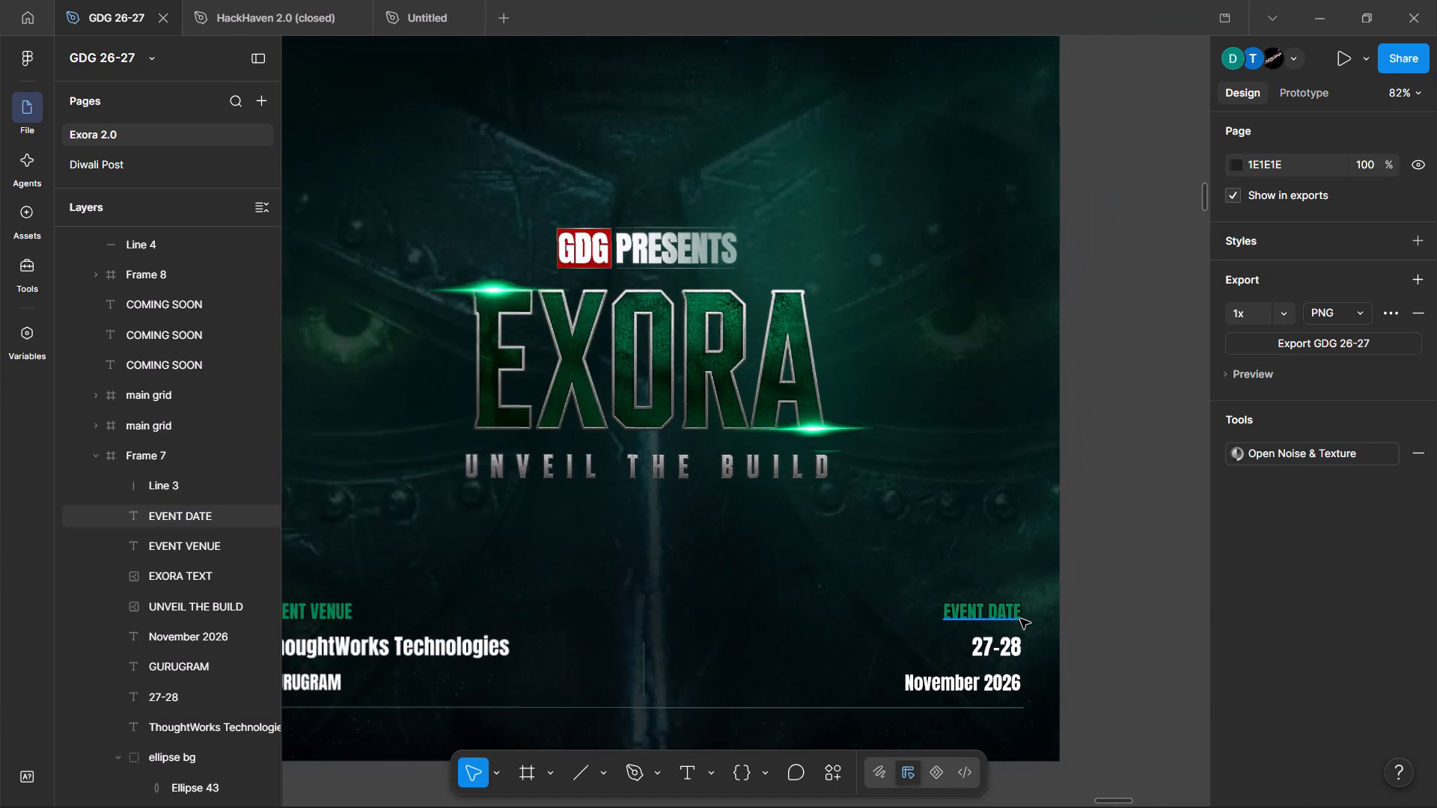
{"action": "scroll", "coordinate": [1020, 619], "scroll_direction": "right", "scroll_amount": 1}
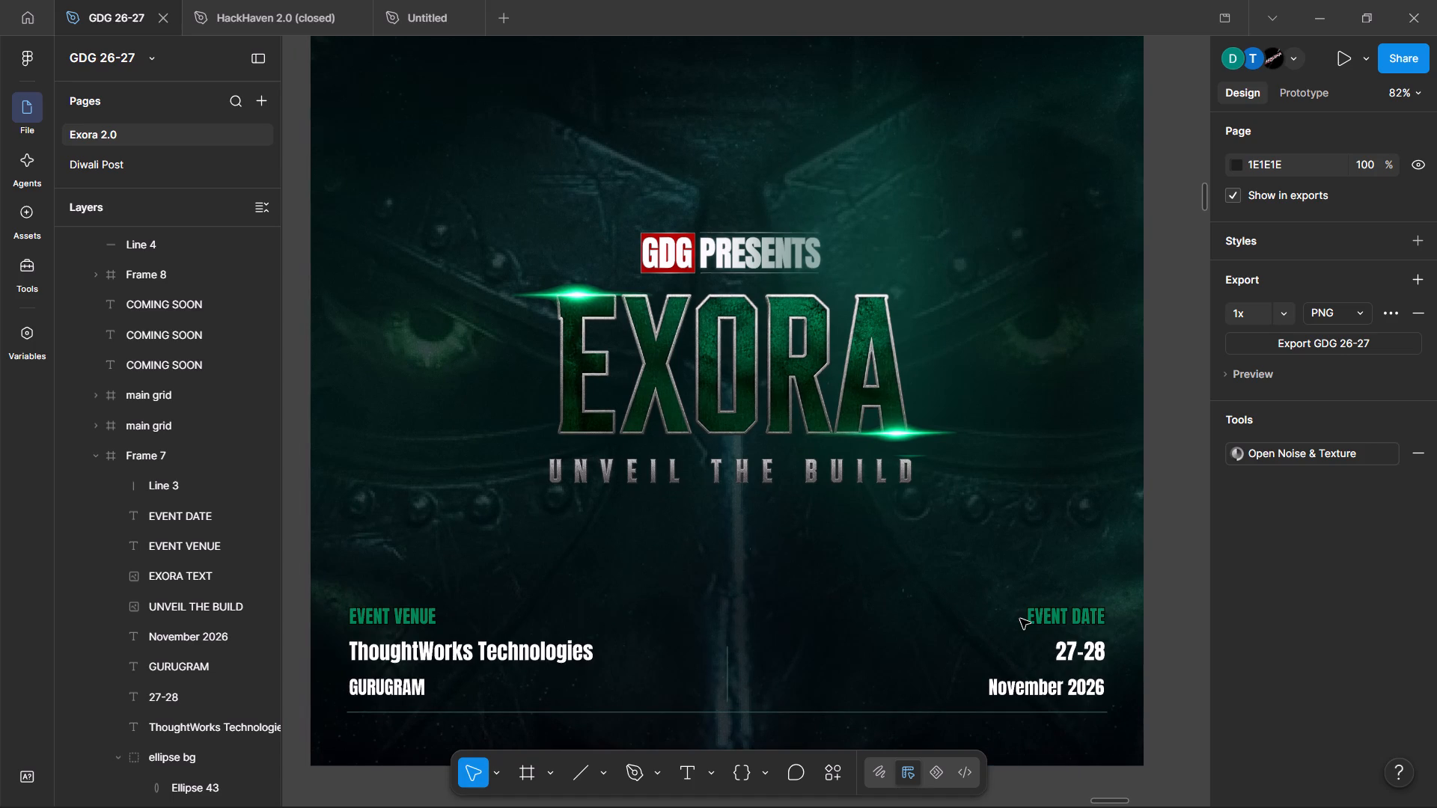
{"action": "left_click", "coordinate": [1049, 609]}
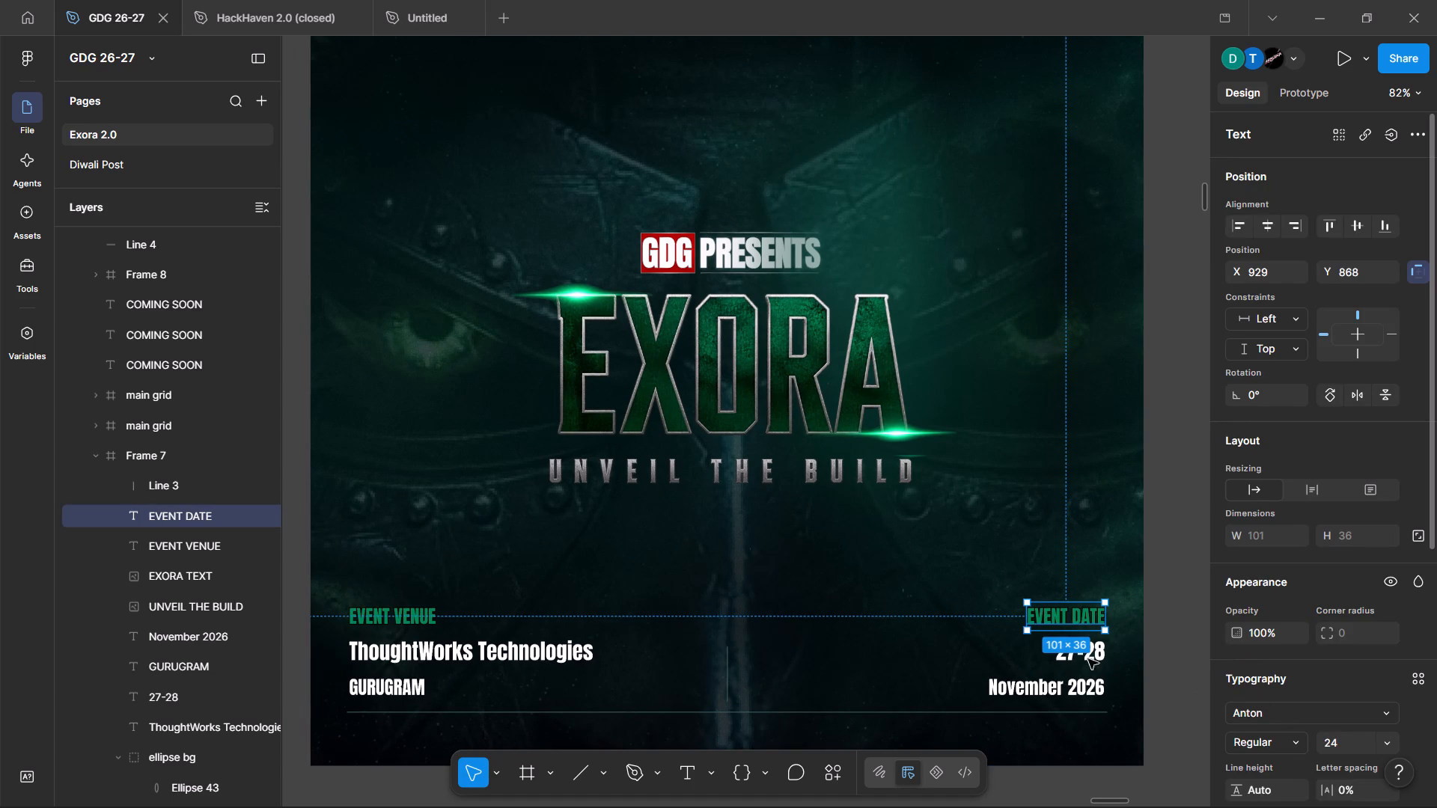
{"action": "left_click", "coordinate": [1087, 646]}
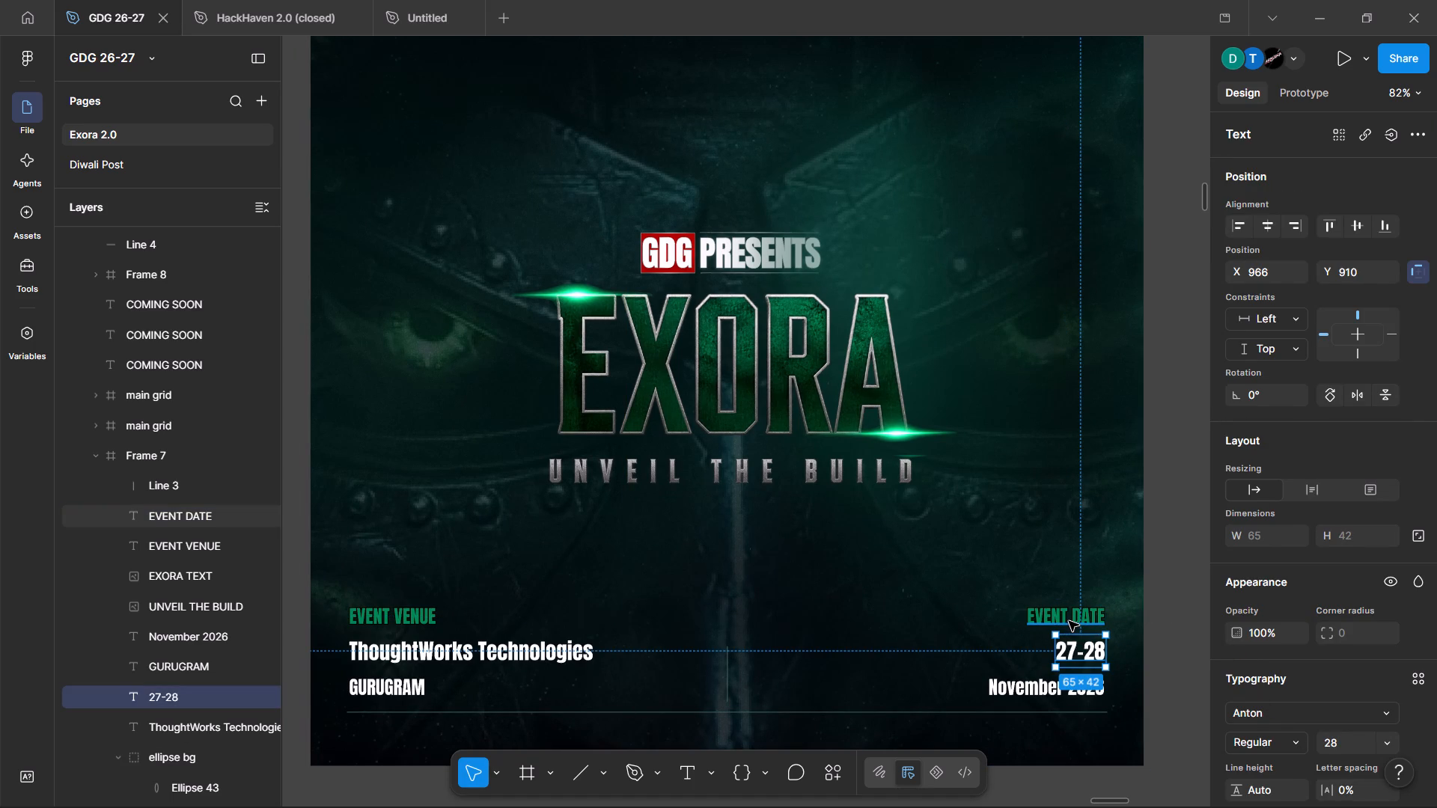
{"action": "left_click", "coordinate": [1069, 621]}
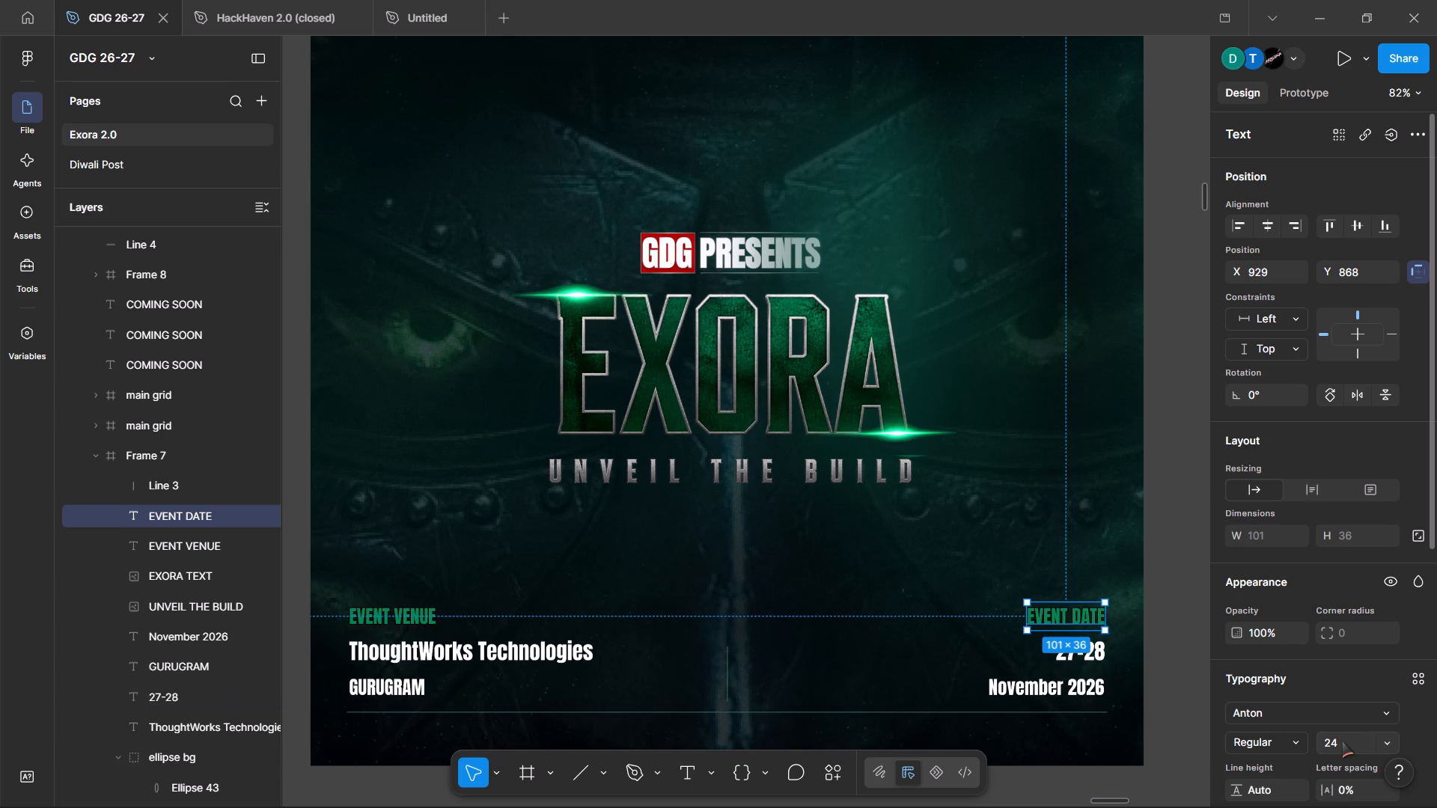
{"action": "left_click", "coordinate": [1342, 741]}
{"action": "type", "text": "28"}
{"action": "key", "text": "Return"}
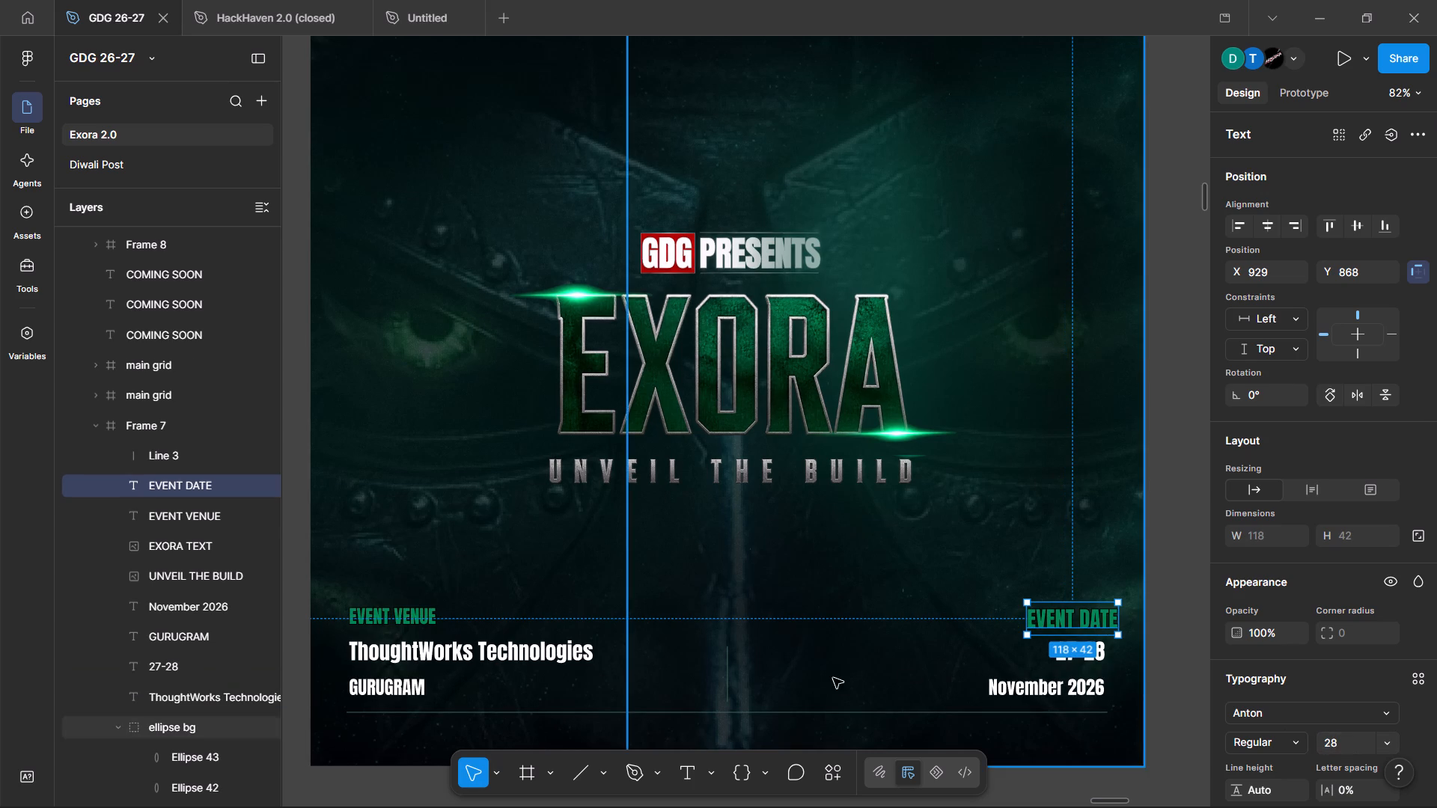
Set the font size of the EVENT VENUE label to 28.
{"action": "left_click", "coordinate": [411, 602]}
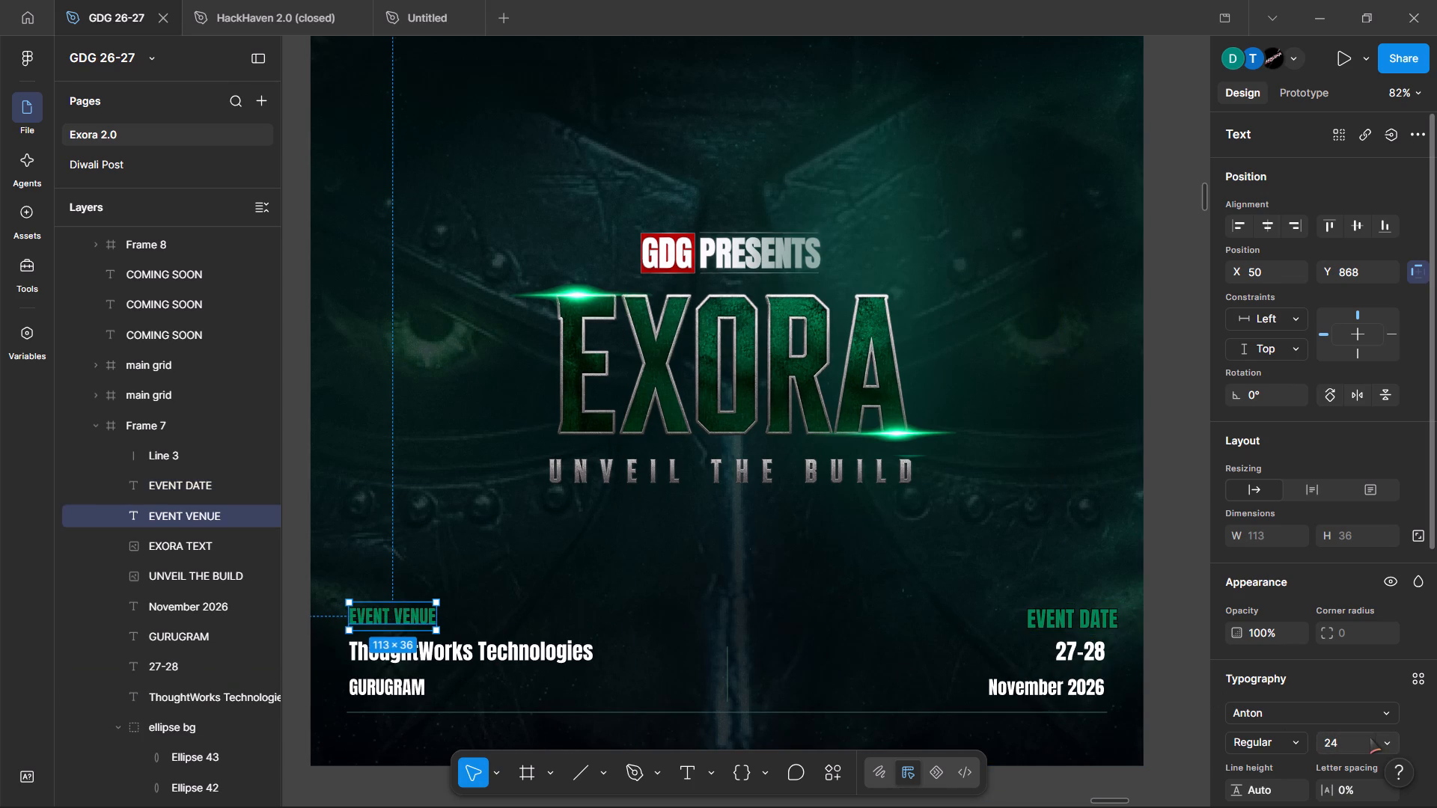
{"action": "left_click", "coordinate": [1370, 738]}
{"action": "type", "text": "28"}
{"action": "key", "text": "Return"}
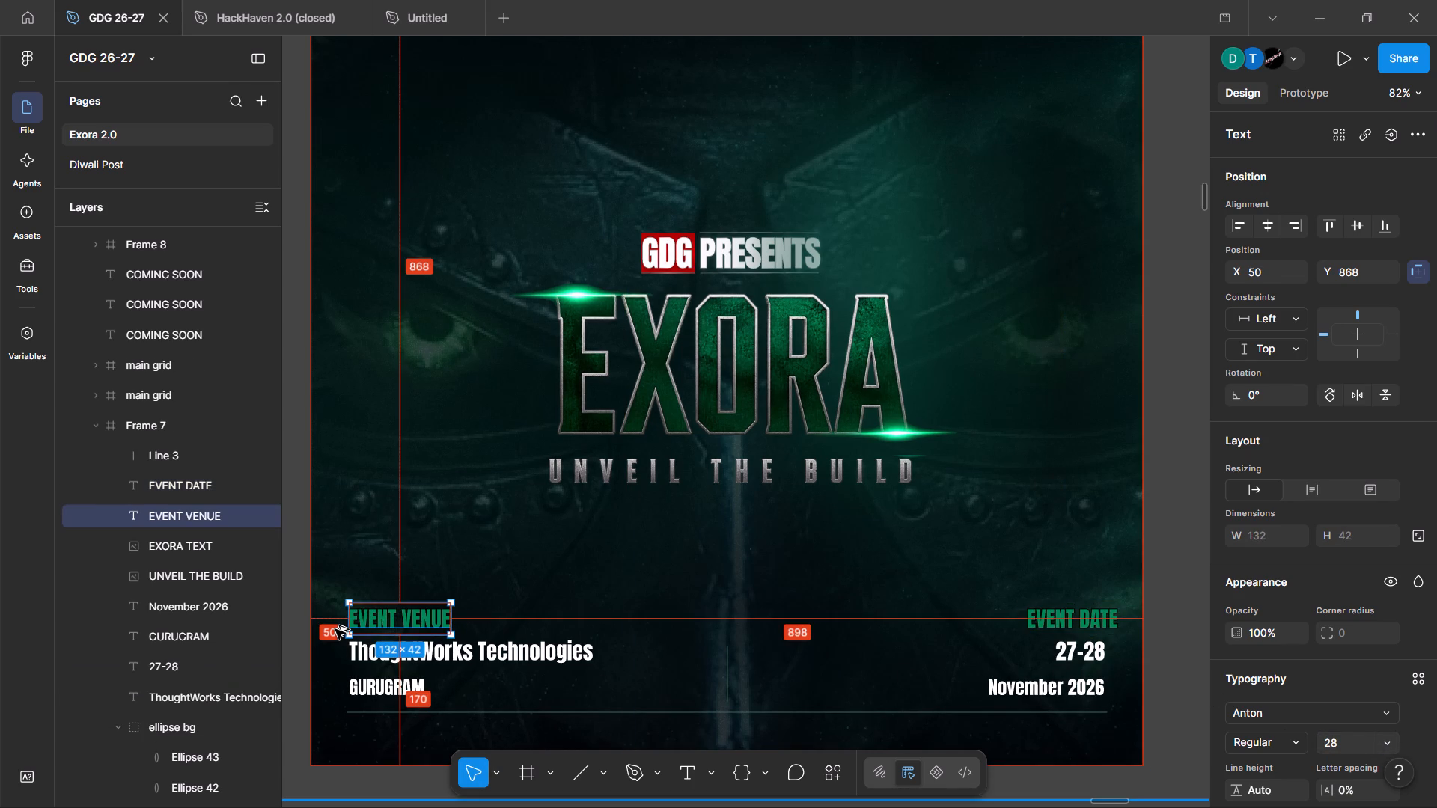
Nudge the EVENT DATE label left to X 912, leaving a 50 margin to the poster's right edge.
{"action": "left_click", "coordinate": [1073, 619]}
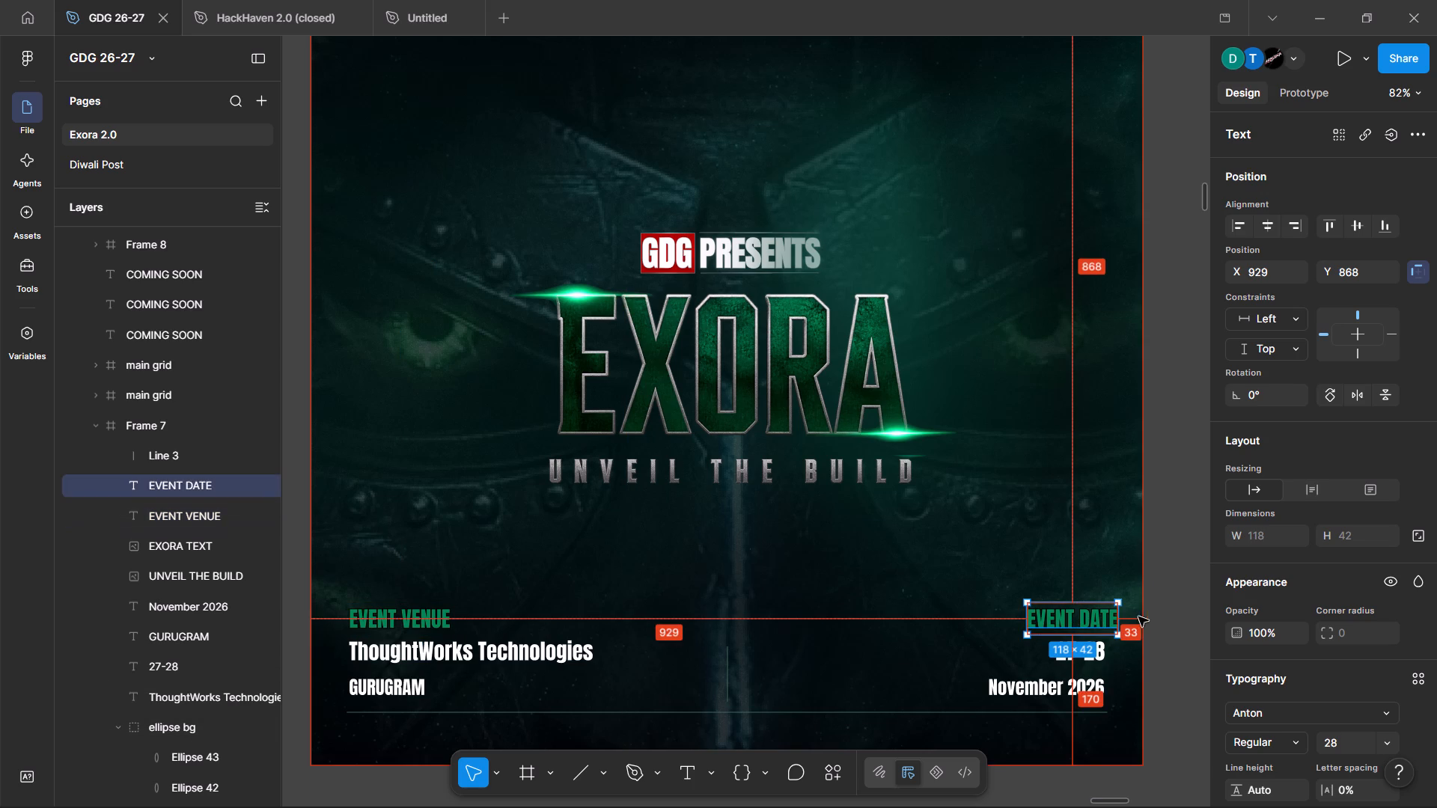
{"action": "key", "text": "shift+Left"}
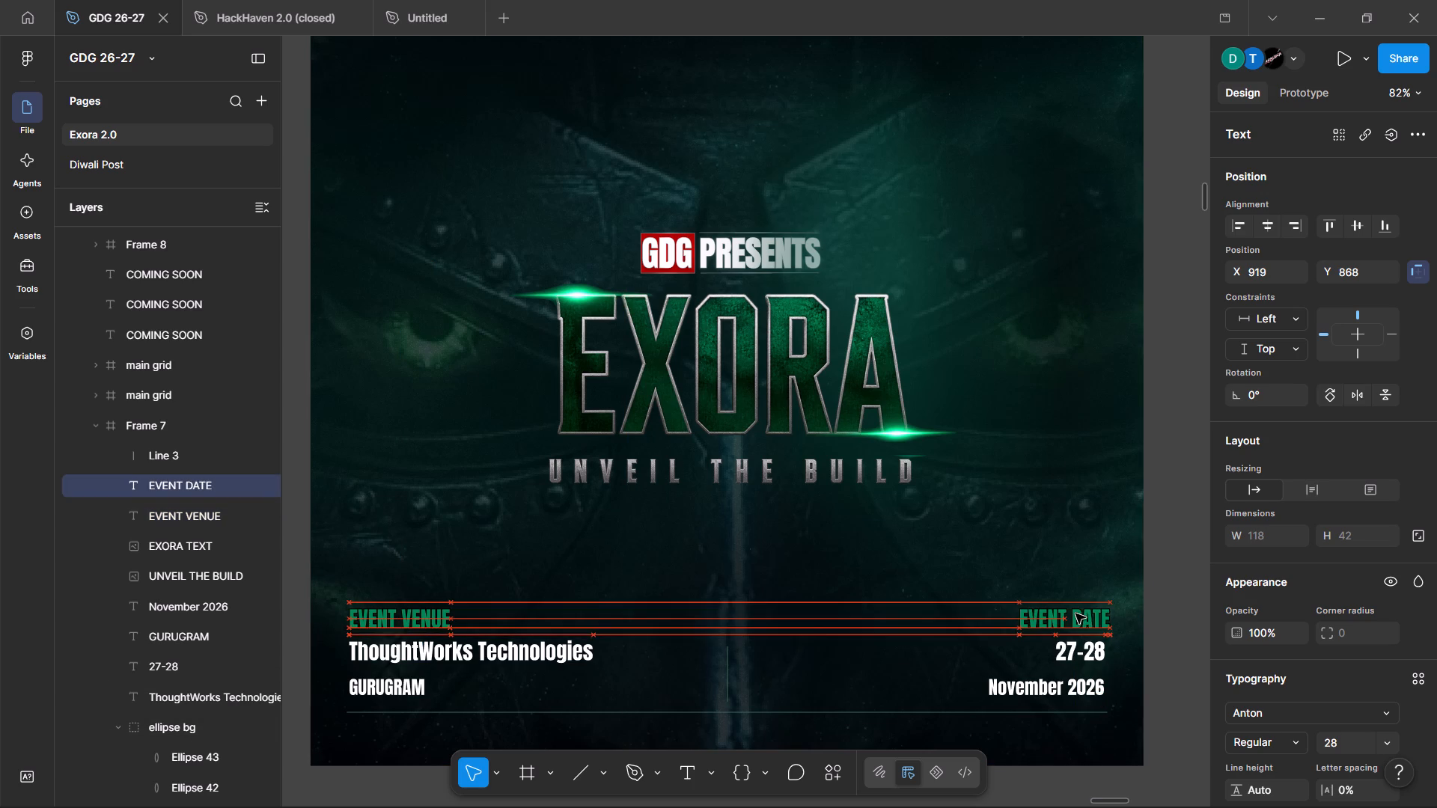
{"action": "key", "text": "shift+Left"}
{"action": "key", "text": "Right"}
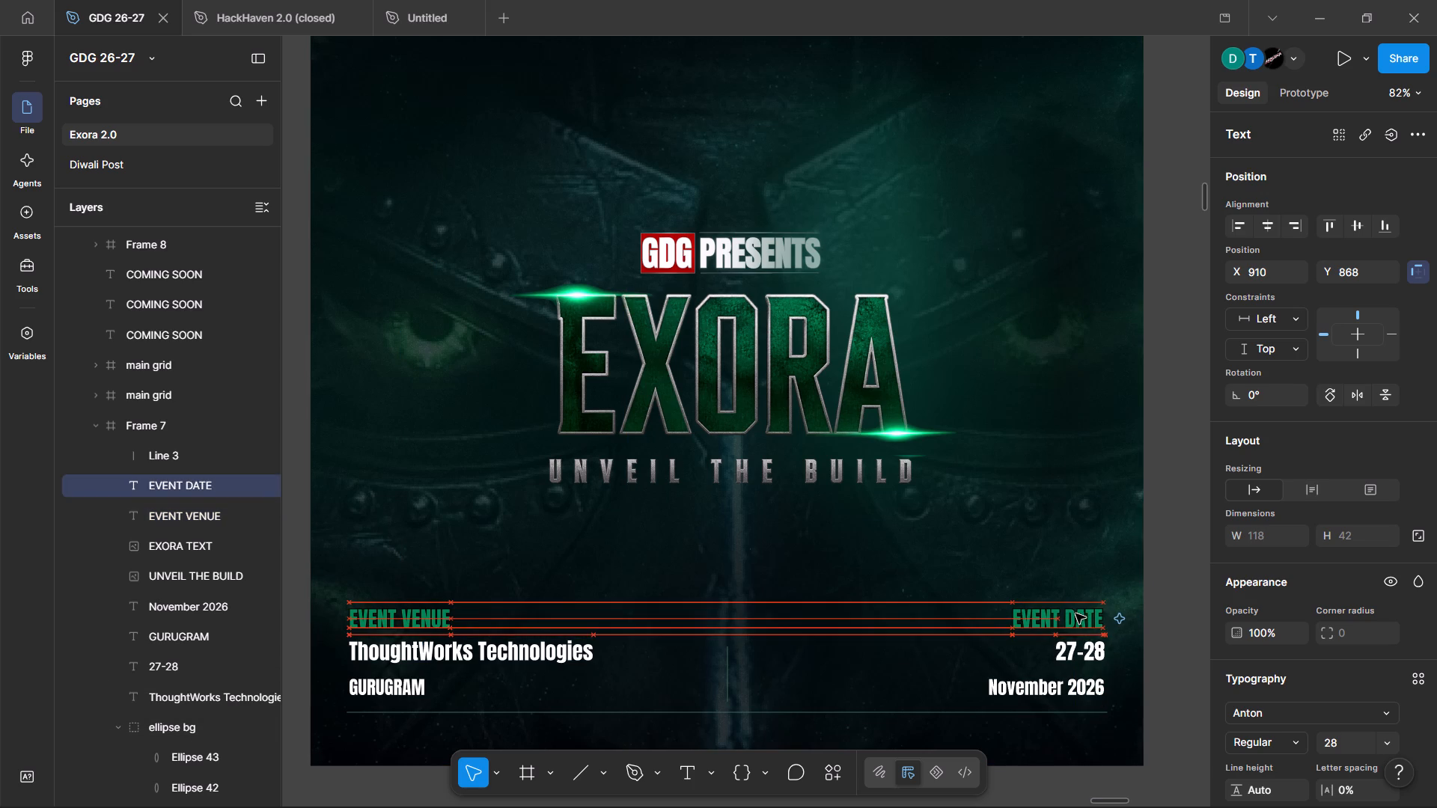
{"action": "key", "text": "Right"}
{"action": "key", "text": "Right"}
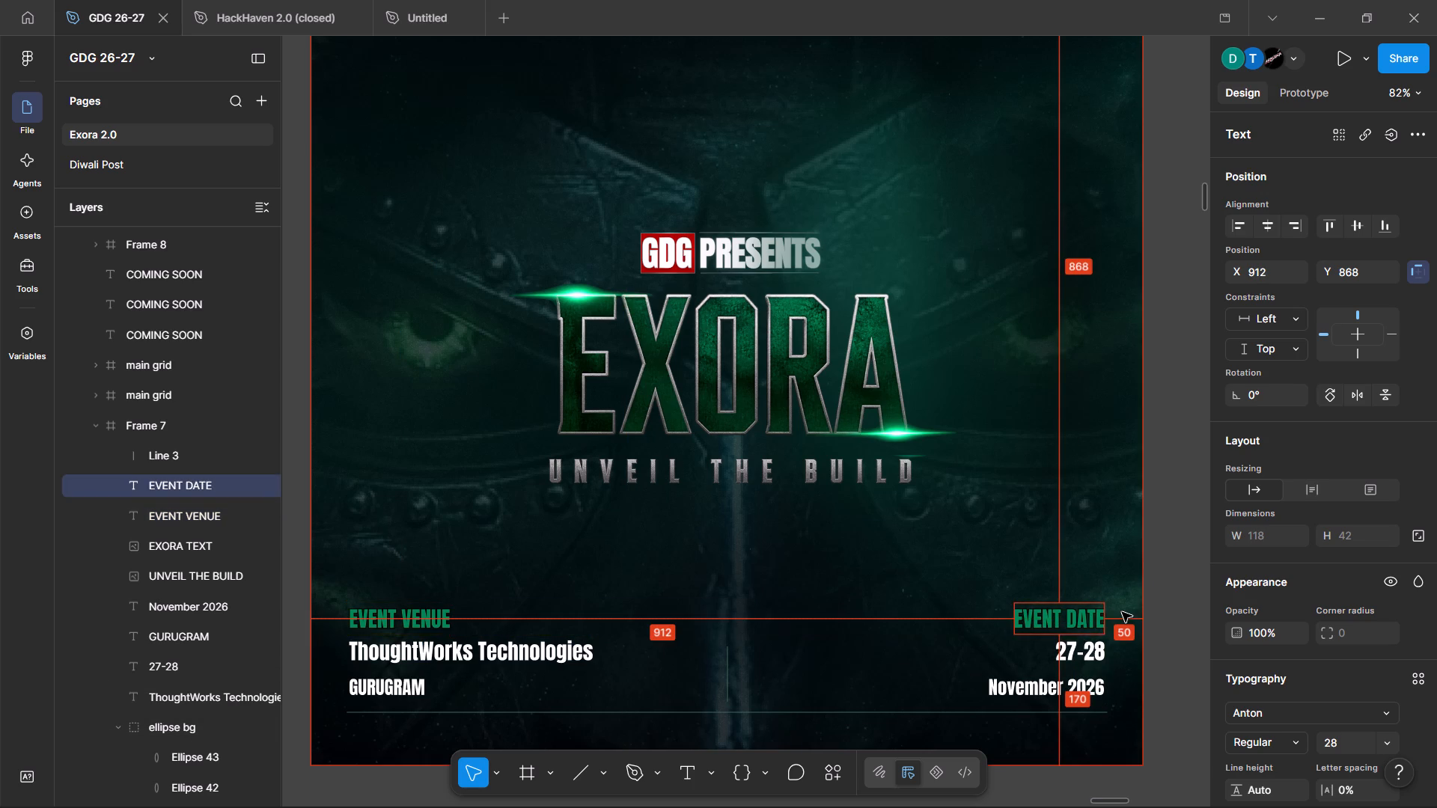
{"action": "left_click", "coordinate": [1165, 593]}
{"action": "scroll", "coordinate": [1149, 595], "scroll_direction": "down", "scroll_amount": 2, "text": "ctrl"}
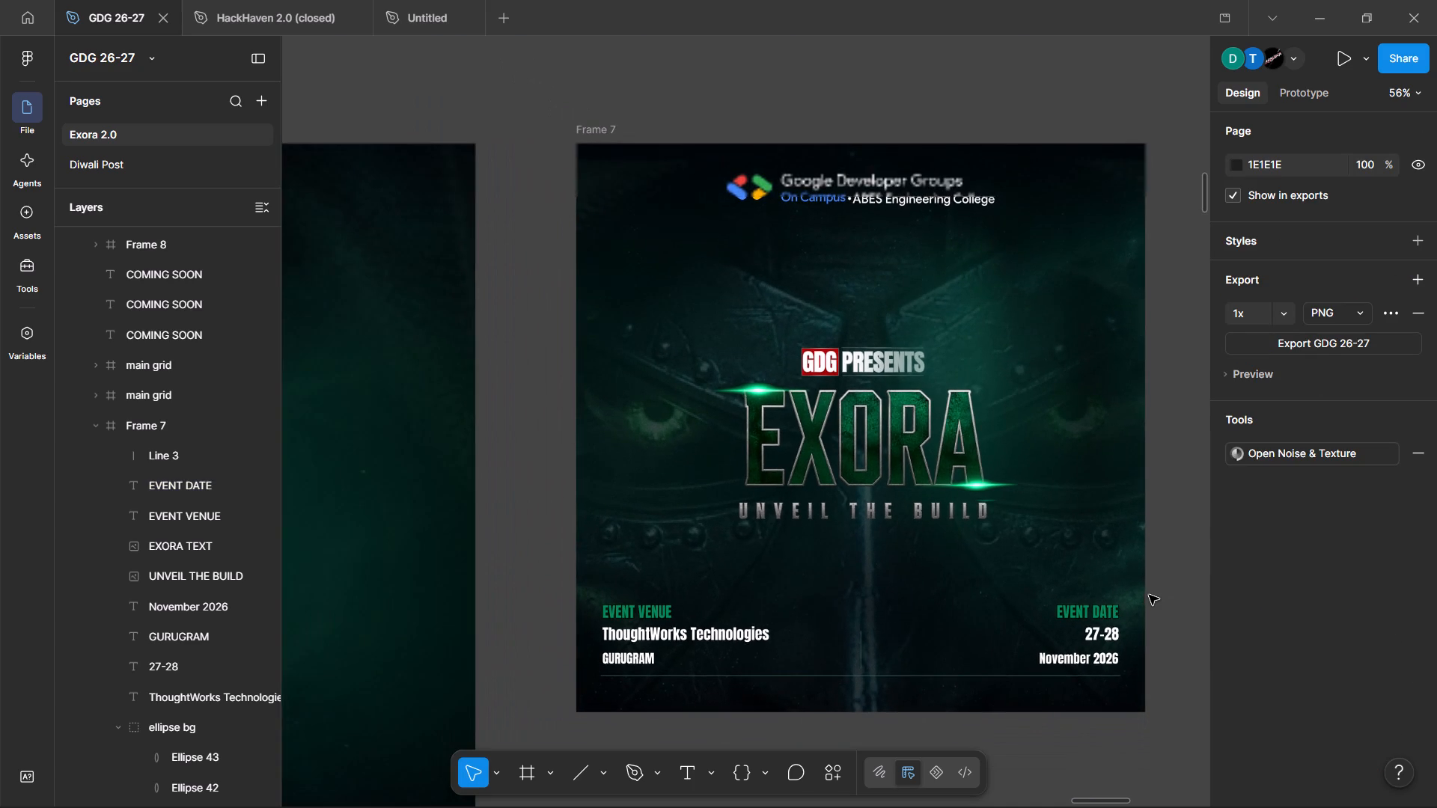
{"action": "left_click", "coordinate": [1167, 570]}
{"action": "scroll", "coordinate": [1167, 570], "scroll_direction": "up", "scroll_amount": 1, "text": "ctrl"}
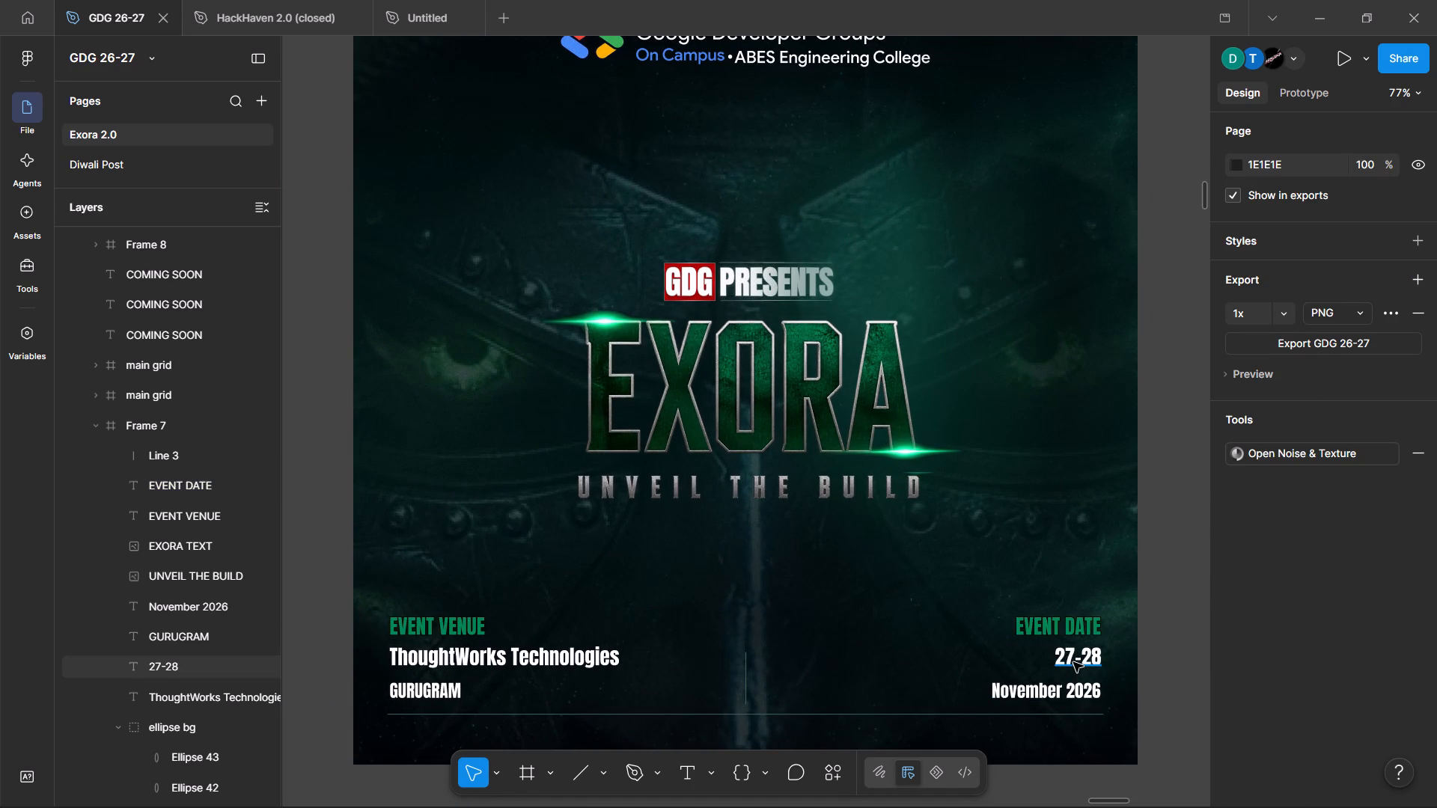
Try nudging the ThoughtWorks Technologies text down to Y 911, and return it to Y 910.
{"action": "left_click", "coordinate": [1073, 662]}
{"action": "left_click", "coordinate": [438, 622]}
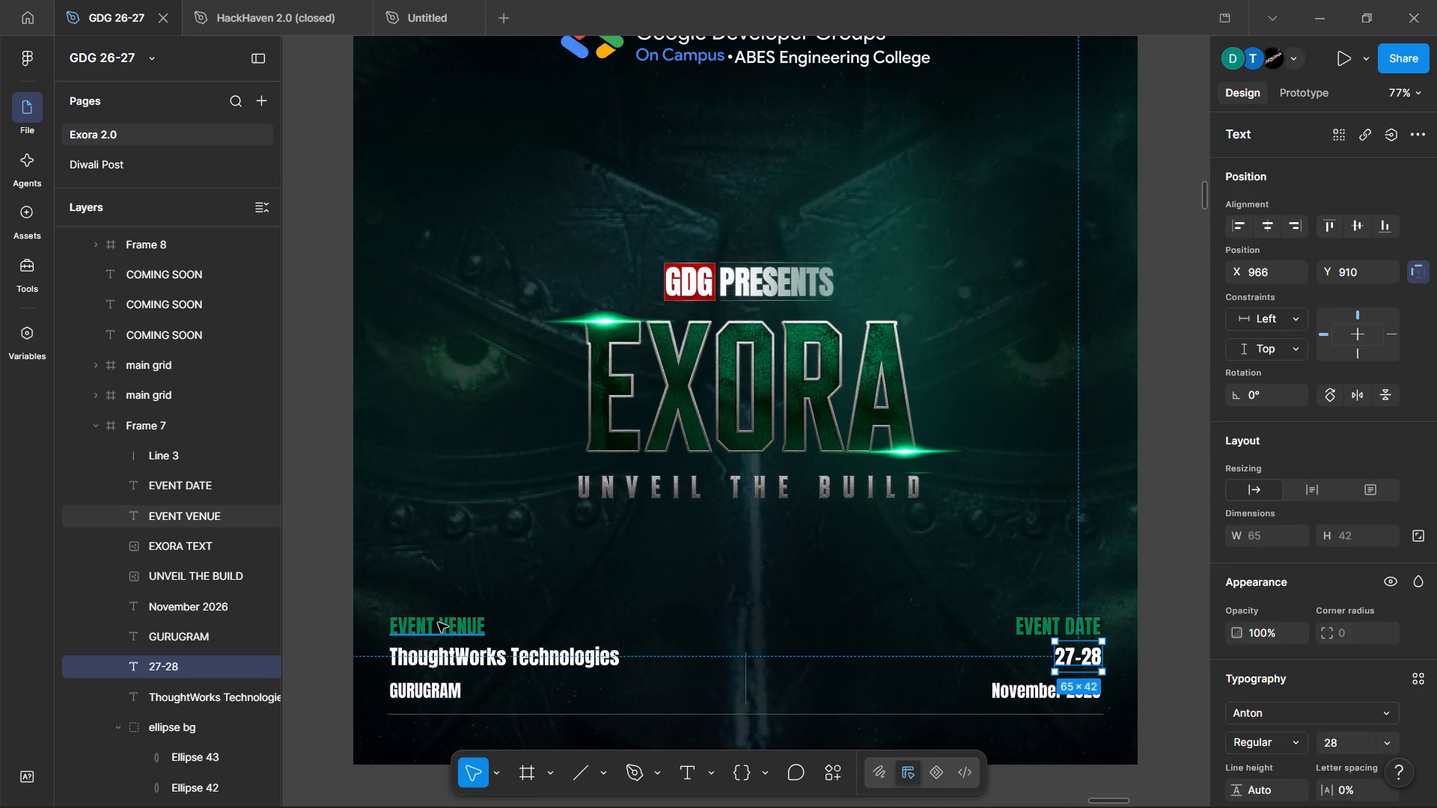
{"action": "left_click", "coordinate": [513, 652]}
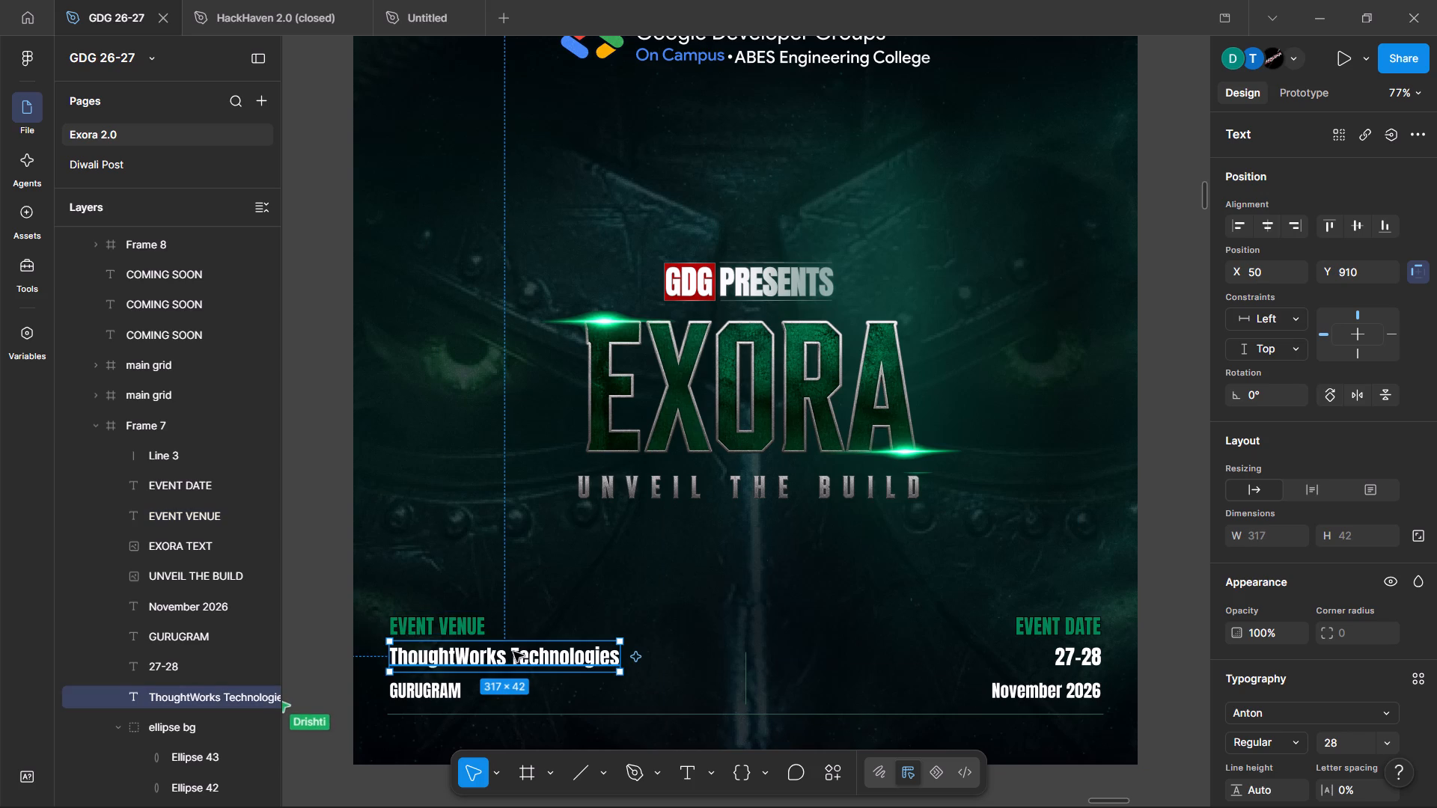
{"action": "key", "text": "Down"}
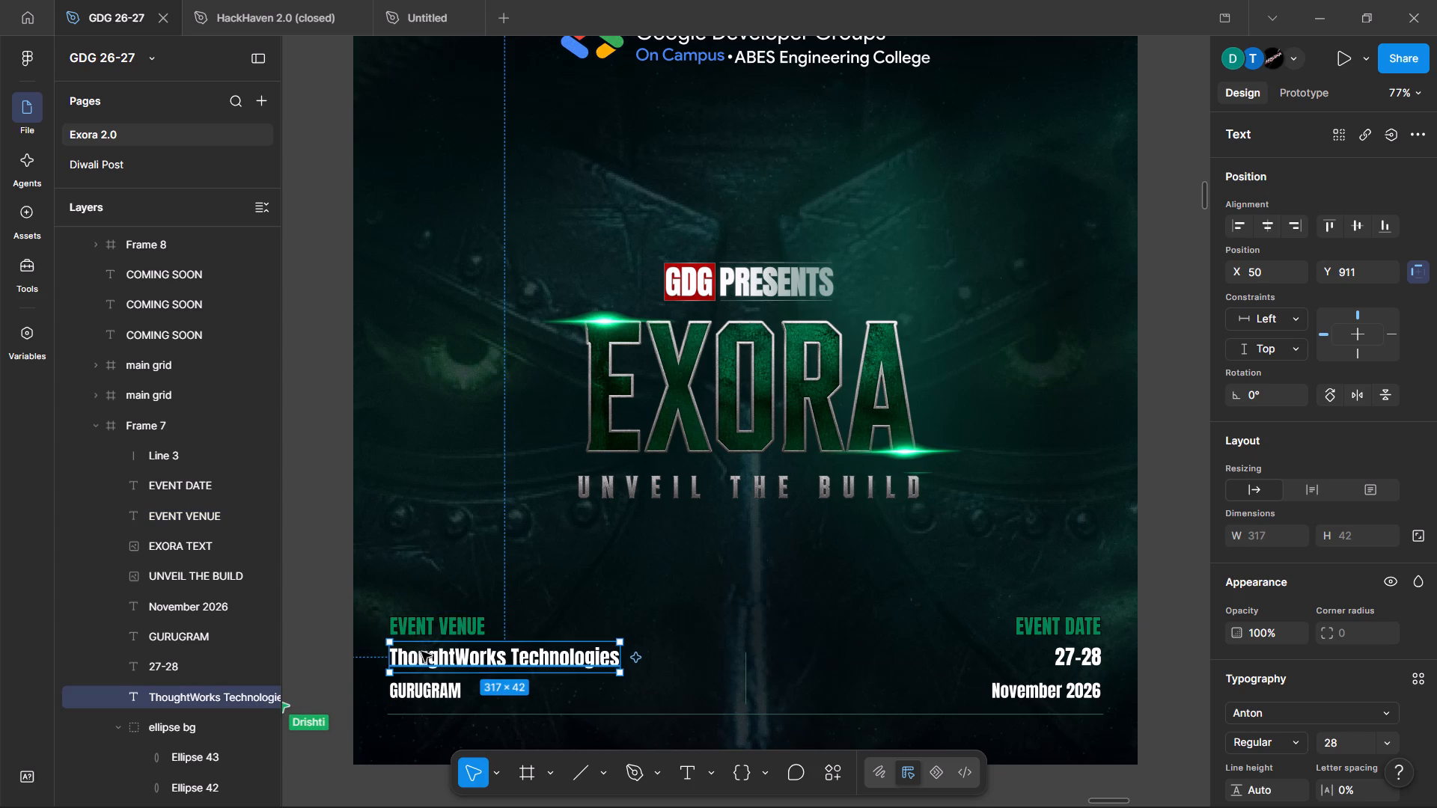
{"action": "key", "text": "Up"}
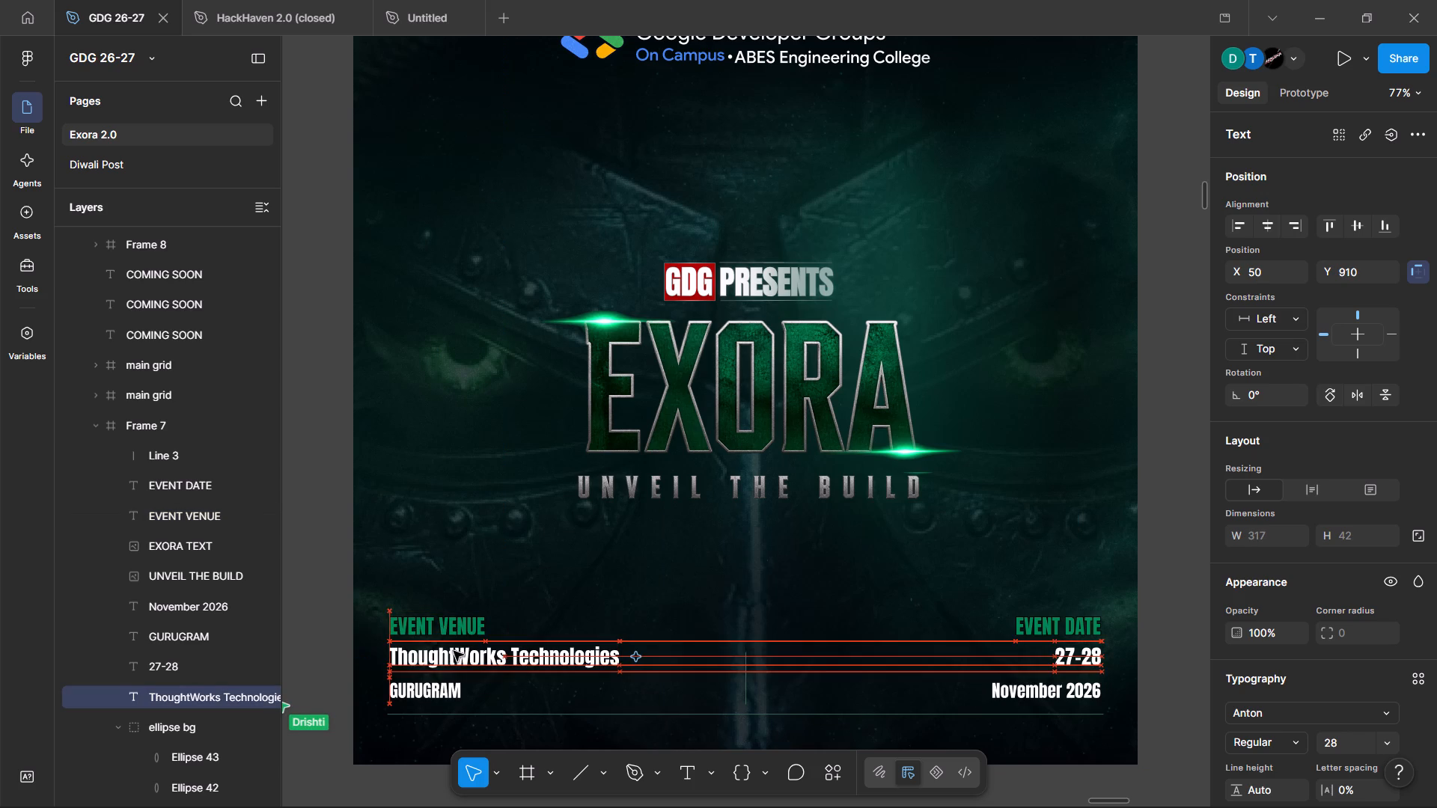
Nudge the GURUGRAM text up to Y 952, closer to the ThoughtWorks Technologies line.
{"action": "left_click", "coordinate": [437, 689]}
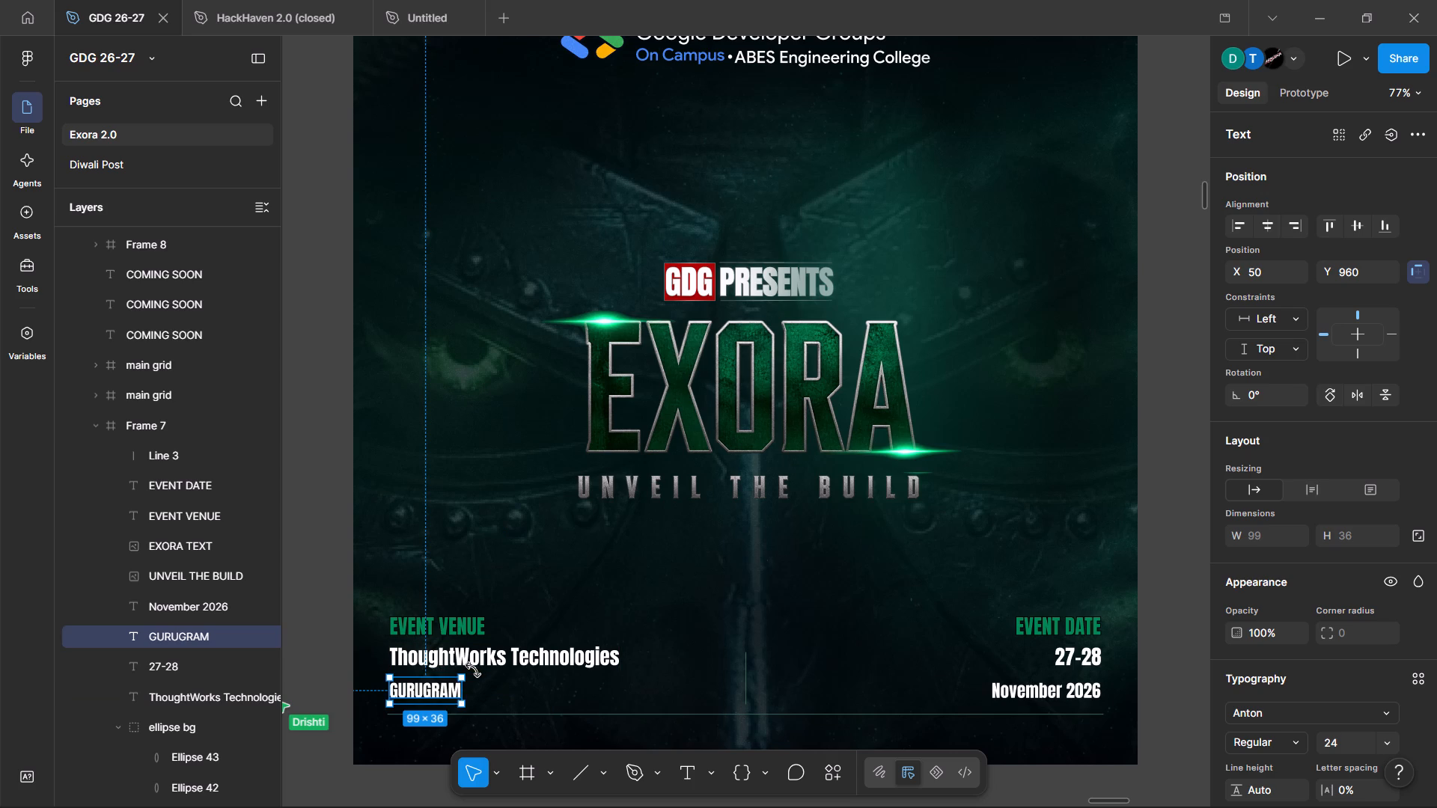
{"action": "key", "text": "Up"}
{"action": "key", "text": "Up"}
{"action": "key", "text": "Up"}
{"action": "key", "text": "Up"}
{"action": "key", "text": "Up"}
{"action": "key", "text": "Up"}
{"action": "key", "text": "Up"}
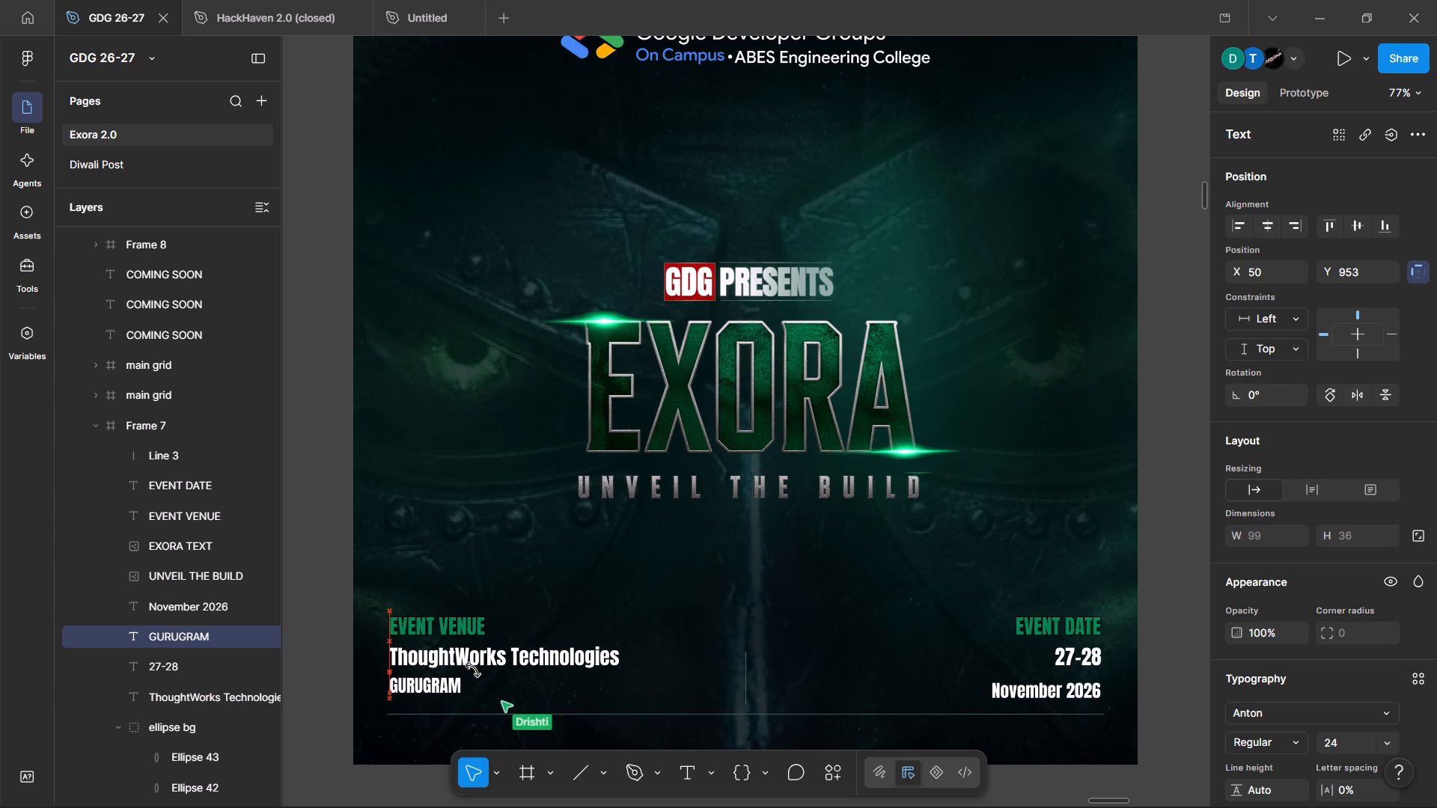
{"action": "key", "text": "Up"}
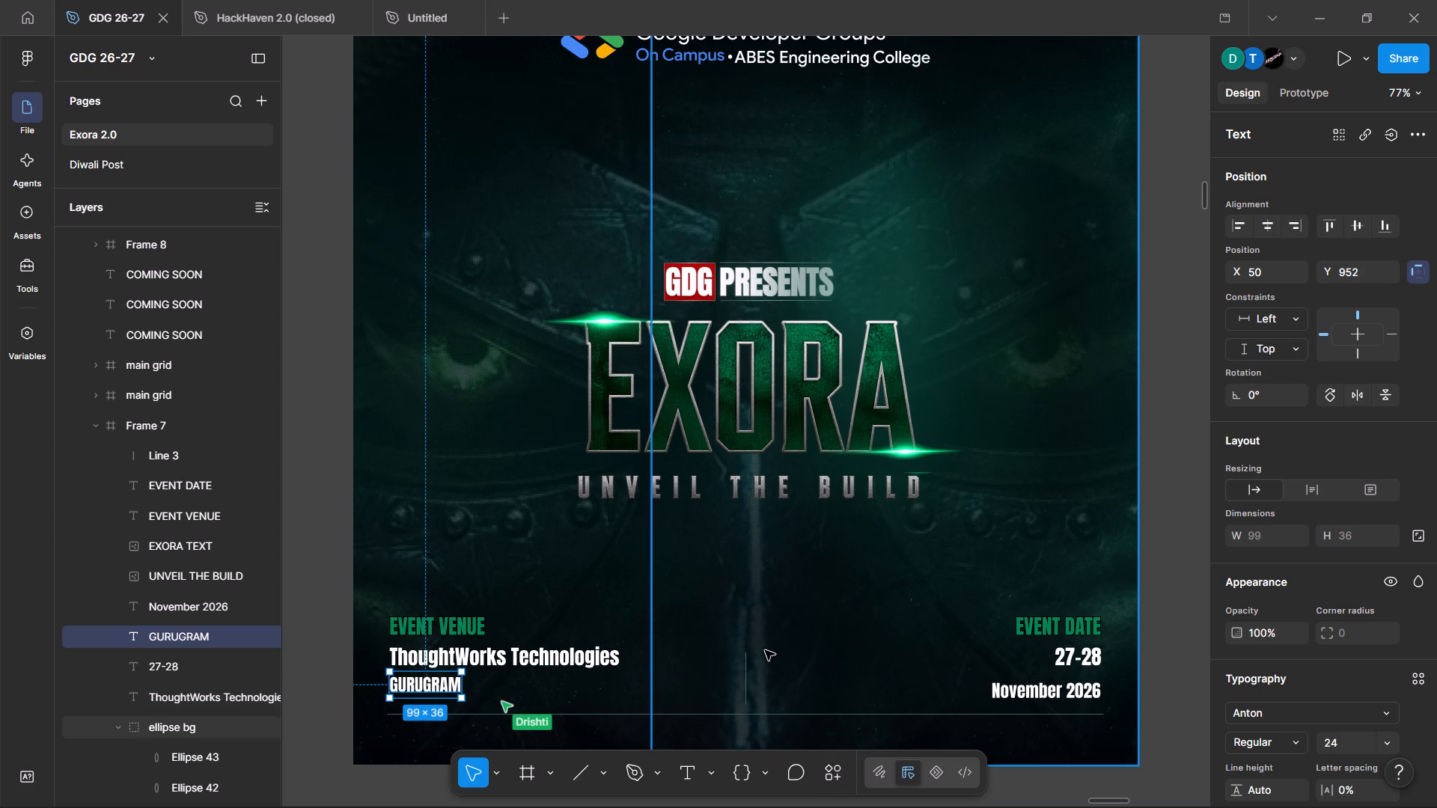
{"action": "left_click", "coordinate": [1143, 680]}
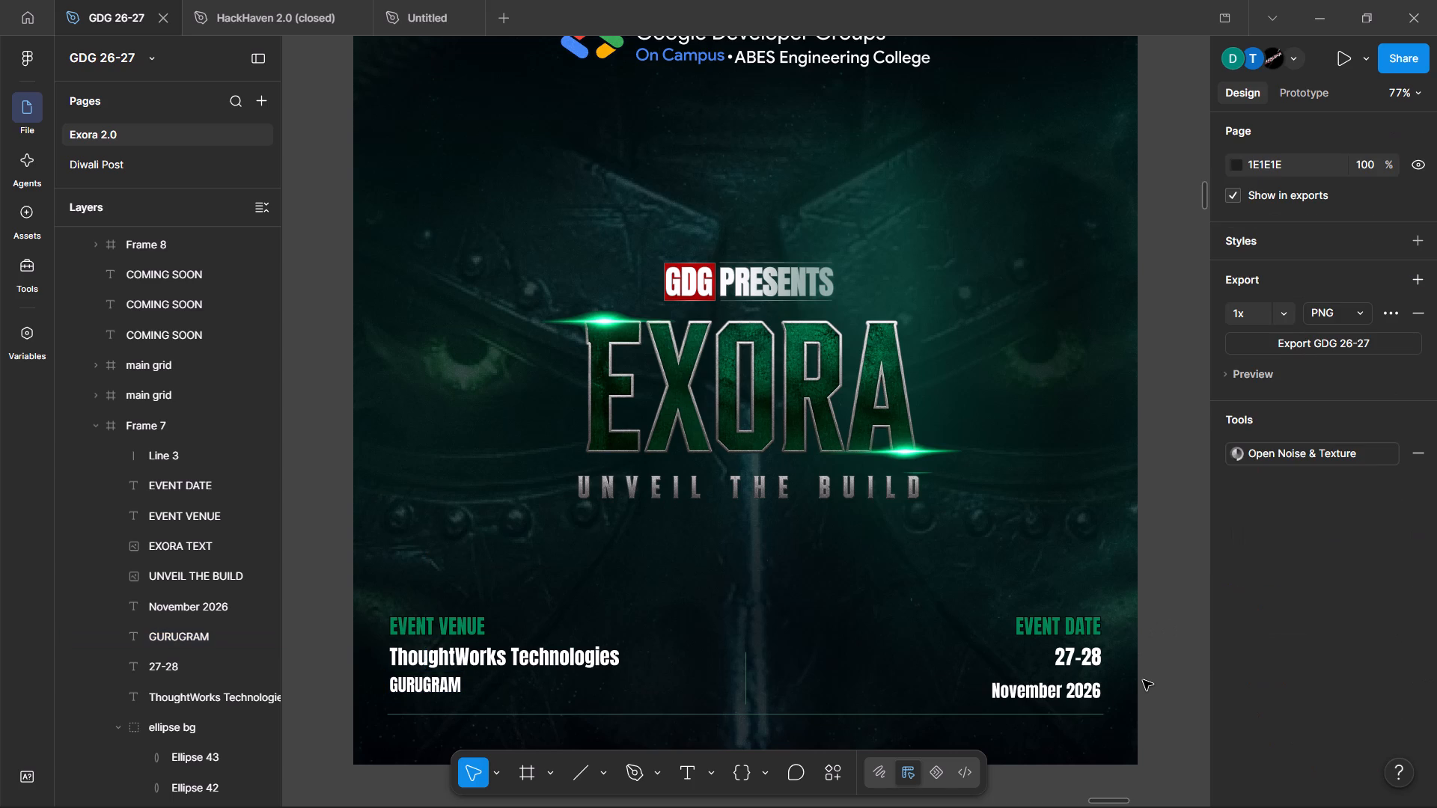
Nudge the GURUGRAM text slightly down to Y 956 to loosen its spacing below ThoughtWorks Technologies.
{"action": "left_click", "coordinate": [430, 690]}
{"action": "key", "text": "Down"}
{"action": "key", "text": "Down"}
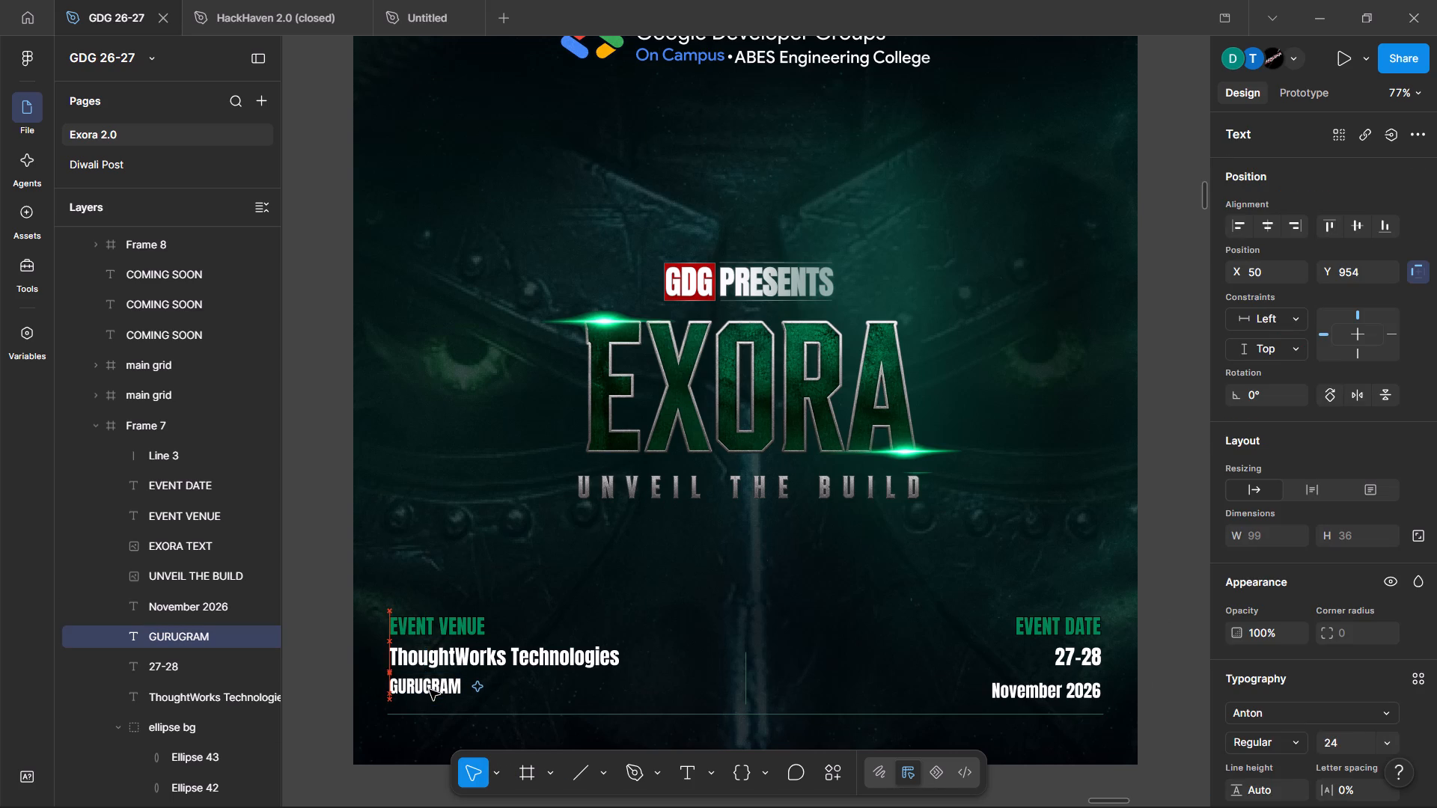
{"action": "key", "text": "Down"}
{"action": "key", "text": "Down"}
Nudge the ThoughtWorks Technologies text down to Y 914, widening its gap below the EVENT VENUE label.
{"action": "left_click", "coordinate": [477, 662]}
{"action": "key", "text": "Down"}
{"action": "key", "text": "Down"}
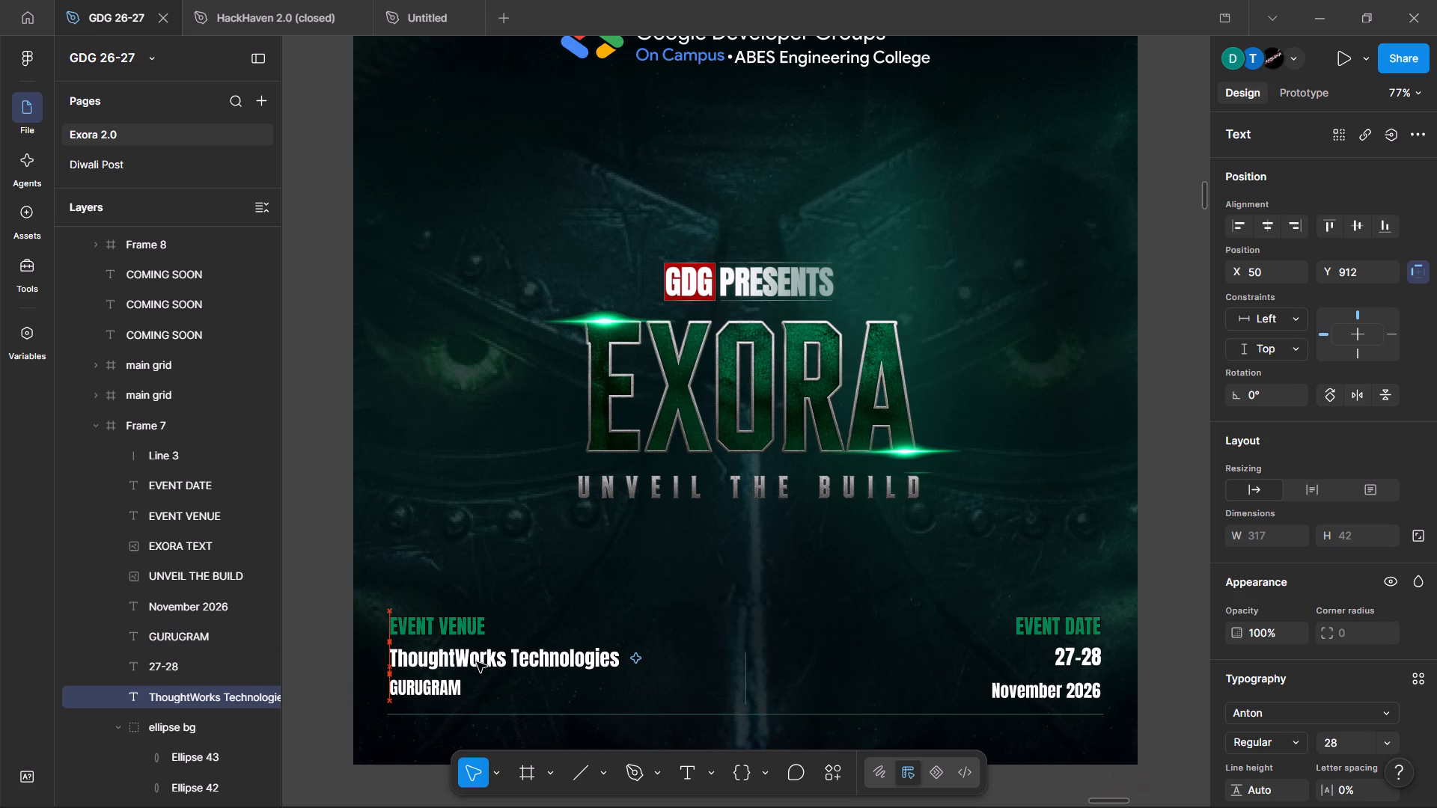
{"action": "key", "text": "Down"}
{"action": "key", "text": "Down"}
Nudge the GURUGRAM text down to Y 960 and check the spacing between the venue lines.
{"action": "left_click", "coordinate": [445, 684]}
{"action": "key", "text": "Down"}
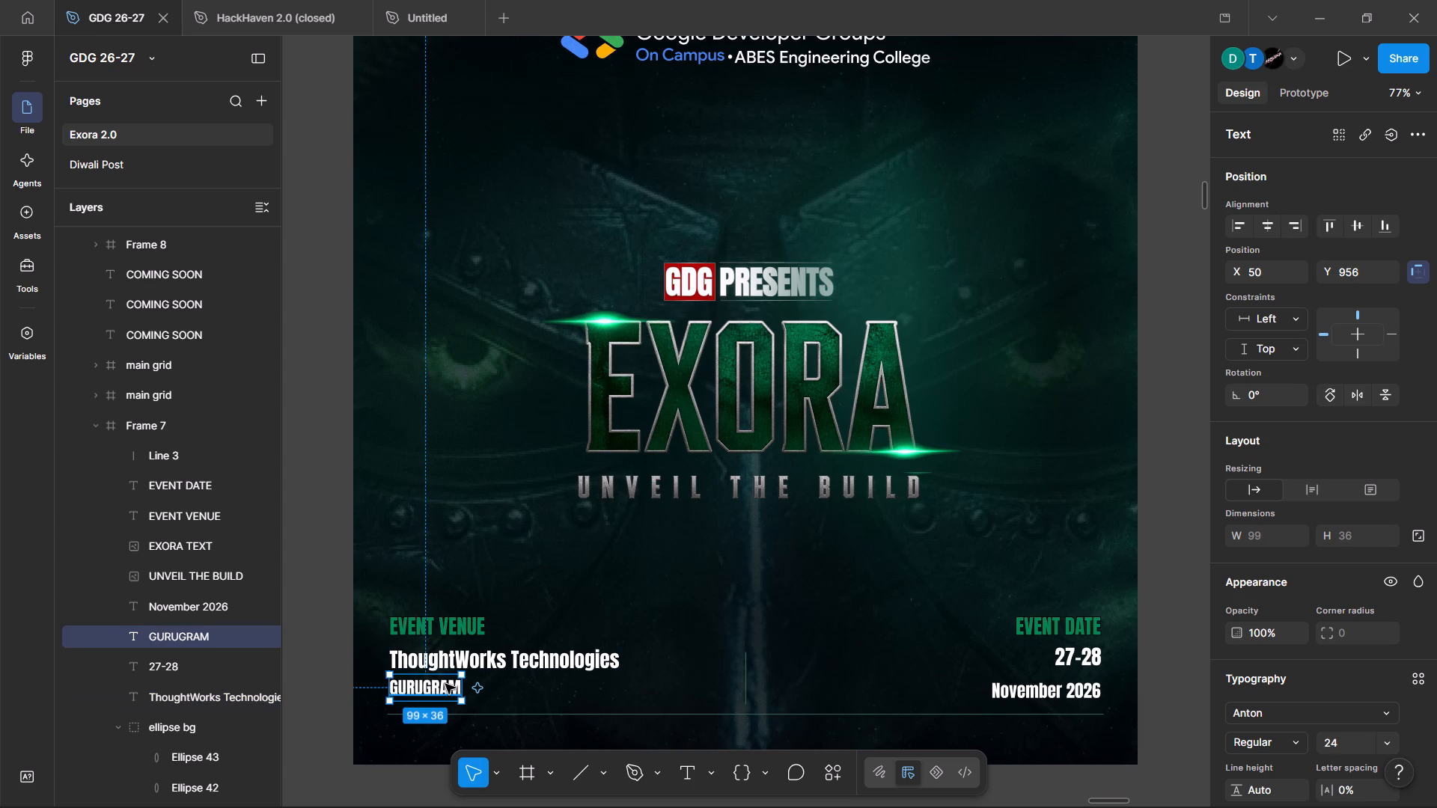
{"action": "key", "text": "Down"}
{"action": "key", "text": "Down"}
{"action": "key", "text": "Down"}
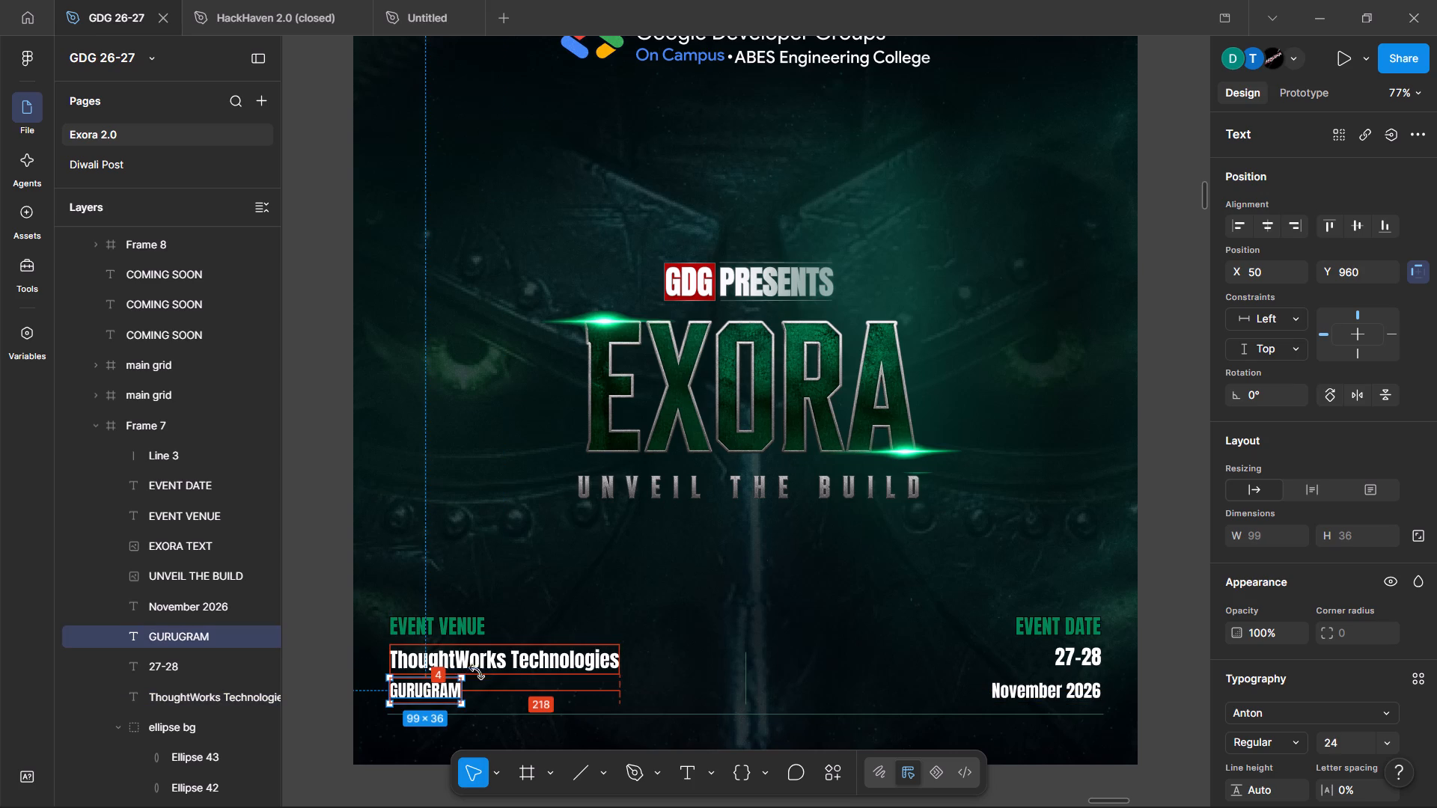
{"action": "left_click", "coordinate": [460, 653]}
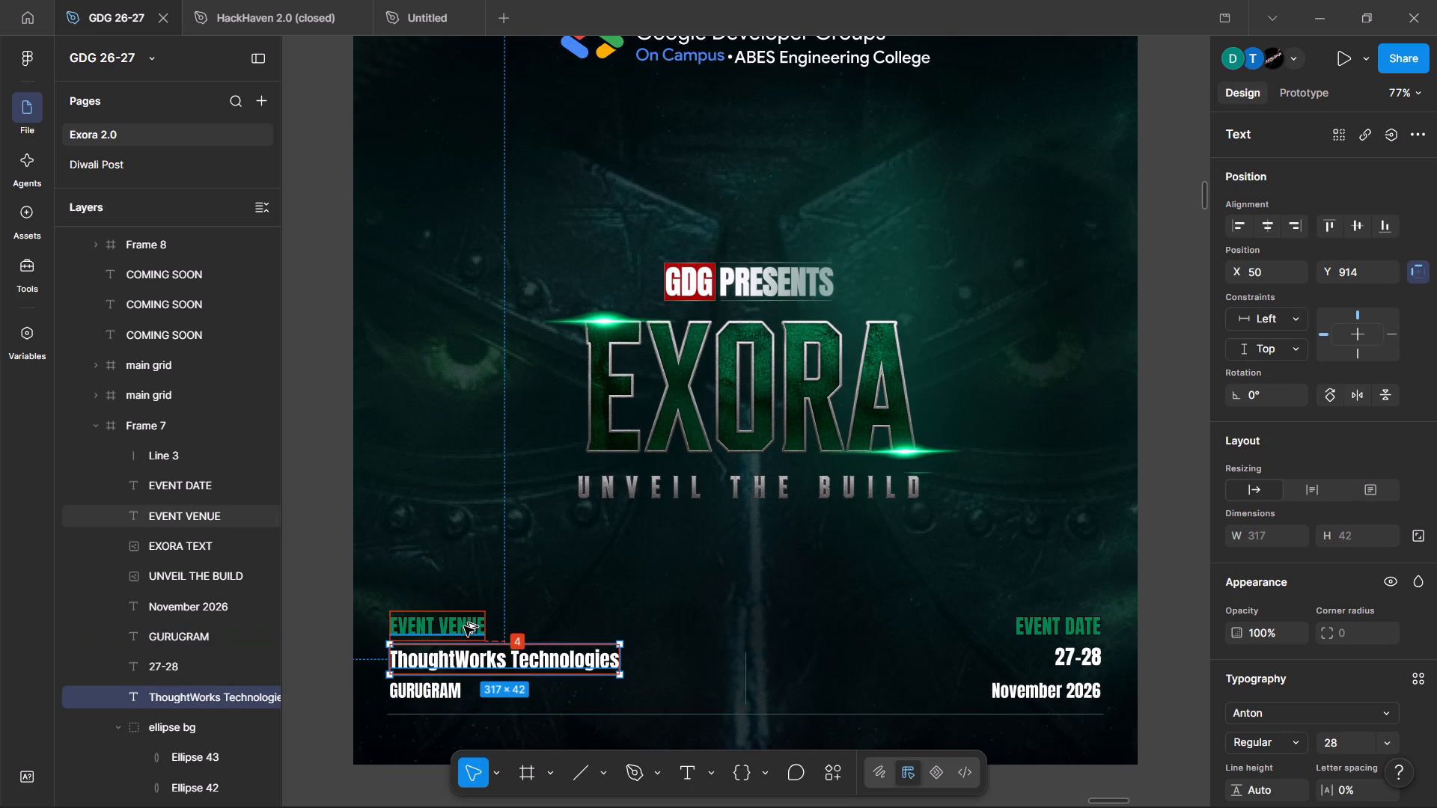
Nudge the 27-28 date text down to Y 914 and check its spacing against EVENT DATE and November 2026.
{"action": "left_click", "coordinate": [1054, 634]}
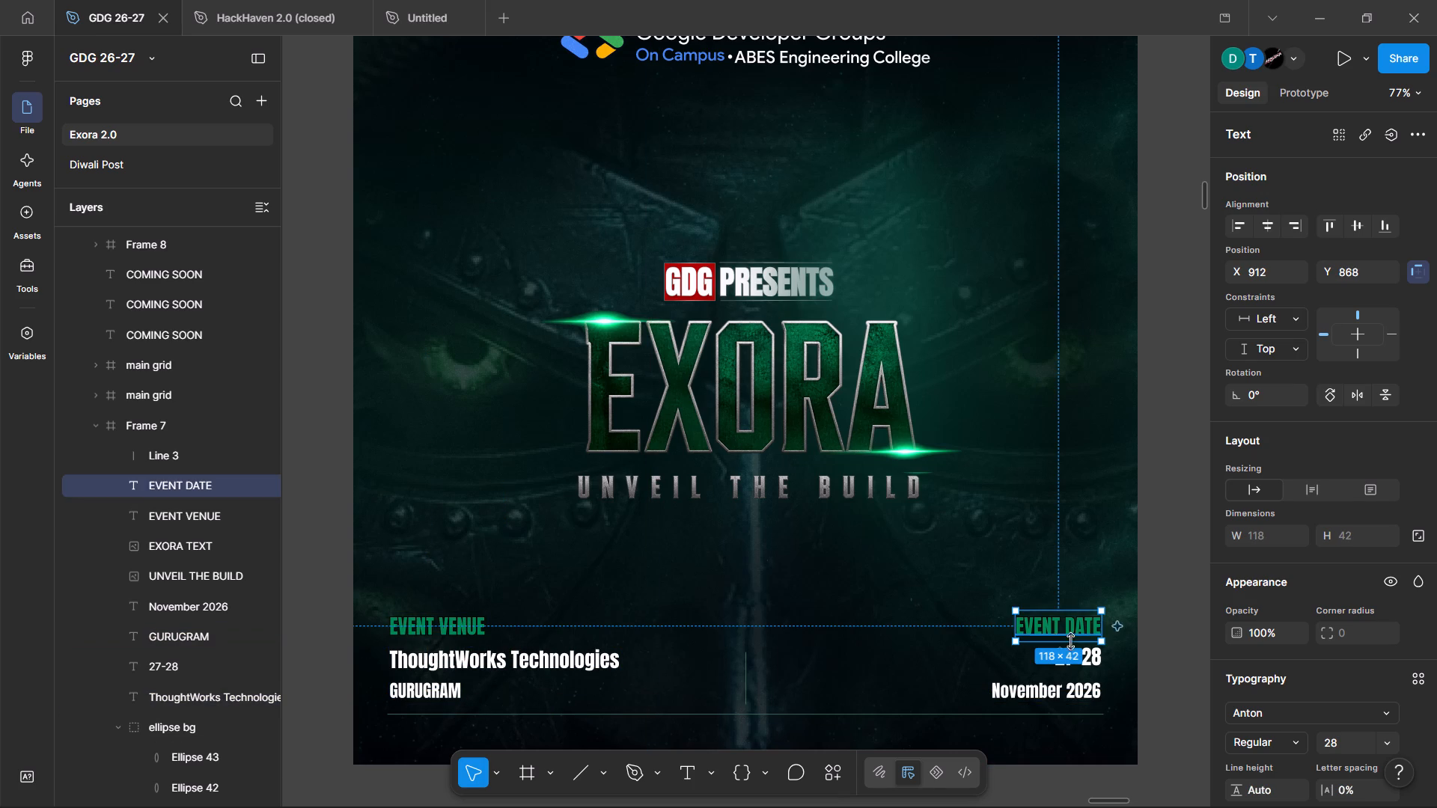
{"action": "left_click", "coordinate": [1087, 657]}
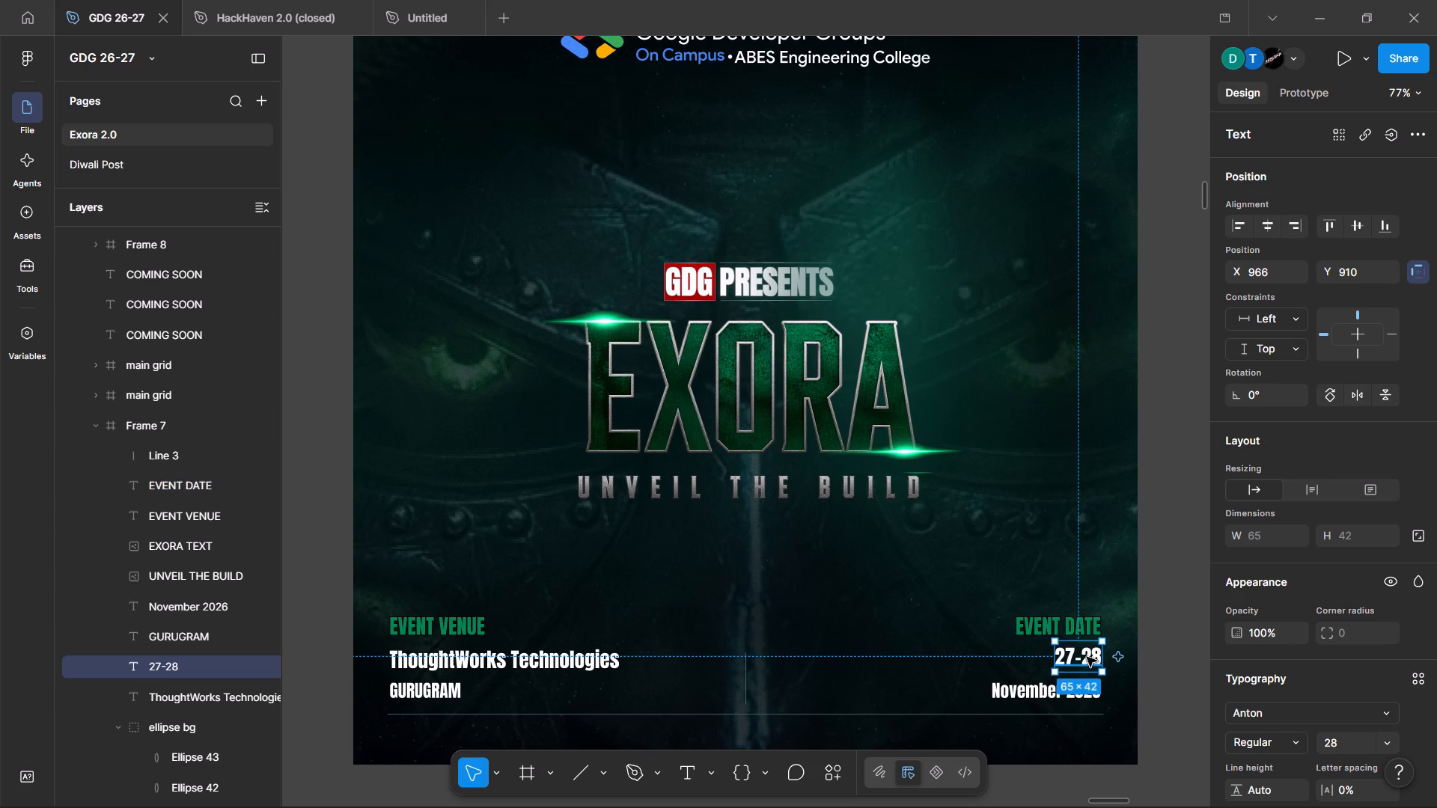
{"action": "key", "text": "Down"}
{"action": "key", "text": "Down"}
{"action": "key", "text": "Down"}
{"action": "key", "text": "Down"}
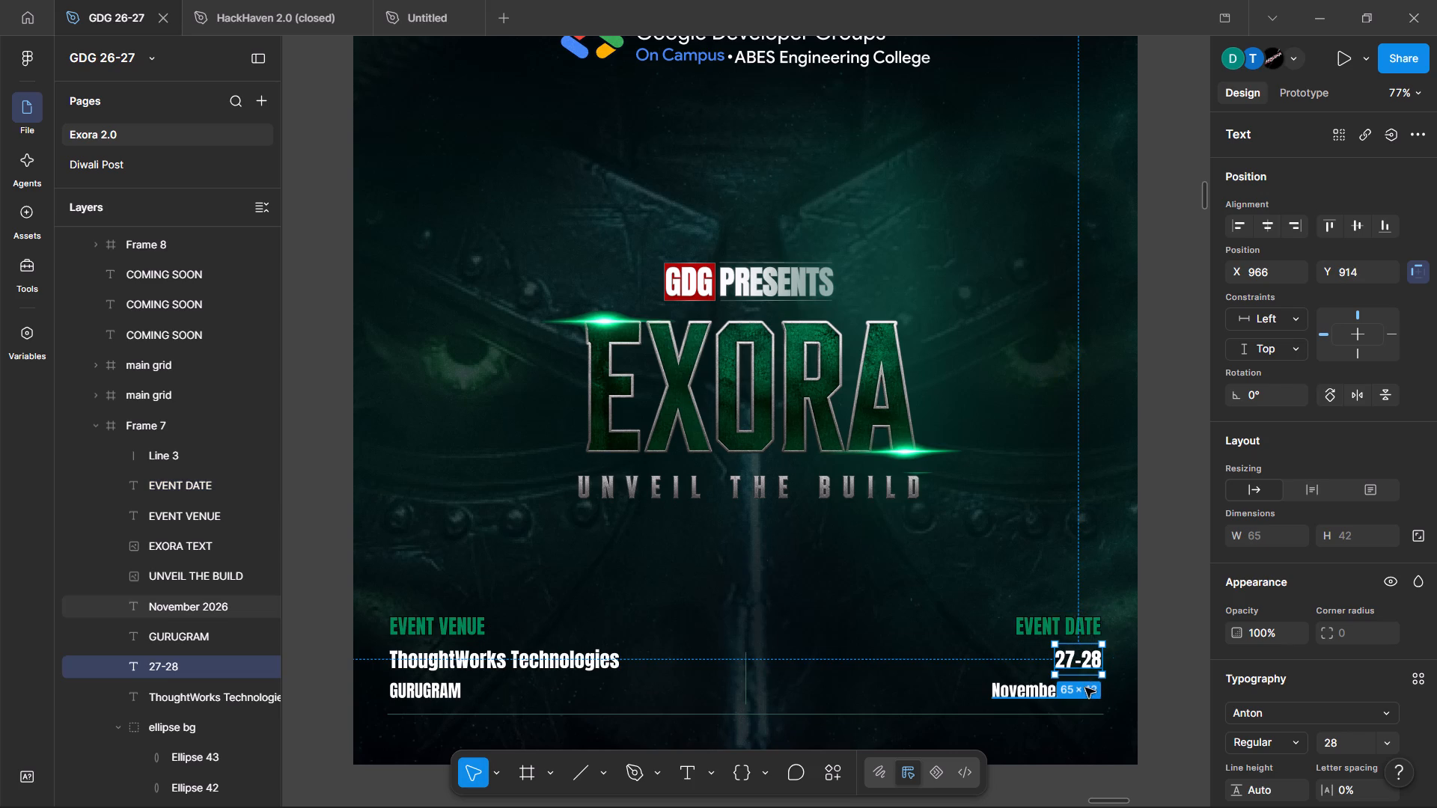
{"action": "left_click", "coordinate": [1019, 697]}
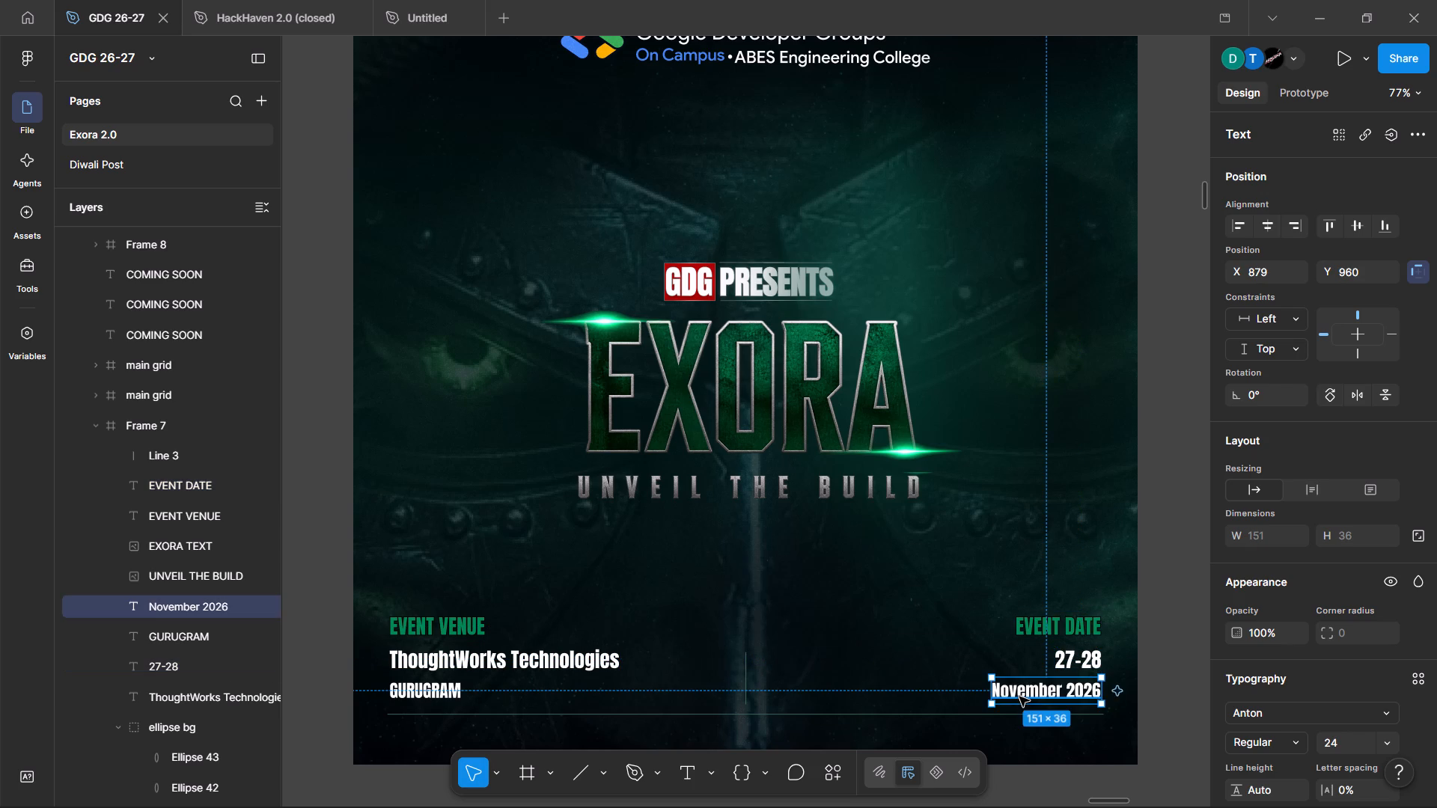
{"action": "left_click", "coordinate": [1076, 626]}
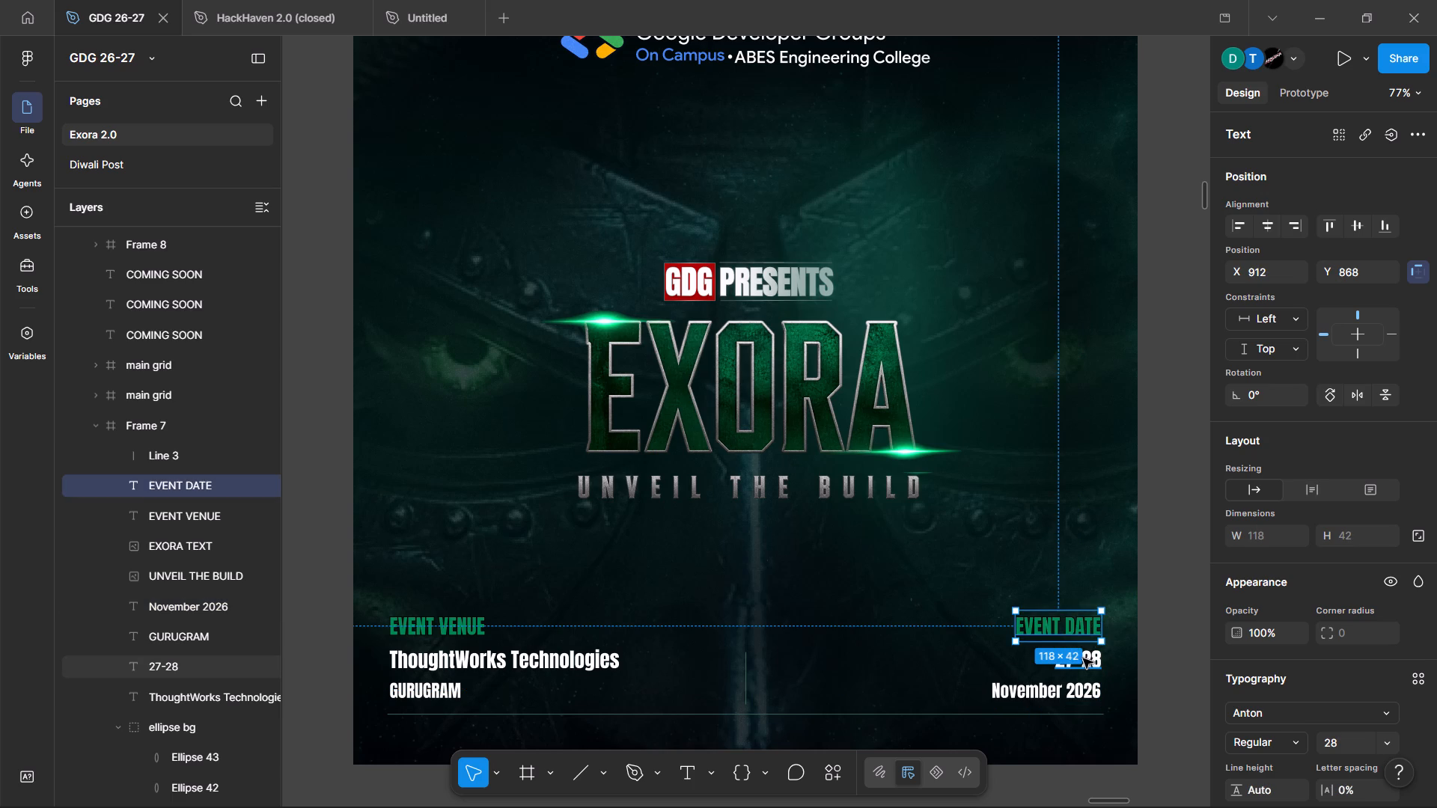
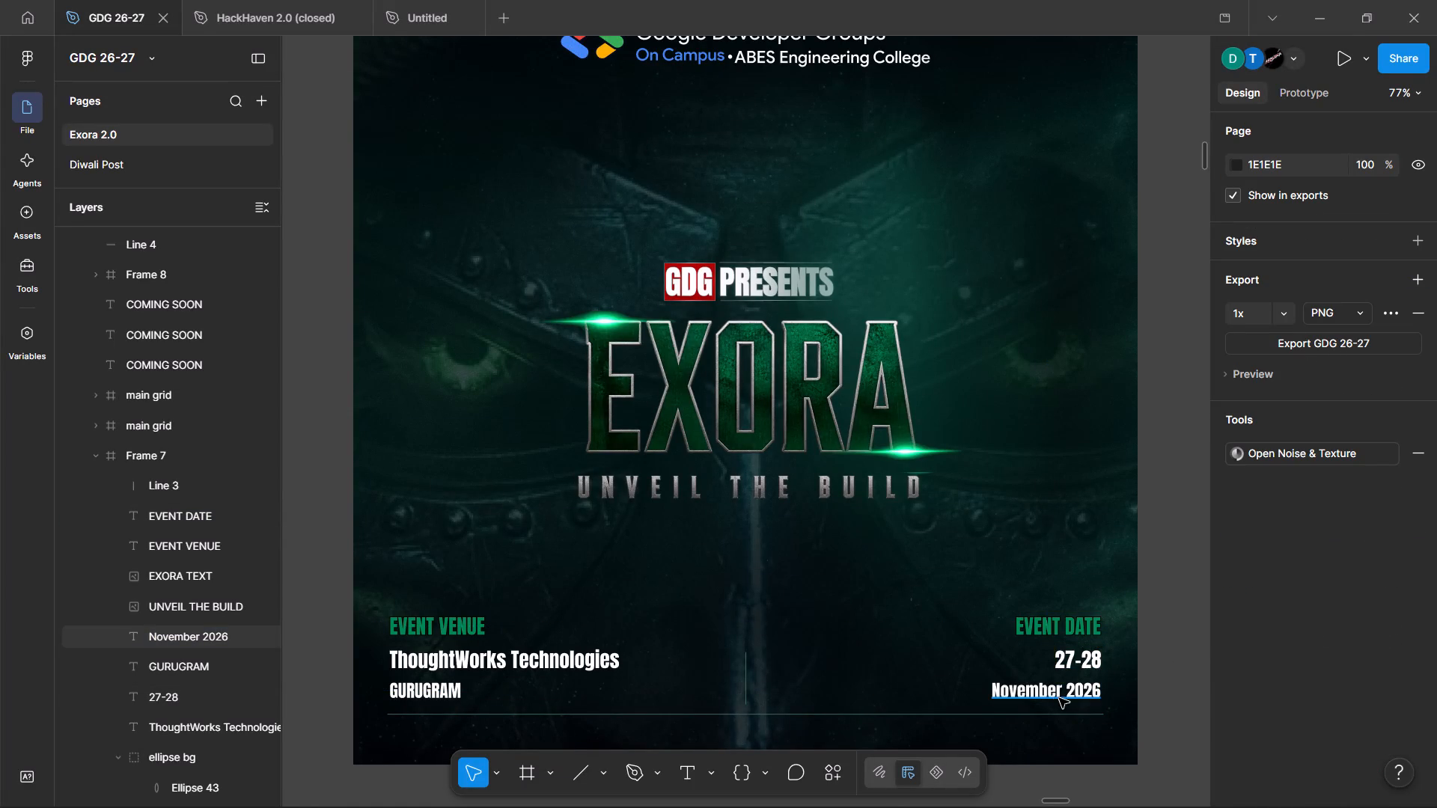
Start a screen capture of the whole Exora poster, Frame 7, with the frame deselected.
{"action": "scroll", "coordinate": [1059, 698], "scroll_direction": "down", "scroll_amount": 2, "text": "ctrl"}
{"action": "scroll", "coordinate": [1150, 589], "scroll_direction": "down", "scroll_amount": 1}
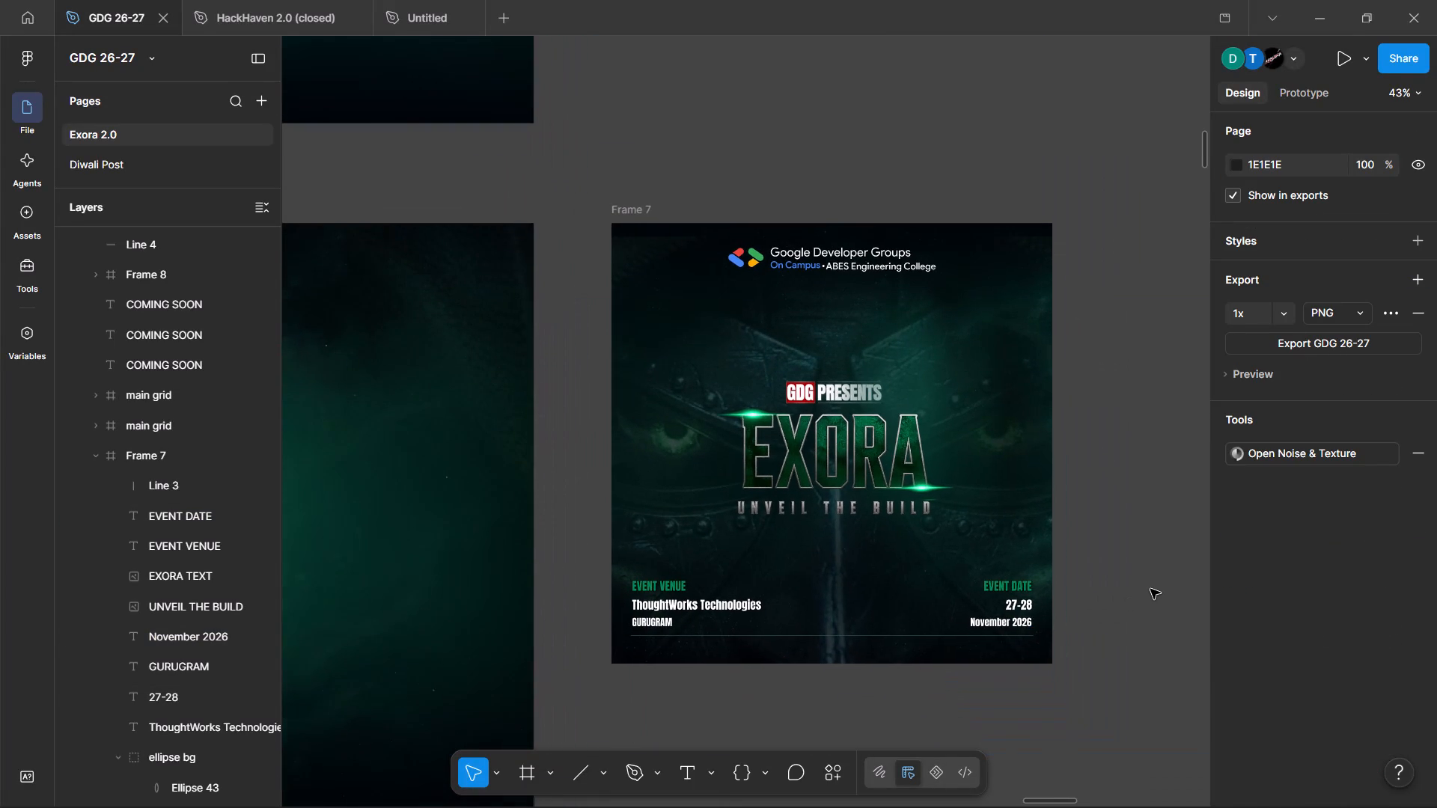
{"action": "left_click", "coordinate": [627, 209]}
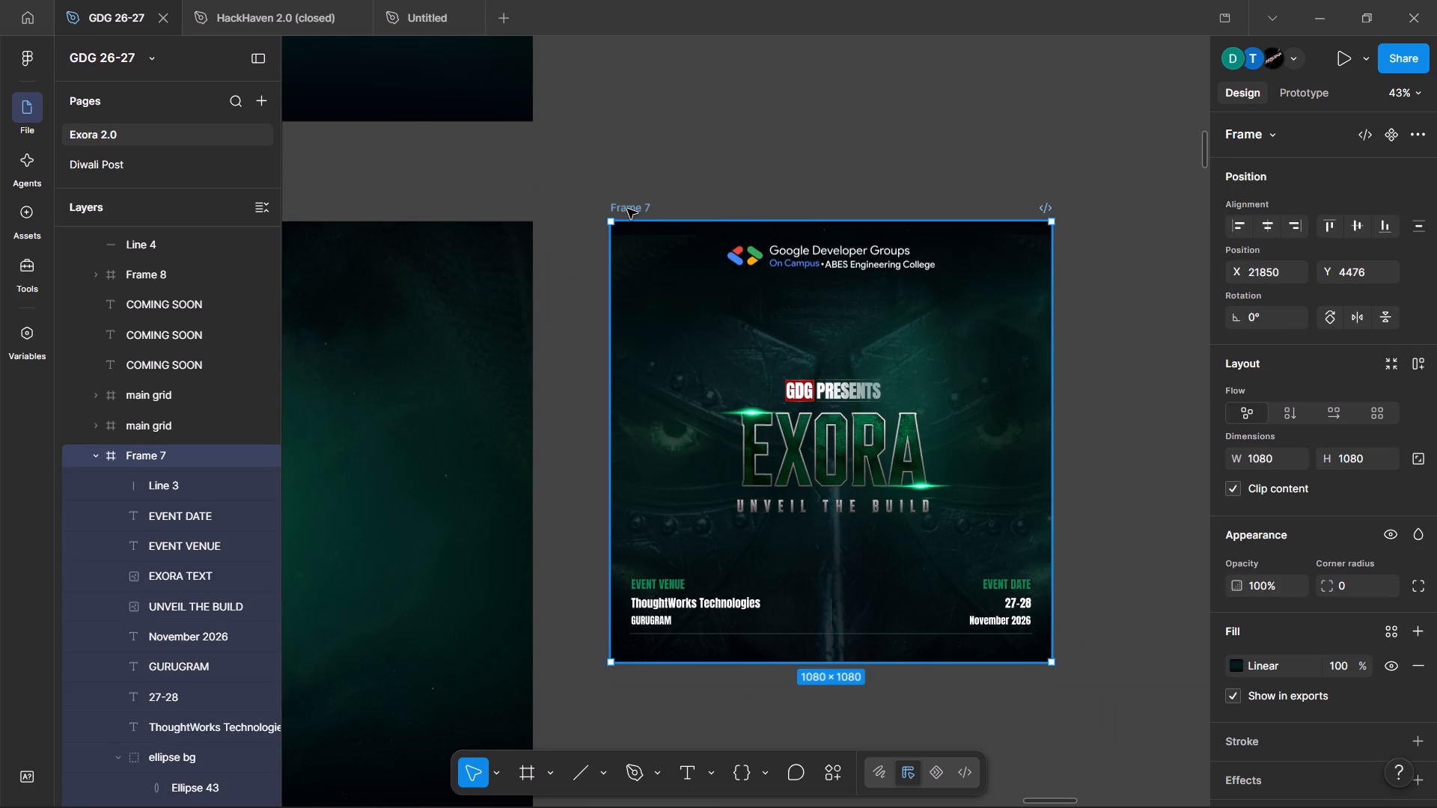
{"action": "left_click", "coordinate": [774, 159]}
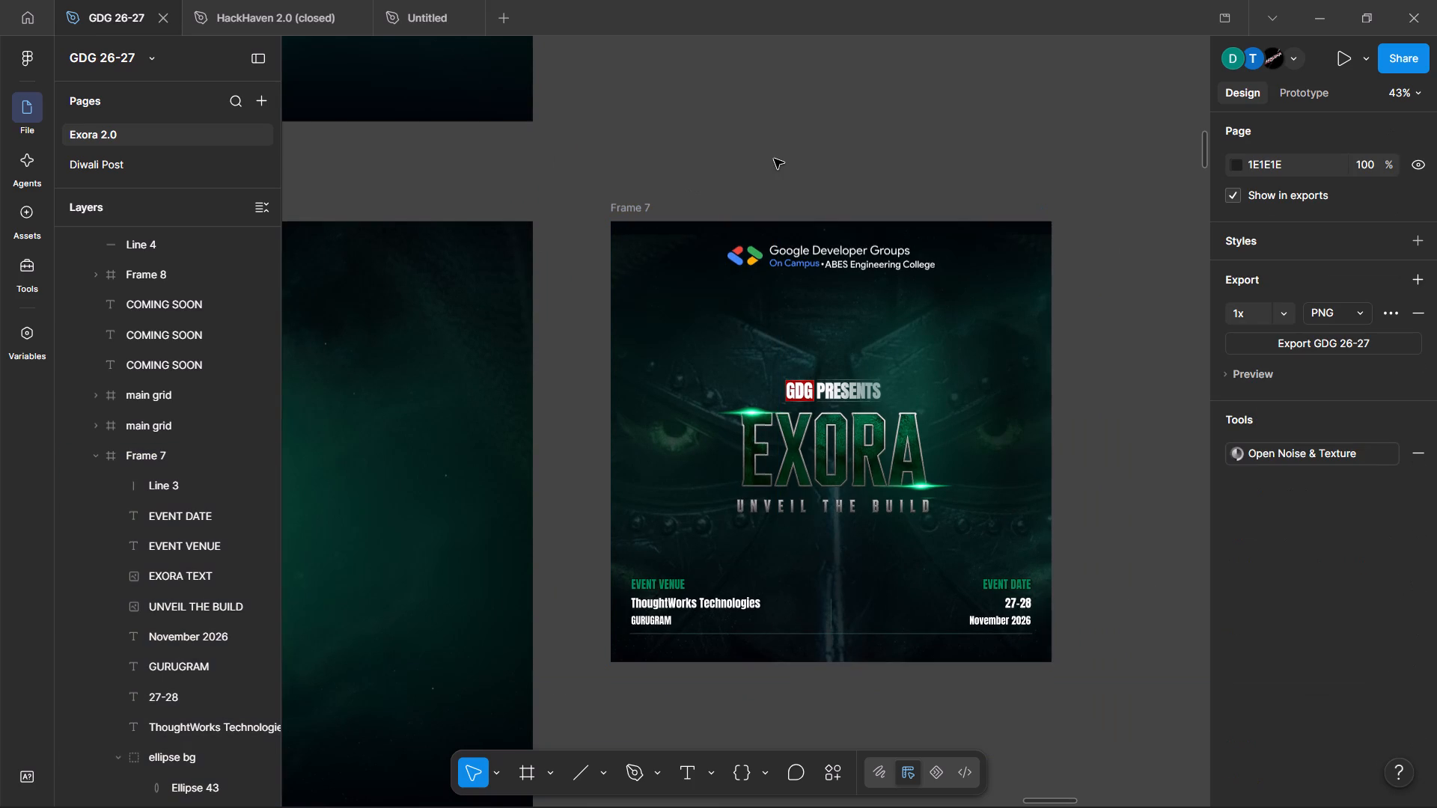
{"action": "key", "text": "Print"}
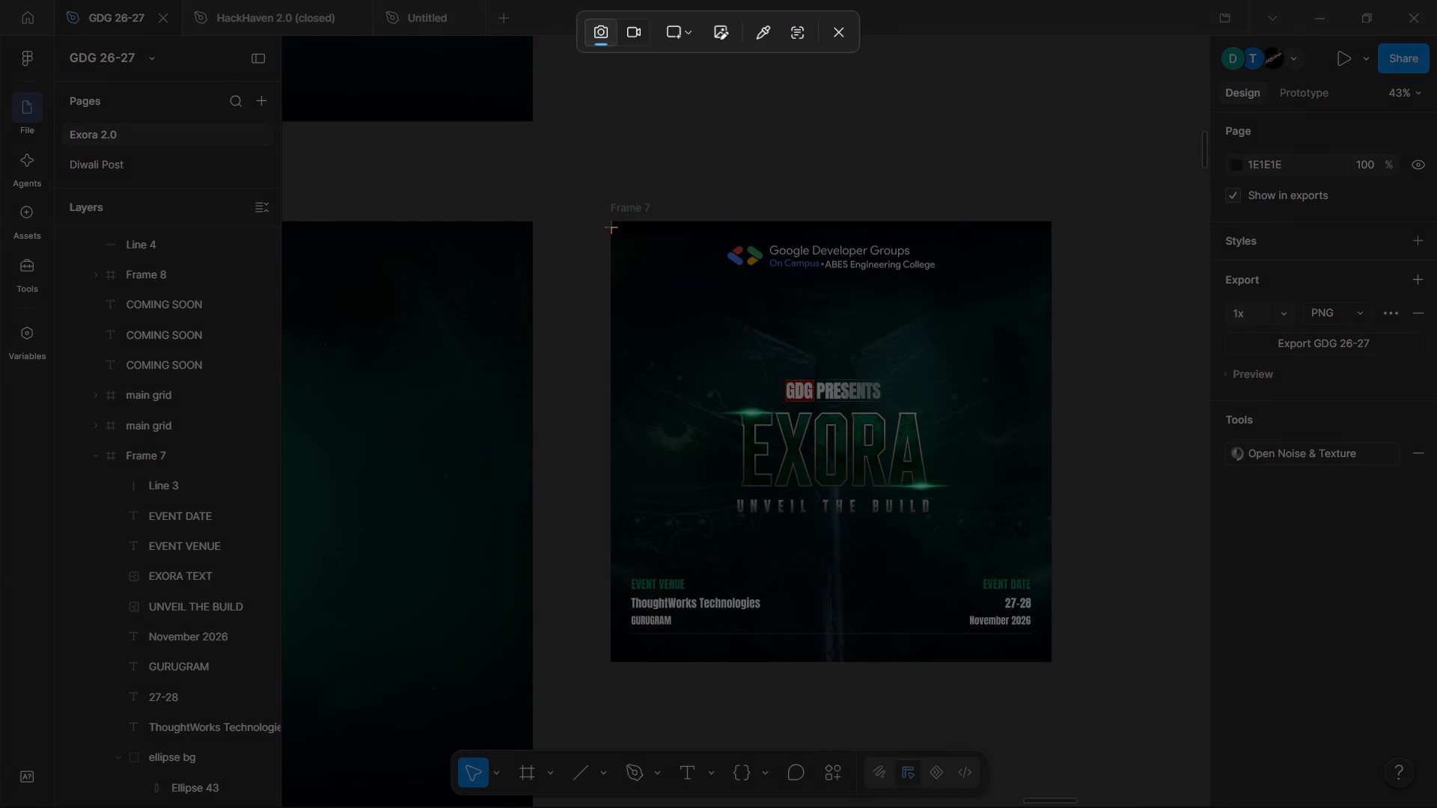
Capture a screenshot of the whole EXORA poster in Frame 7, from edge to edge.
{"action": "left_click_drag", "start_coordinate": [611, 221], "coordinate": [1048, 661]}
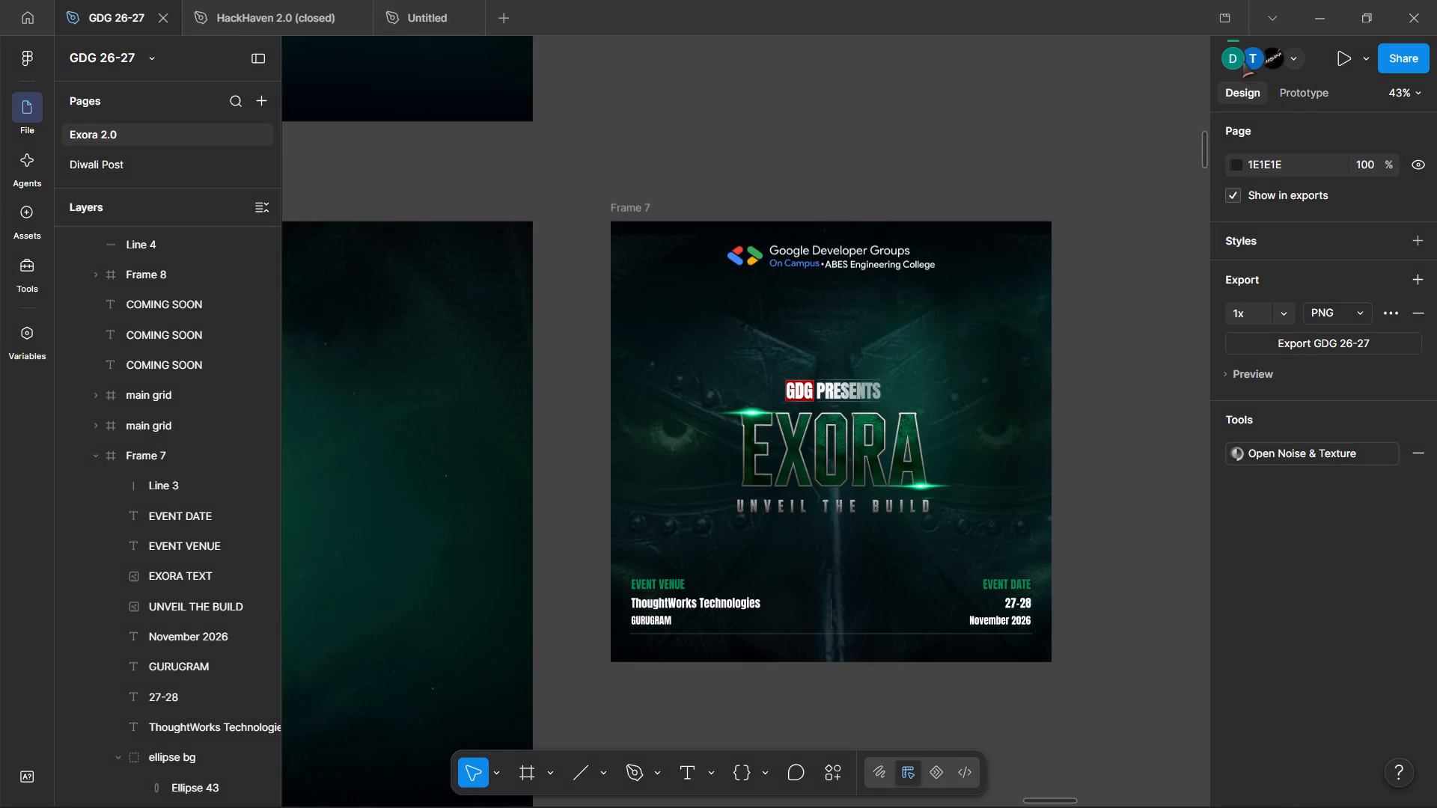
Follow the collaborator's view briefly, stop following, and return to the Exora 2.0 page.
{"action": "left_click", "coordinate": [1248, 58]}
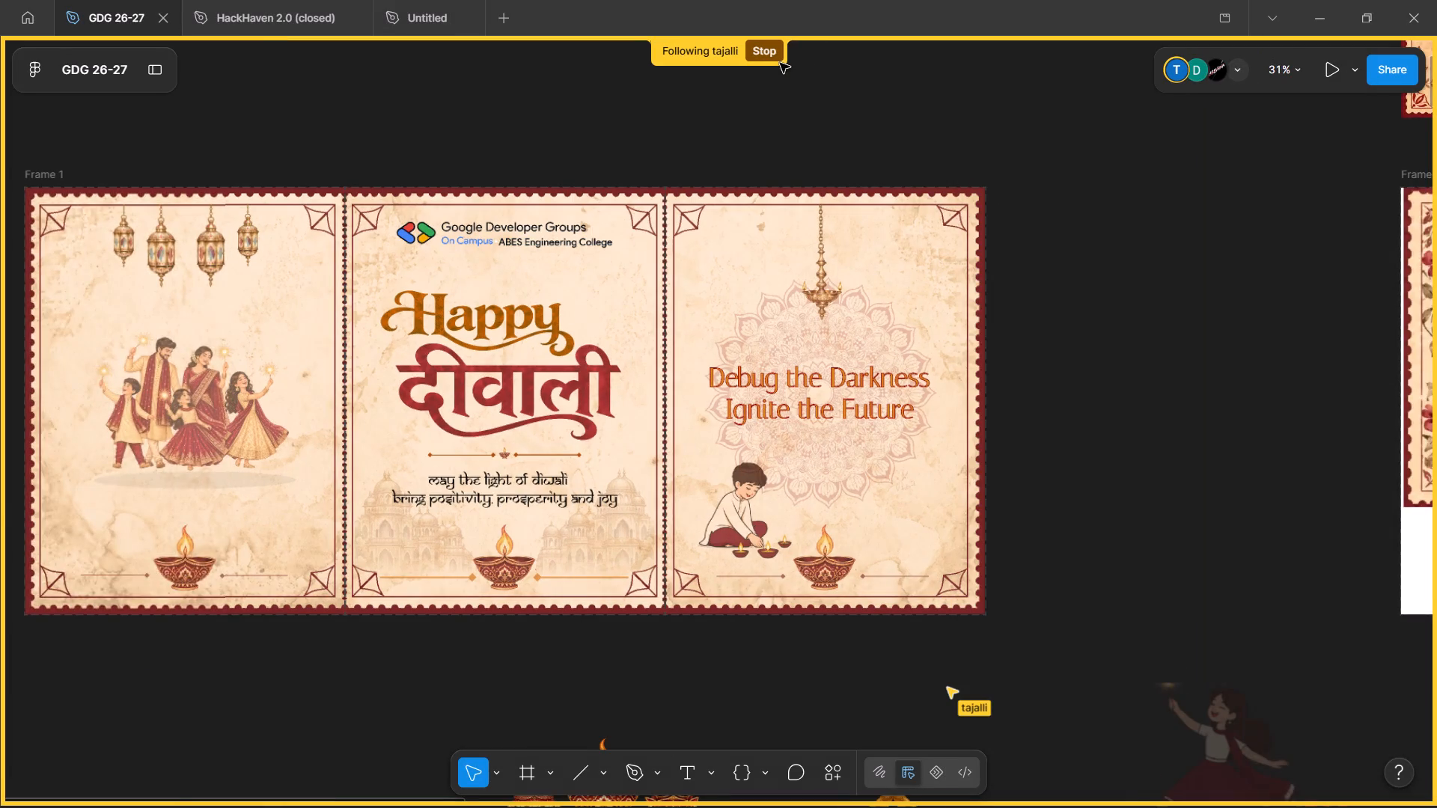
{"action": "left_click", "coordinate": [769, 52]}
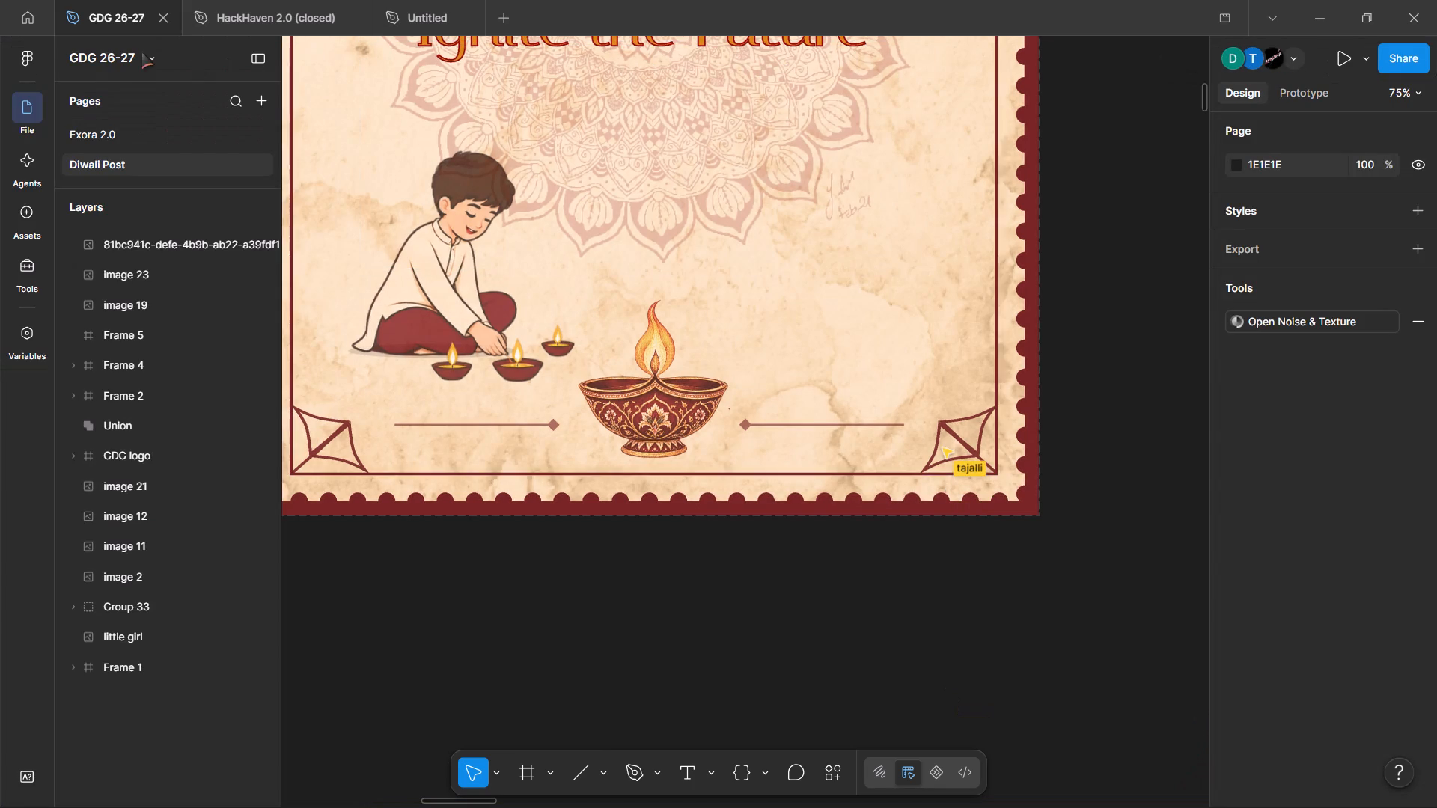
{"action": "left_click", "coordinate": [132, 128]}
Switch to the Integrate Date Location Design chat in Google Chrome.
{"action": "key", "text": "alt+Tab"}
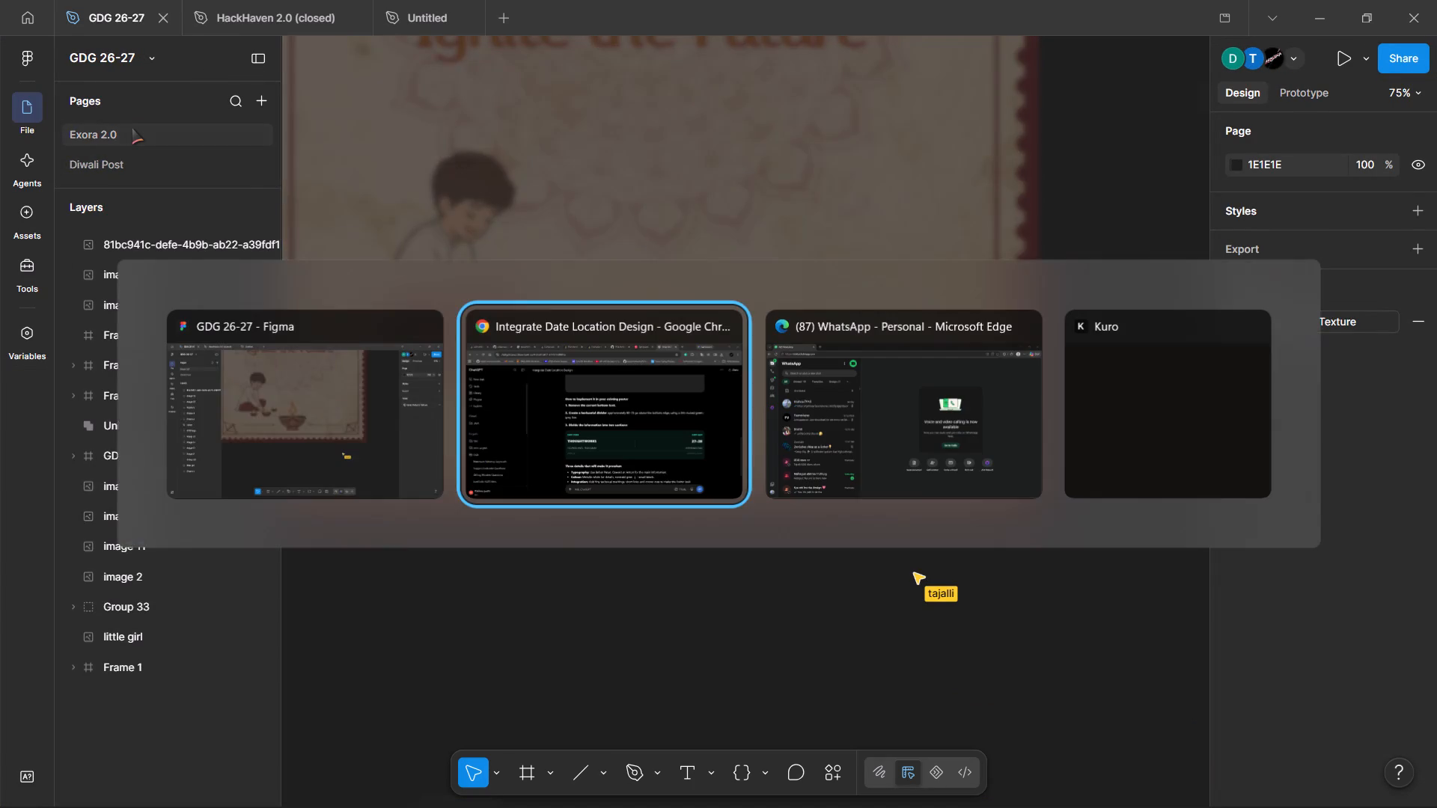
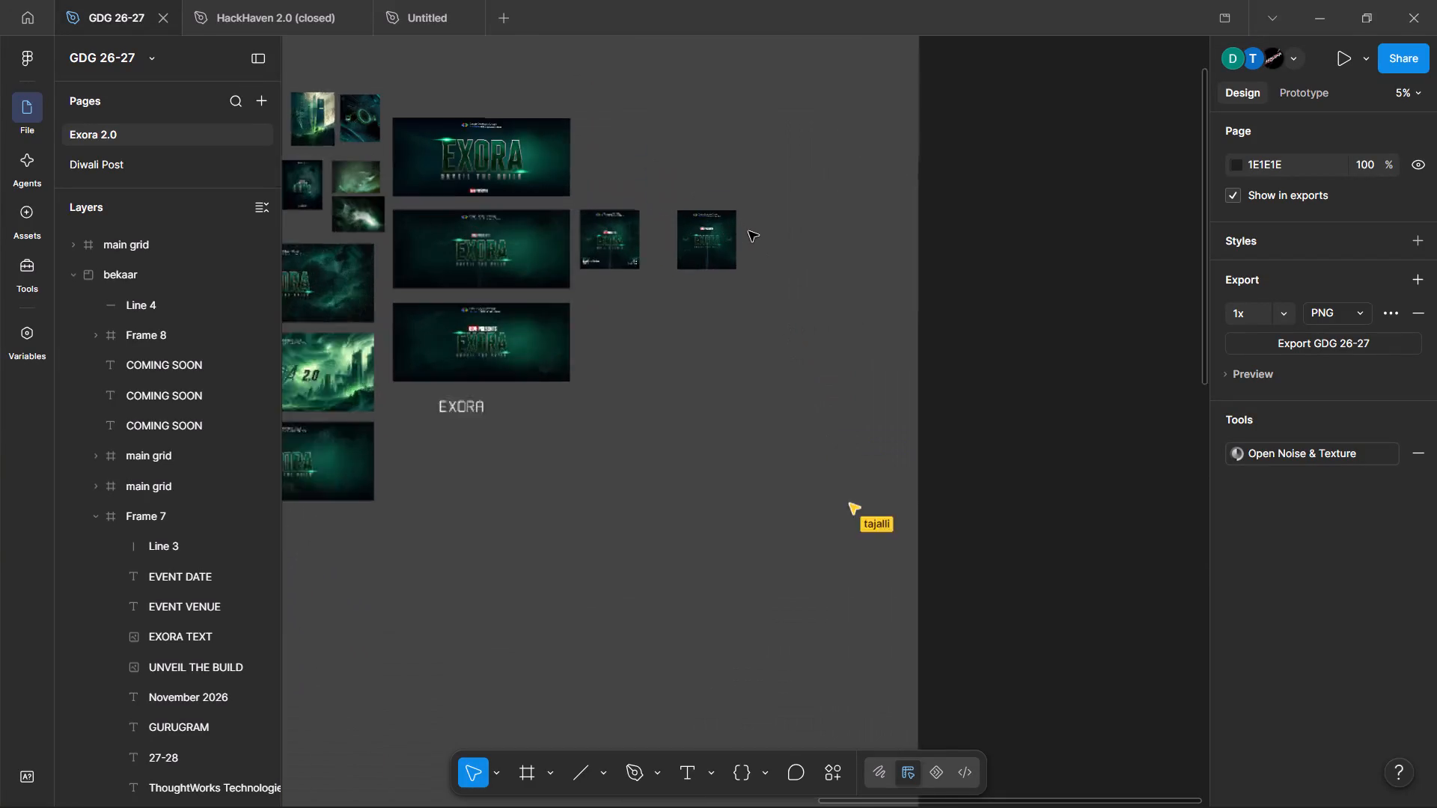
Delete Frame 8, the EXORA poster copy without venue and date text beside Frame 7.
{"action": "scroll", "coordinate": [748, 231], "scroll_direction": "up", "scroll_amount": 2, "text": "ctrl"}
{"action": "scroll", "coordinate": [775, 229], "scroll_direction": "right", "scroll_amount": 1}
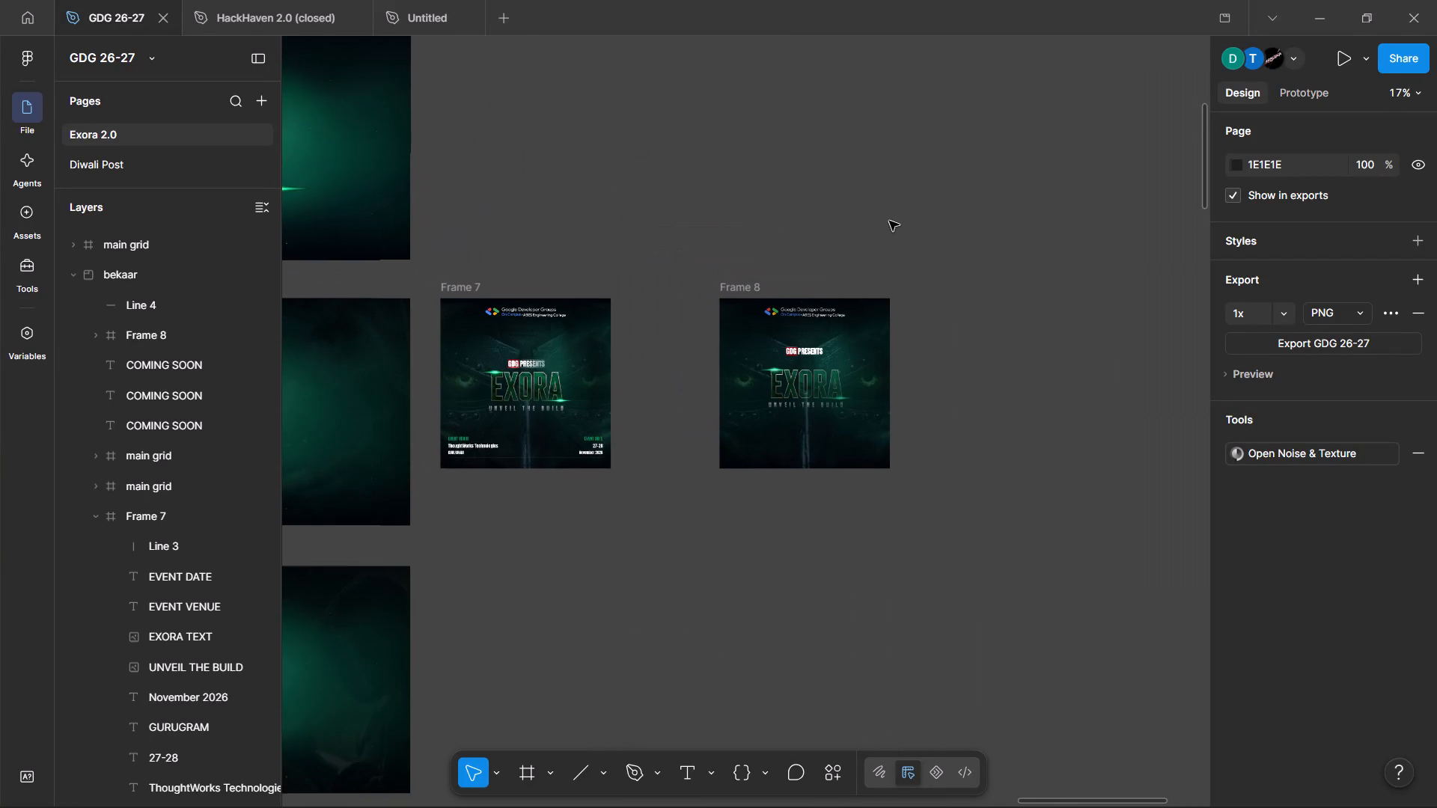
{"action": "scroll", "coordinate": [897, 224], "scroll_direction": "up", "scroll_amount": 2, "text": "ctrl"}
{"action": "scroll", "coordinate": [897, 224], "scroll_direction": "right", "scroll_amount": 3}
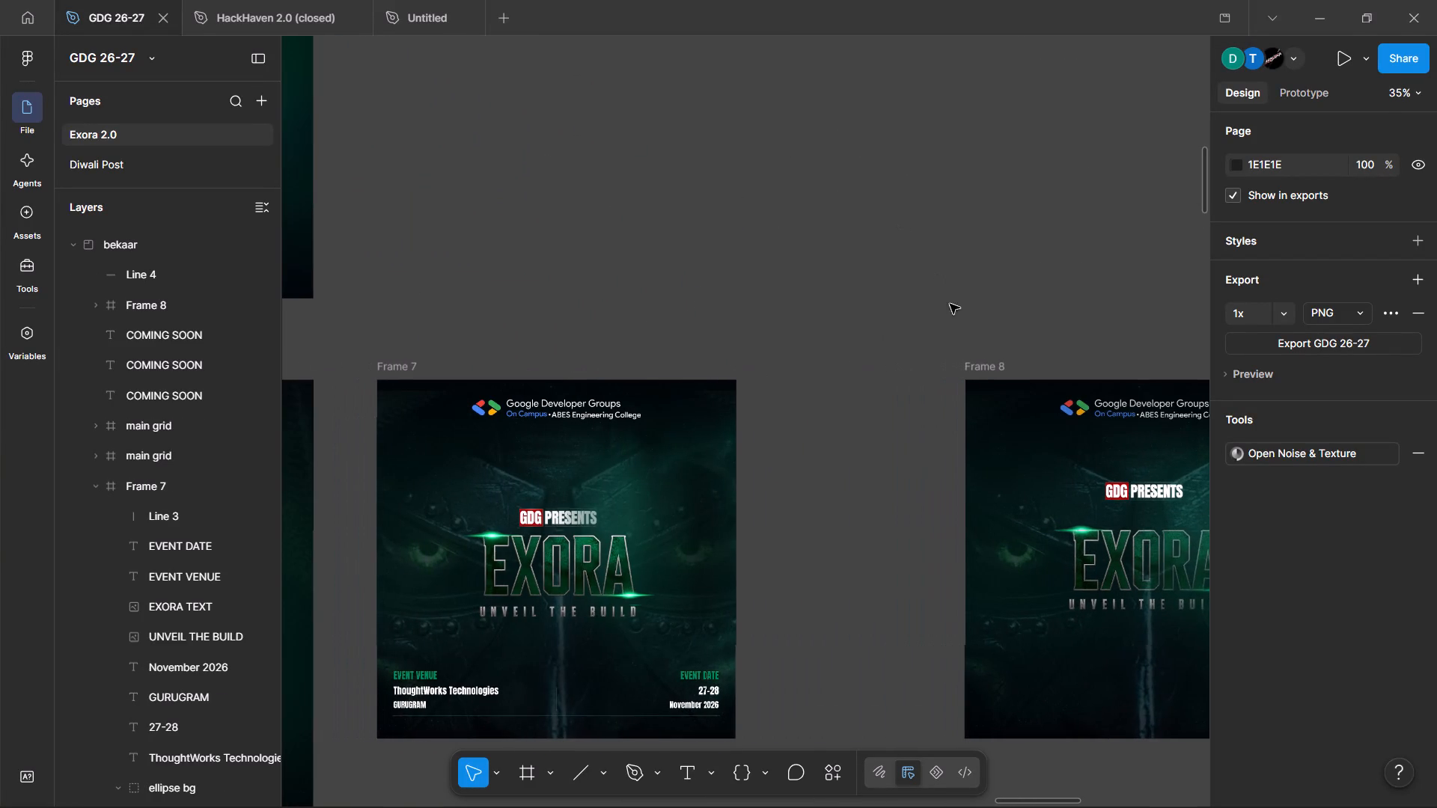
{"action": "left_click", "coordinate": [983, 373]}
{"action": "key", "text": "BackSpace"}
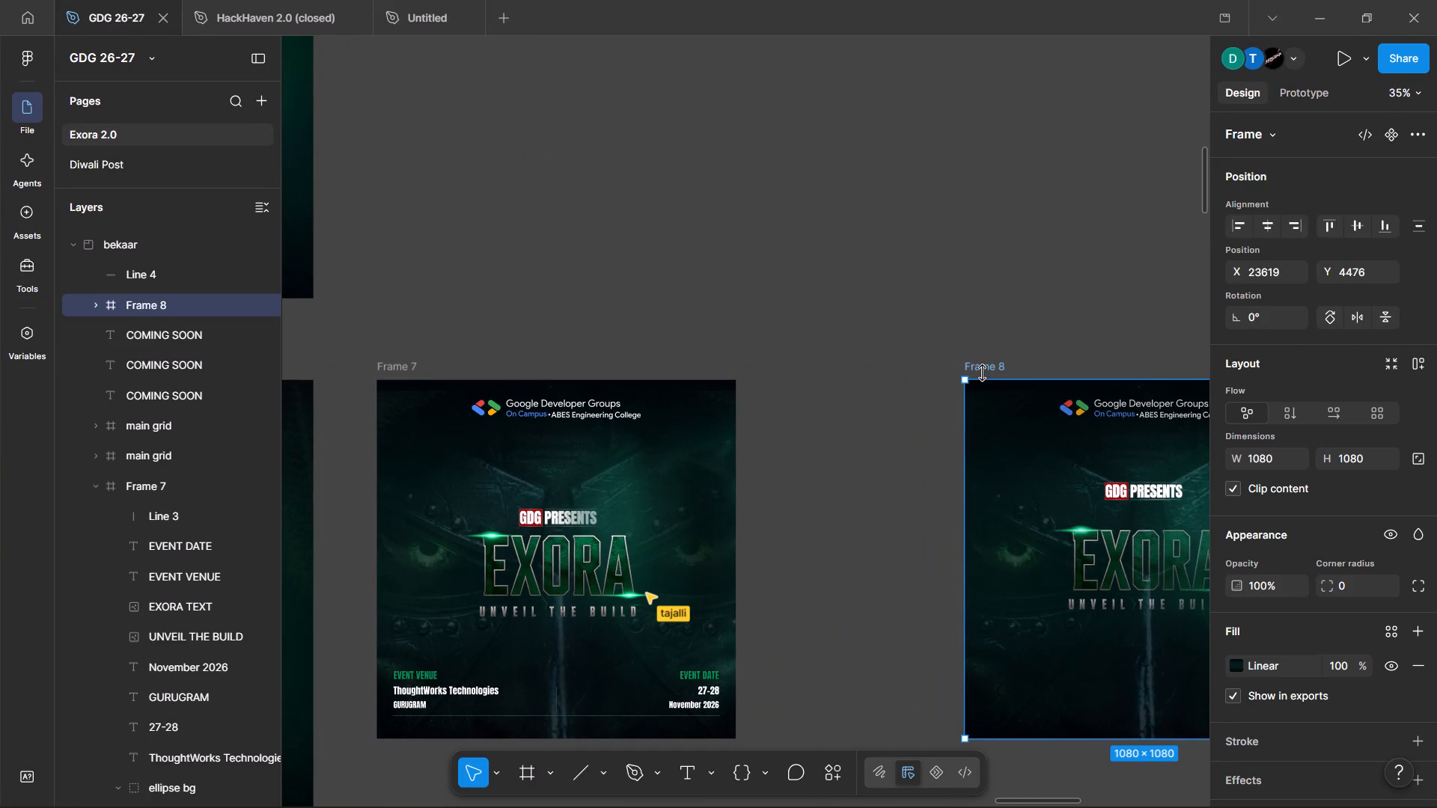
Delete the short vertical divider line between the venue and date text at the bottom of Frame 7.
{"action": "scroll", "coordinate": [903, 420], "scroll_direction": "down", "scroll_amount": 1}
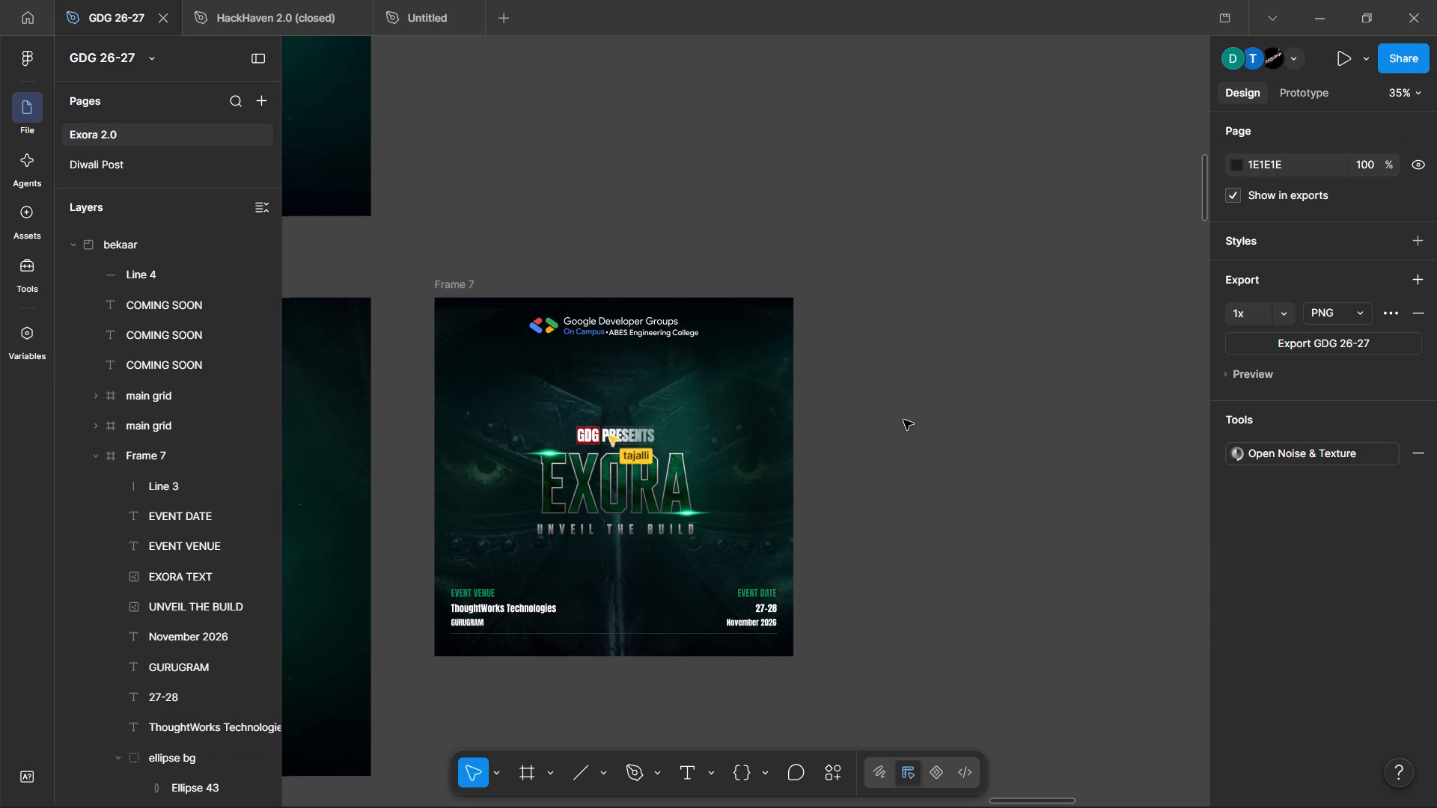
{"action": "scroll", "coordinate": [903, 420], "scroll_direction": "down", "scroll_amount": 1}
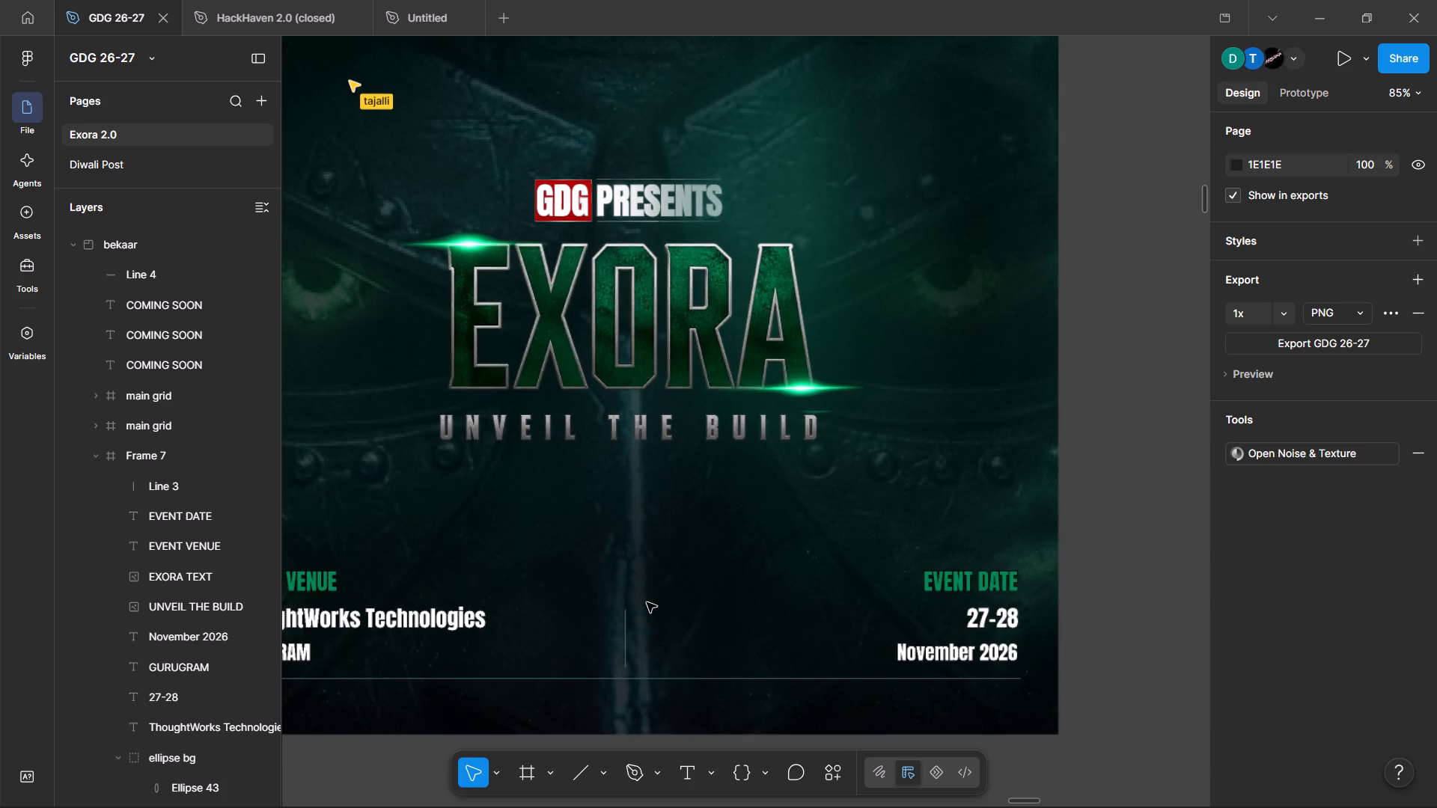
{"action": "left_click", "coordinate": [625, 645]}
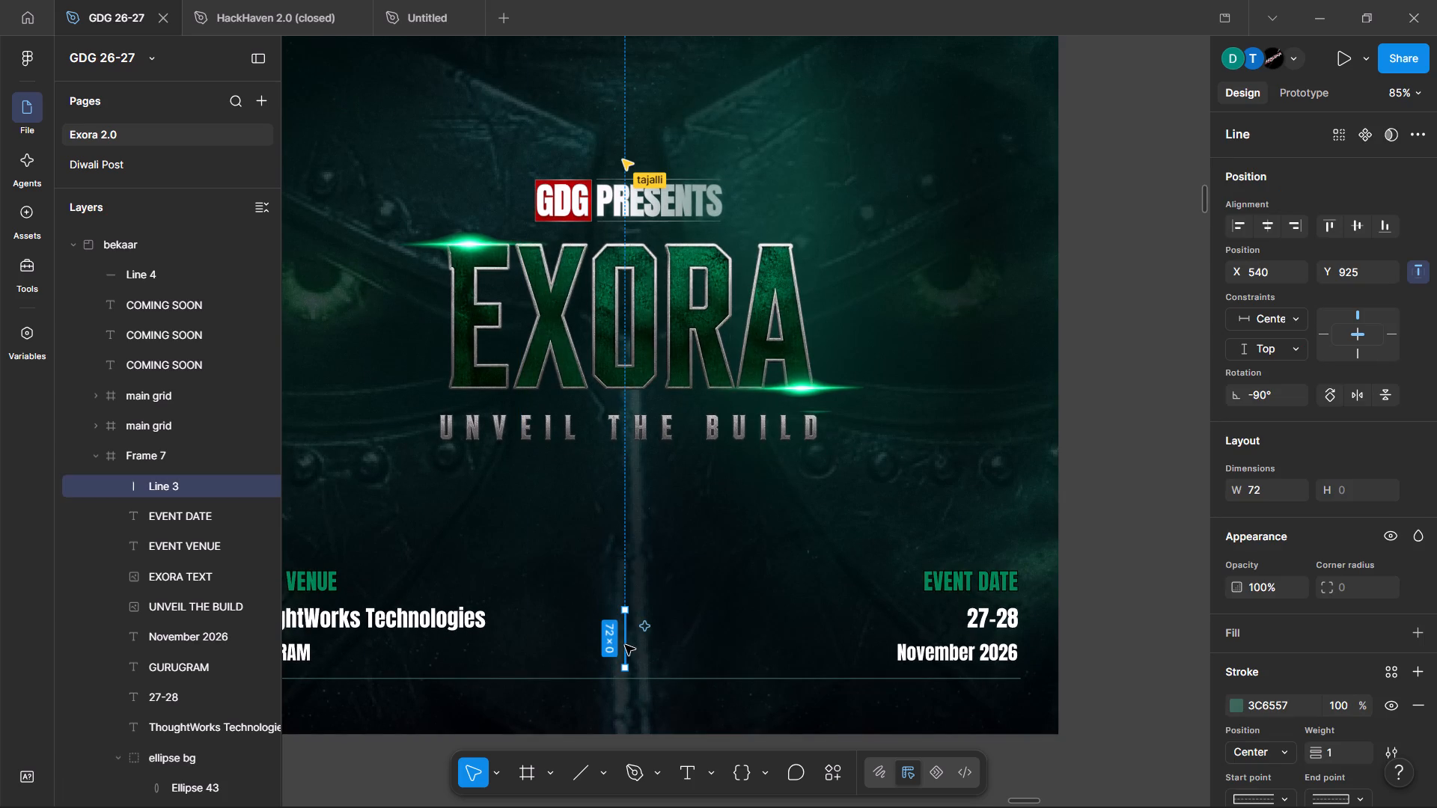
{"action": "key", "text": "BackSpace"}
{"action": "scroll", "coordinate": [625, 645], "scroll_direction": "down", "scroll_amount": 1, "text": "ctrl"}
{"action": "left_click", "coordinate": [967, 518]}
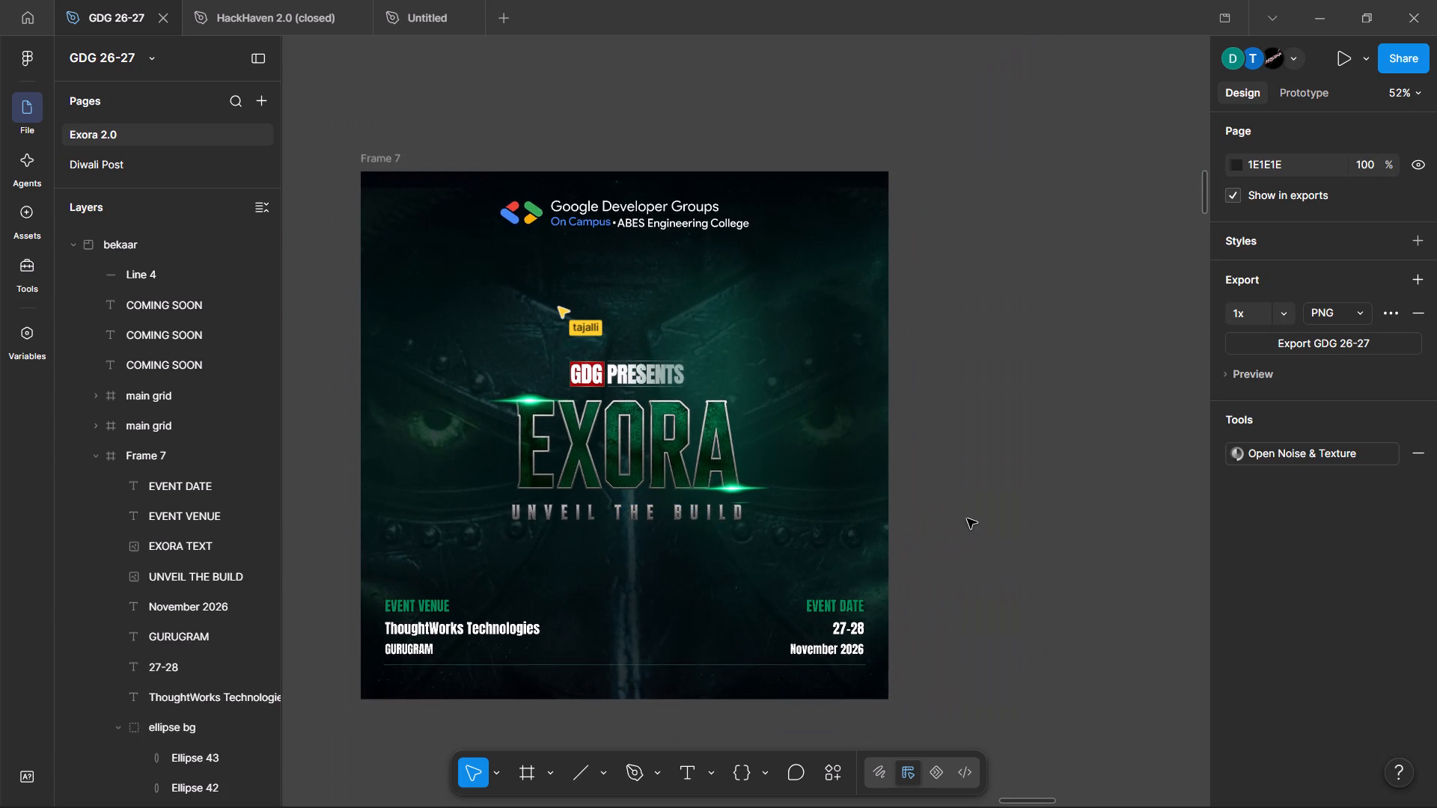
{"action": "scroll", "coordinate": [967, 518], "scroll_direction": "down", "scroll_amount": 1, "text": "ctrl"}
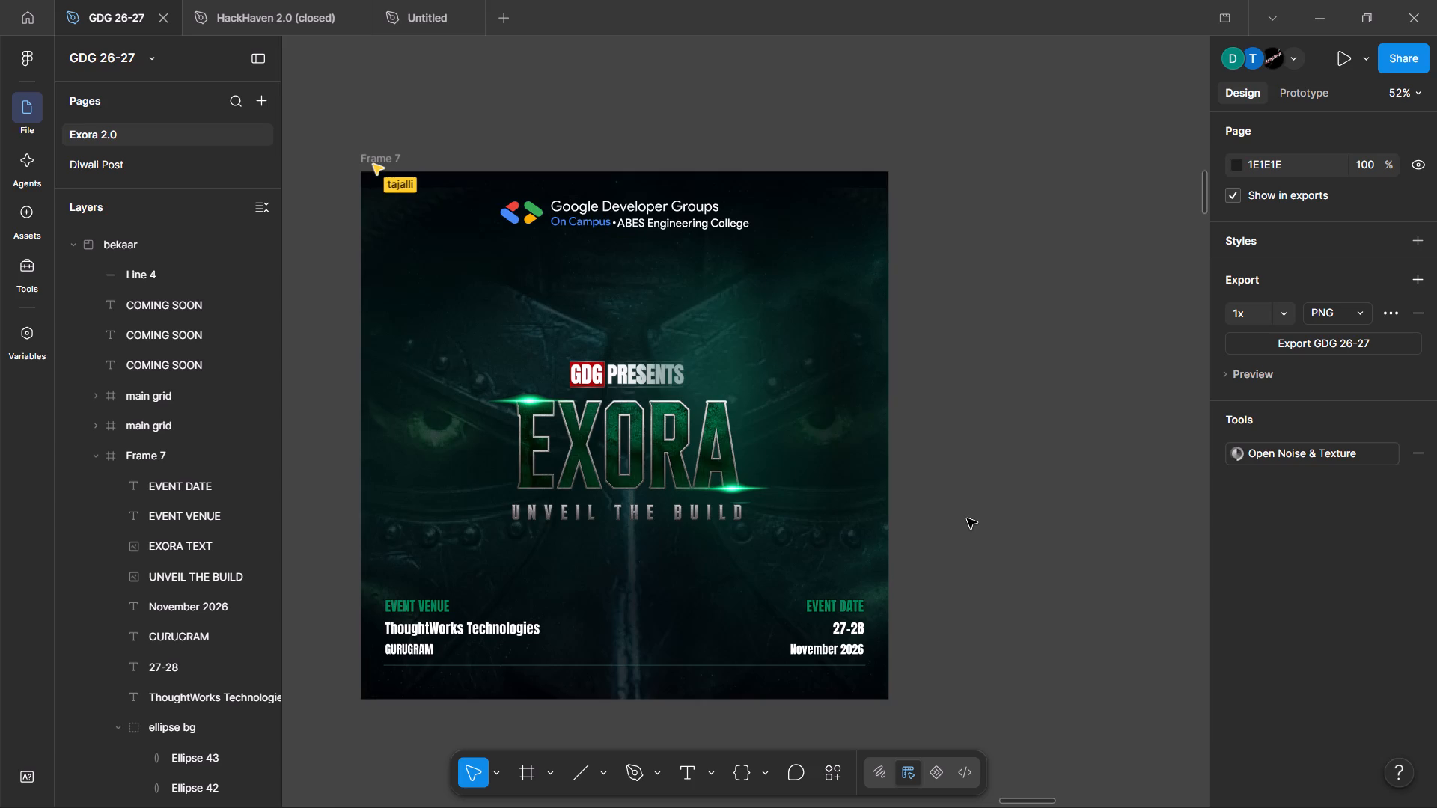
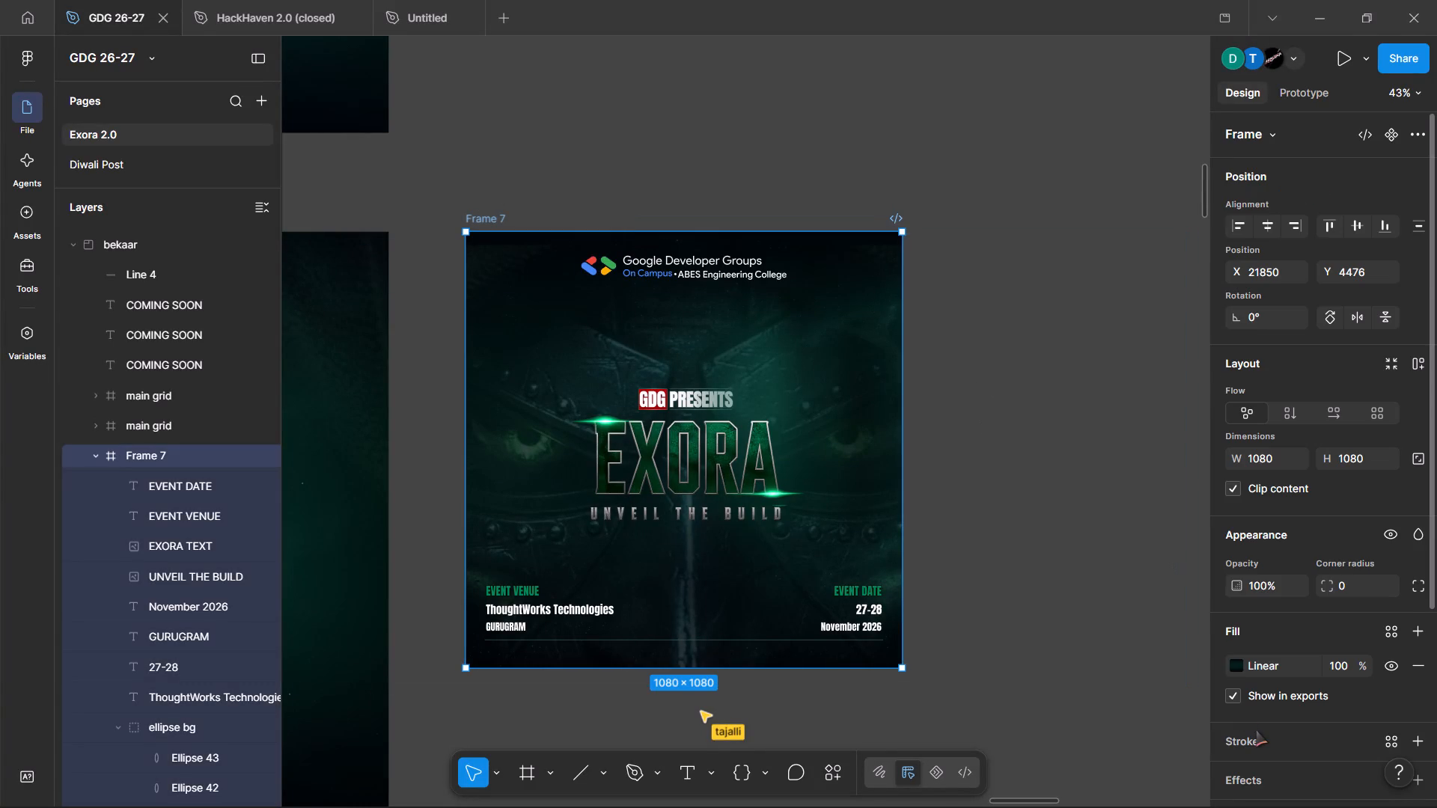
Set Frame 7's export scale to 2x and start exporting it as a PNG.
{"action": "scroll", "coordinate": [1278, 697], "scroll_direction": "down", "scroll_amount": 4}
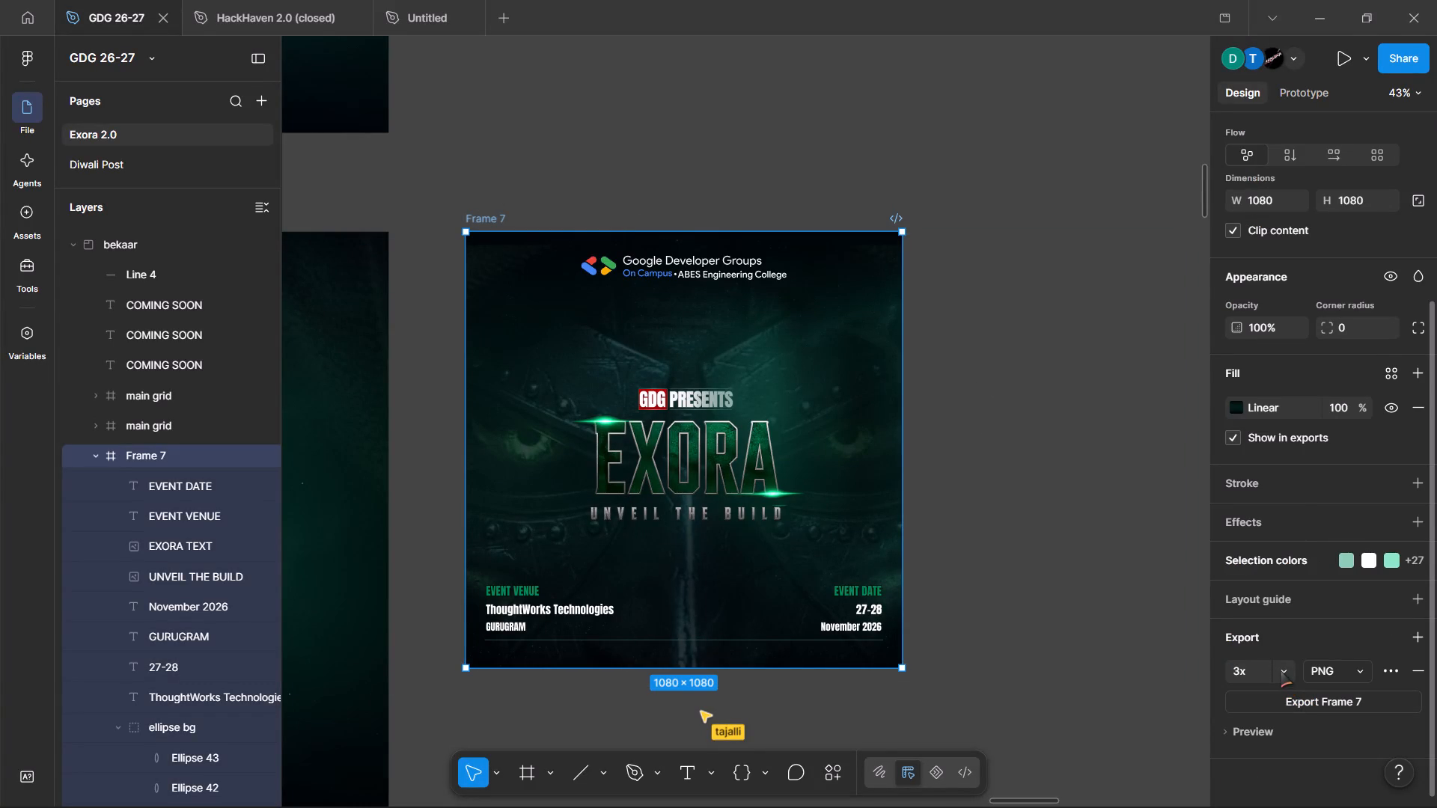
{"action": "left_click", "coordinate": [1281, 671]}
{"action": "left_click", "coordinate": [1256, 545]}
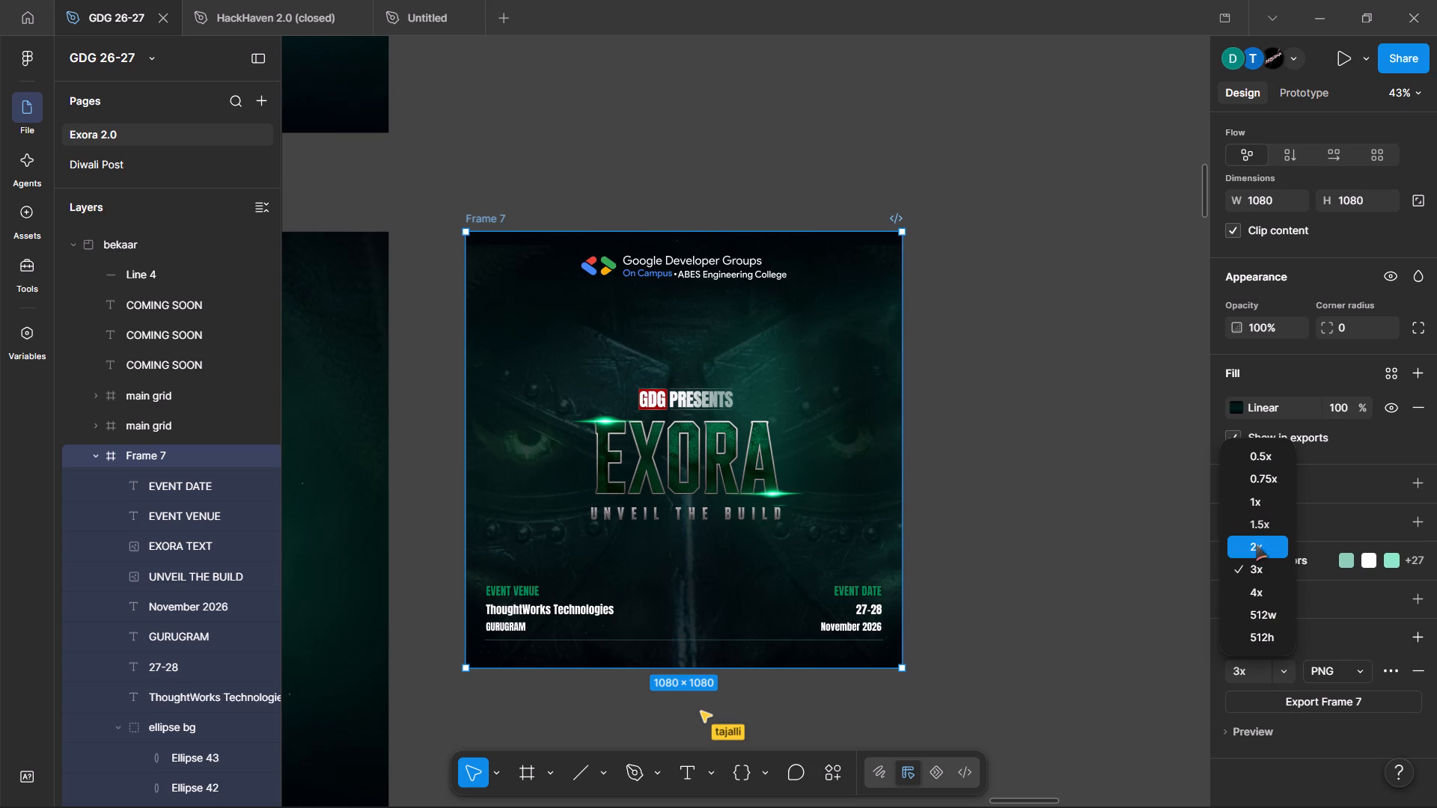
{"action": "left_click", "coordinate": [1293, 700]}
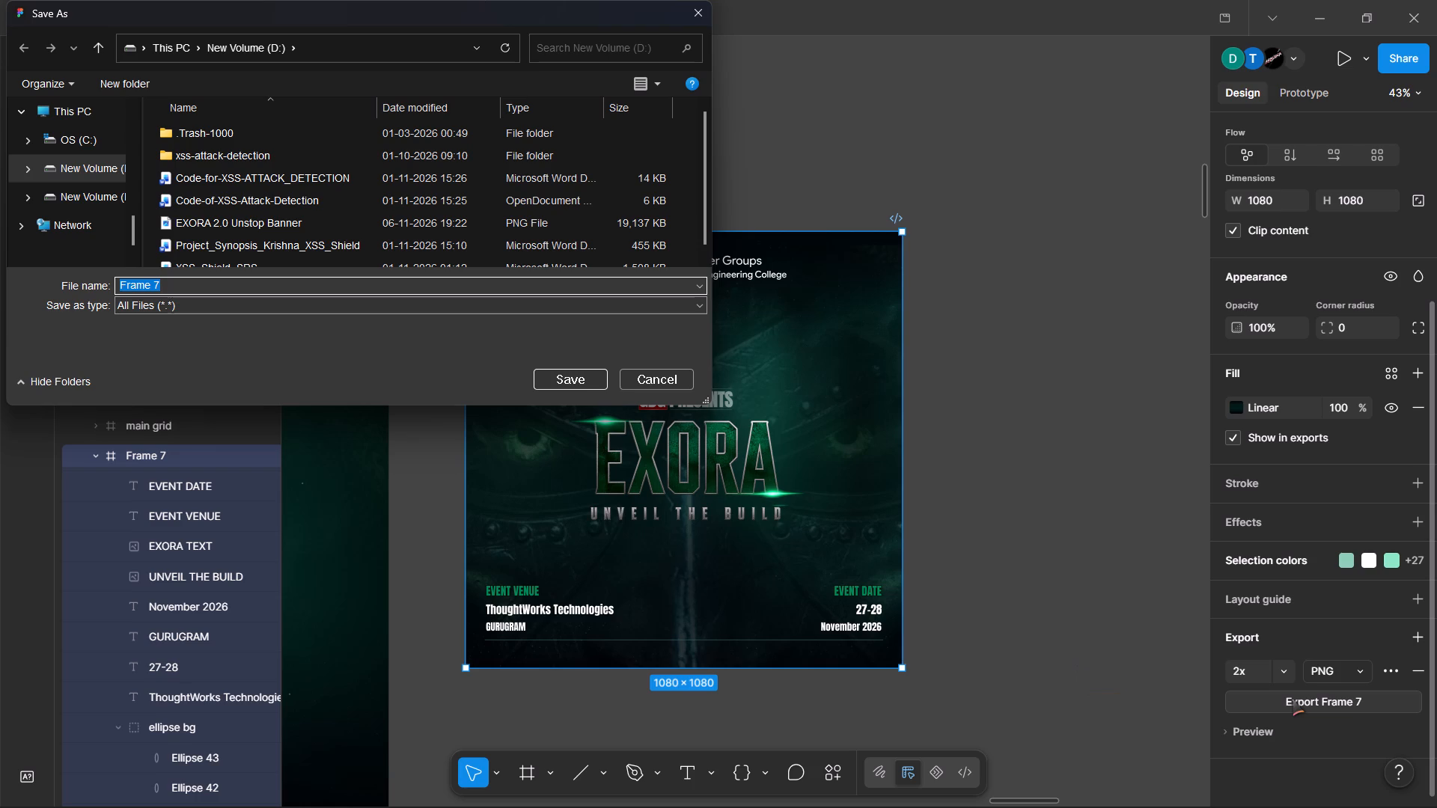
Name the exported file "EXORA 2.0 1:1 Banner.png" on the New Volume (D:) drive, based on the existing Unstop banner's name.
{"action": "type", "text": "EXor"}
{"action": "key", "text": "BackSpace"}
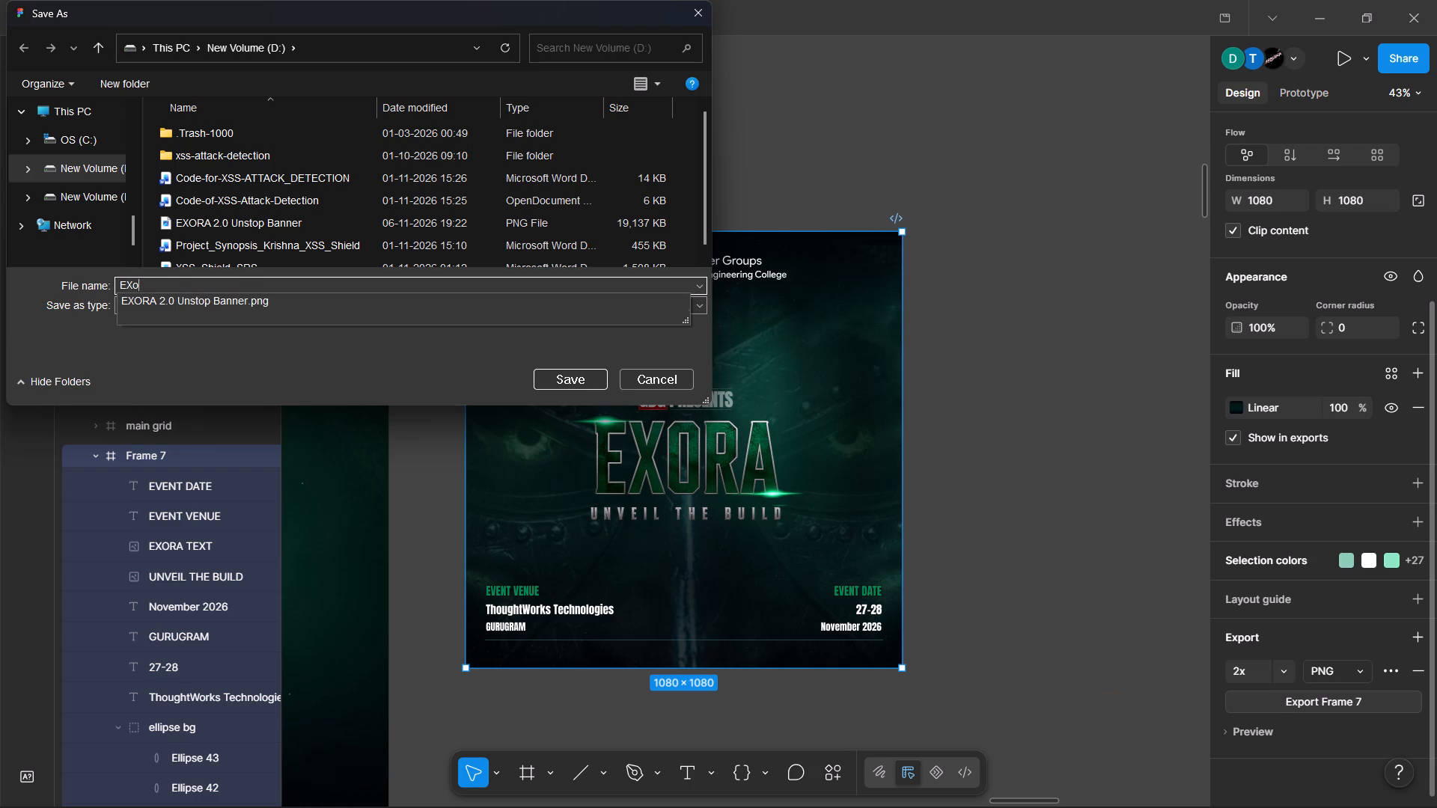
{"action": "key", "text": "BackSpace"}
{"action": "key", "text": "Down"}
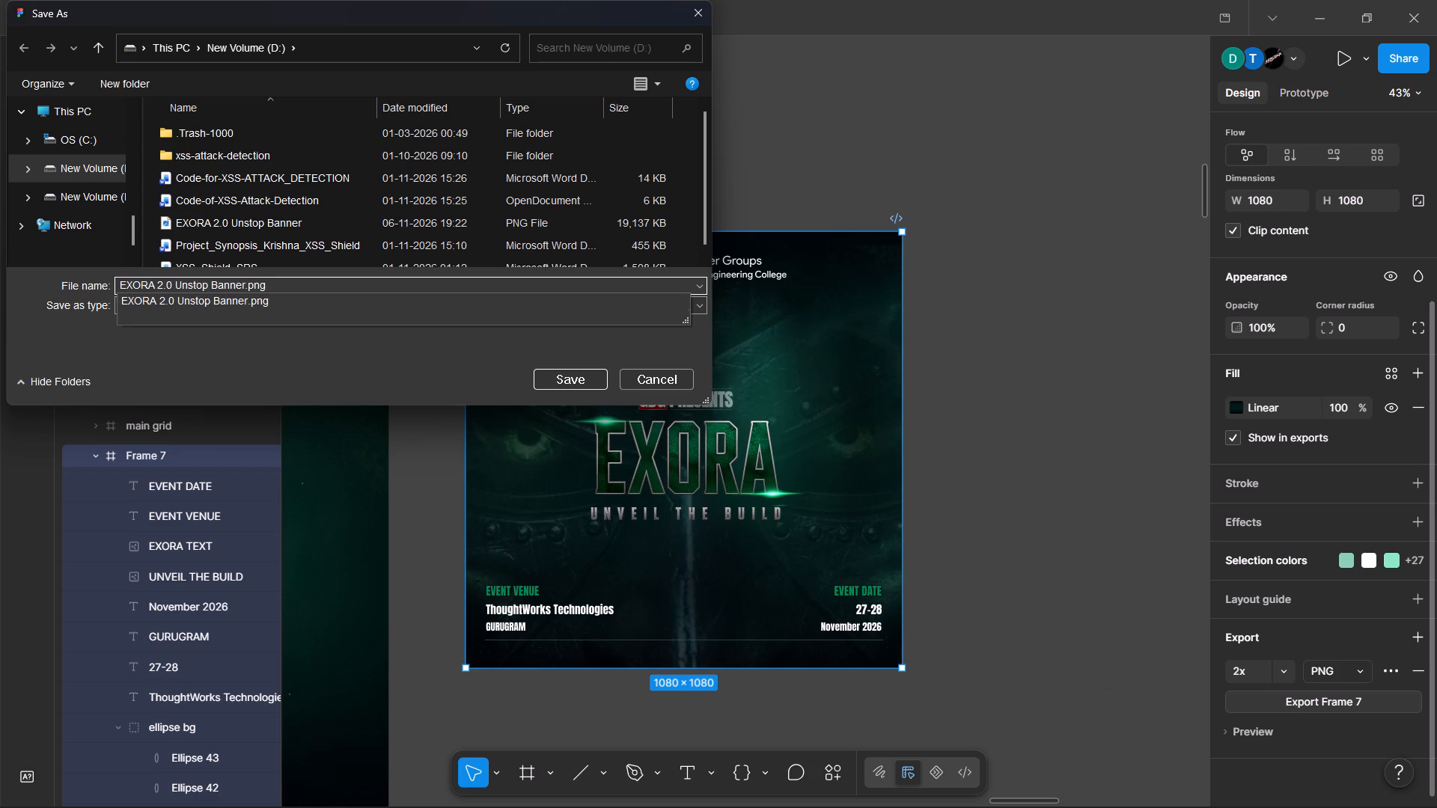
{"action": "double_click", "coordinate": [189, 284]}
{"action": "key", "text": "1"}
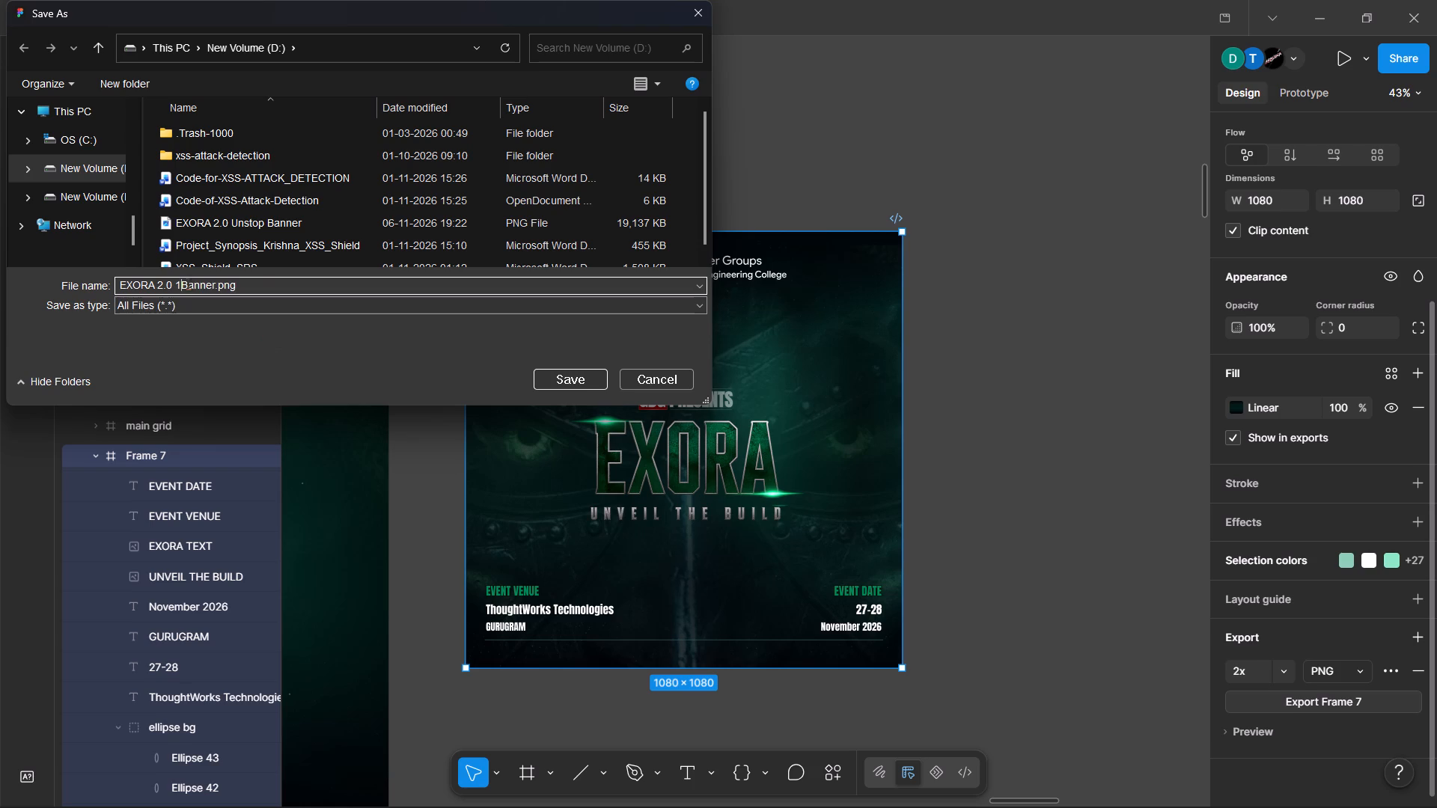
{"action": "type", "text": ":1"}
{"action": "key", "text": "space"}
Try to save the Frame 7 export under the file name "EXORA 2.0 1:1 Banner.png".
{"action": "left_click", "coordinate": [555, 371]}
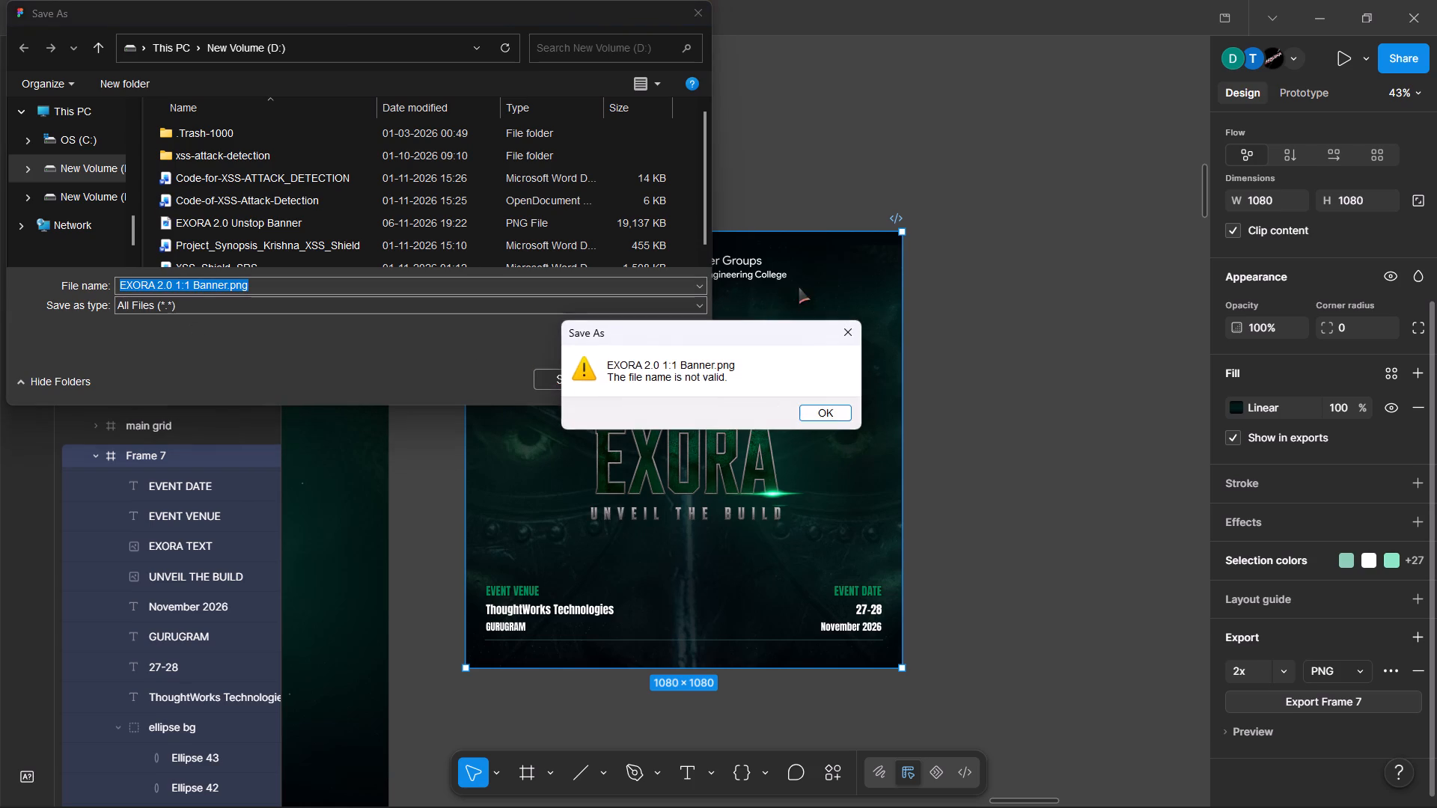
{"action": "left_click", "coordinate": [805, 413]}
Replace "1:1" in the export's file name with "Sqaure" and save it as "EXORA 2.0 Sqaure Banner.png" on the D: drive.
{"action": "left_click", "coordinate": [188, 278]}
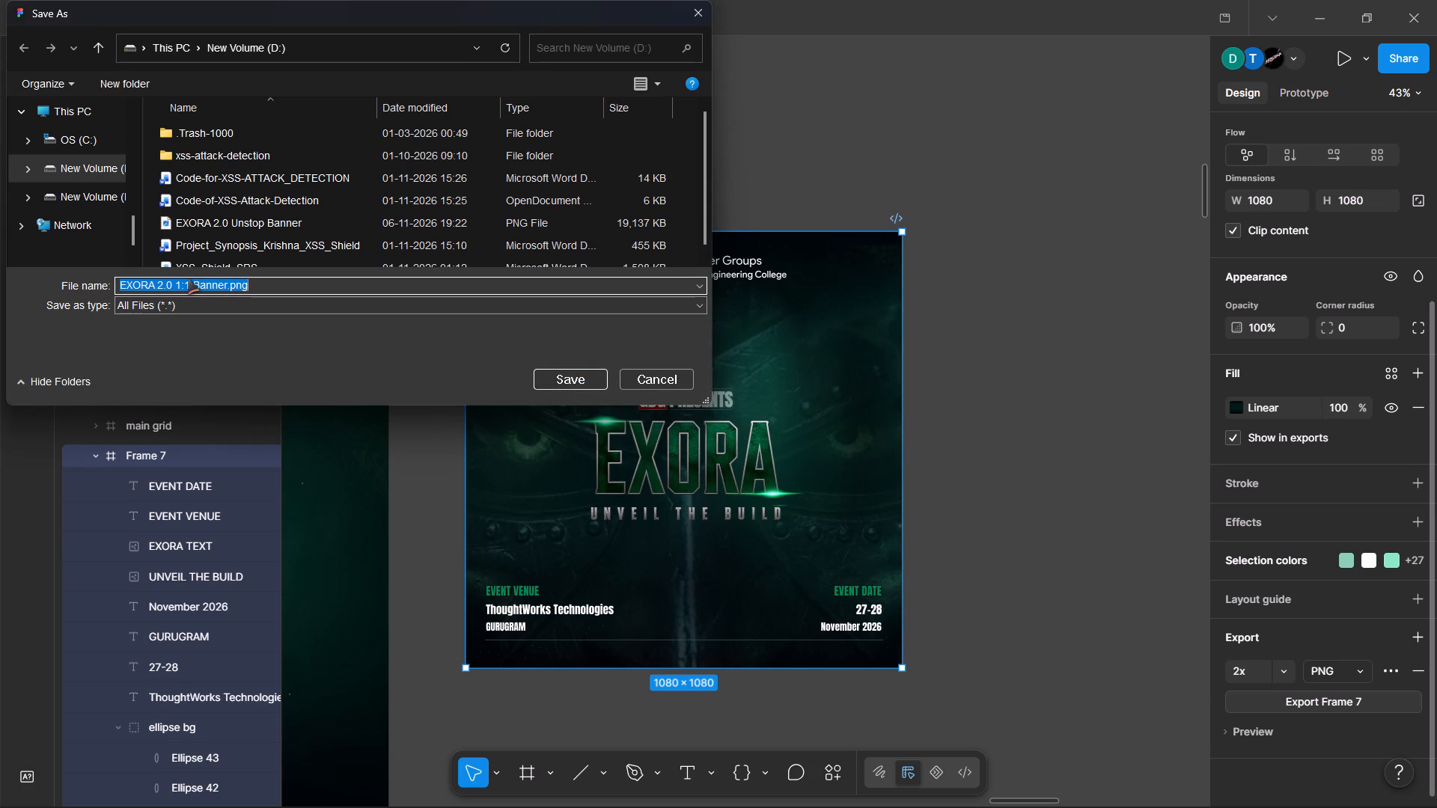
{"action": "left_click", "coordinate": [188, 278]}
{"action": "left_click", "coordinate": [192, 284]}
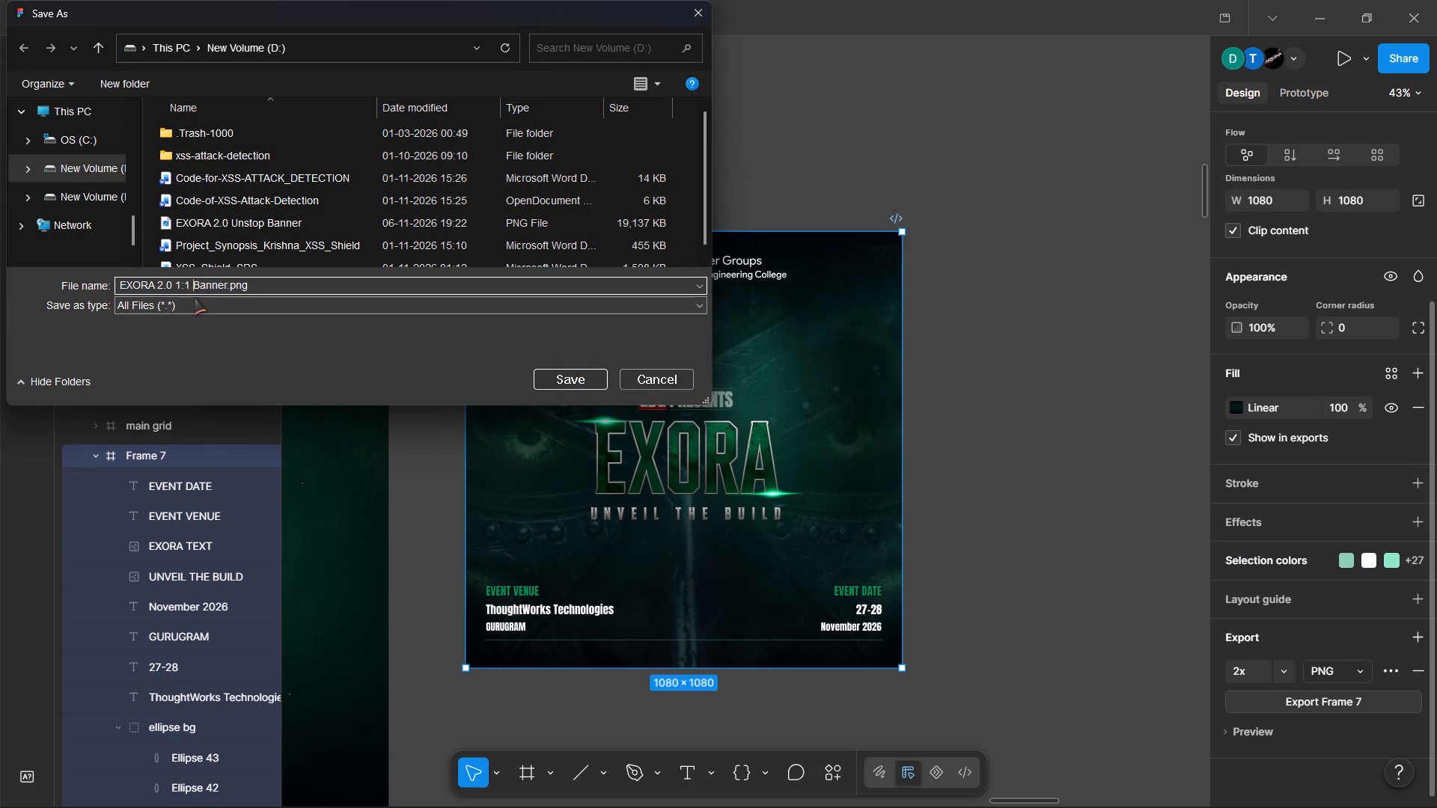
{"action": "key", "text": "Left"}
{"action": "key", "text": "BackSpace"}
{"action": "key", "text": "BackSpace"}
{"action": "key", "text": "BackSpace"}
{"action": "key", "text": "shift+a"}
{"action": "key", "text": "shift+BackSpace"}
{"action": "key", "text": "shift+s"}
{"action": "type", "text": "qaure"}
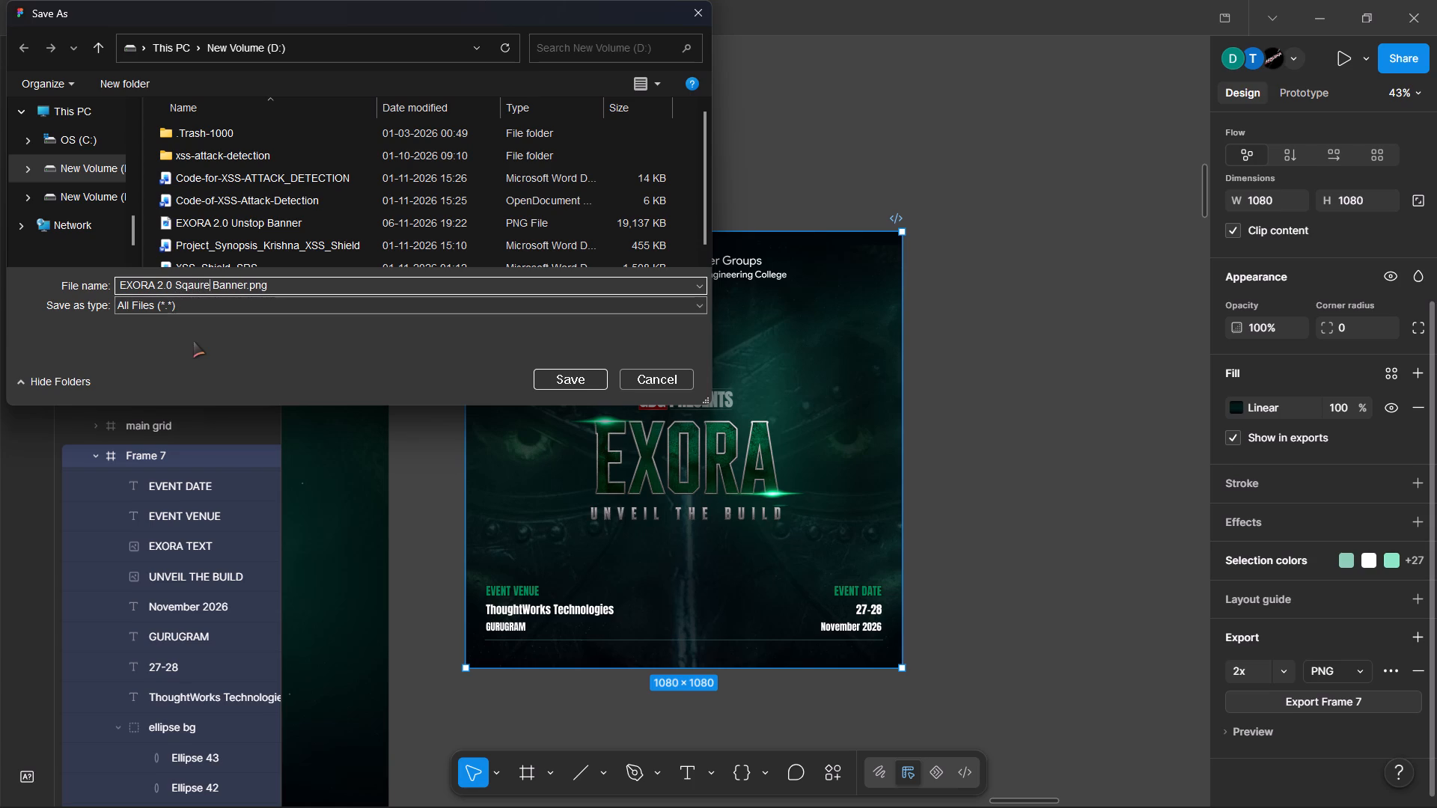